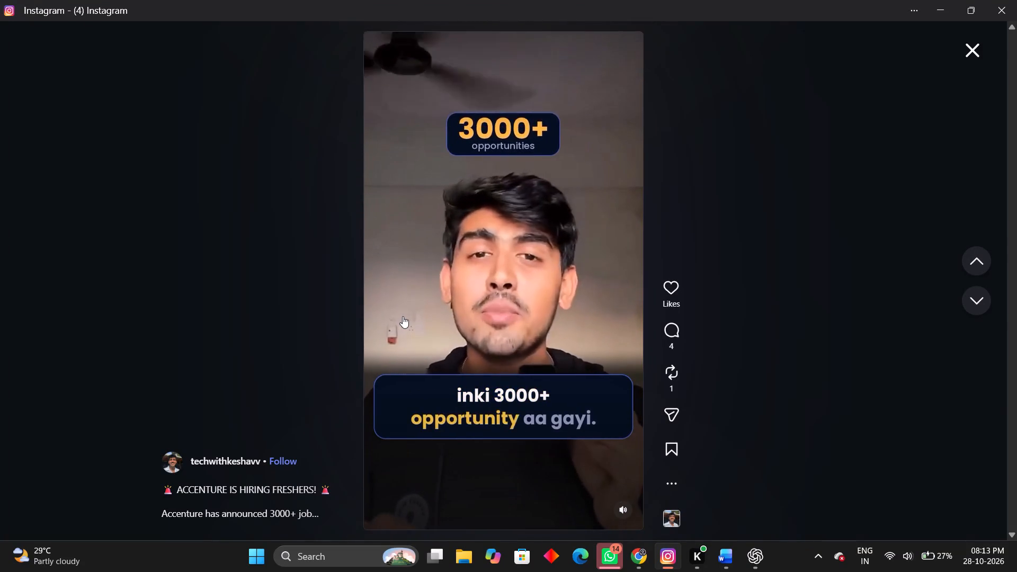
Save the reel about Accenture hiring freshers.
click(681, 452)
click(669, 447)
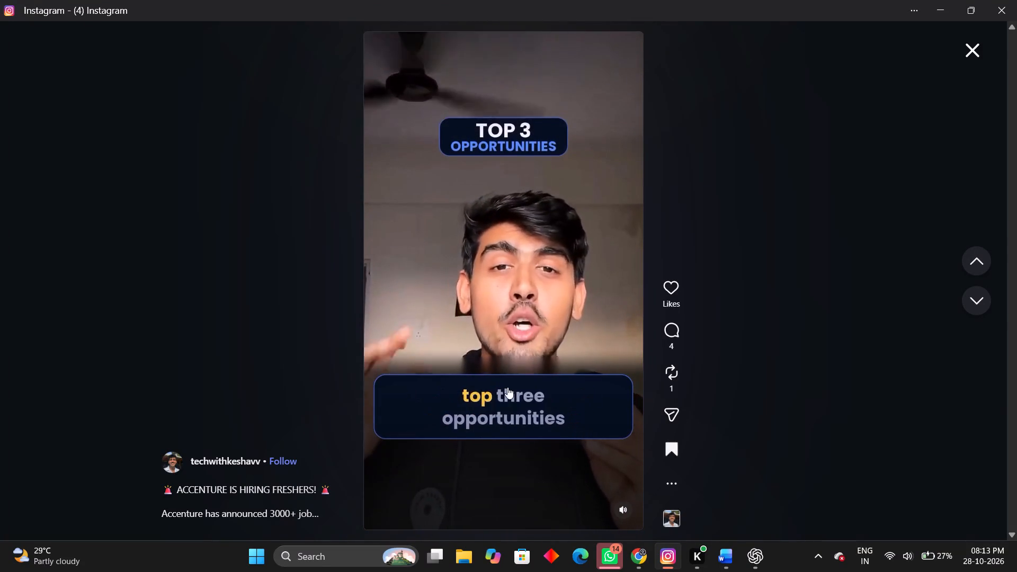
Like the following reel, captioned "I'm so scared for my test tomorrow", and view its comments before closing them.
scroll(479, 364, down, 6)
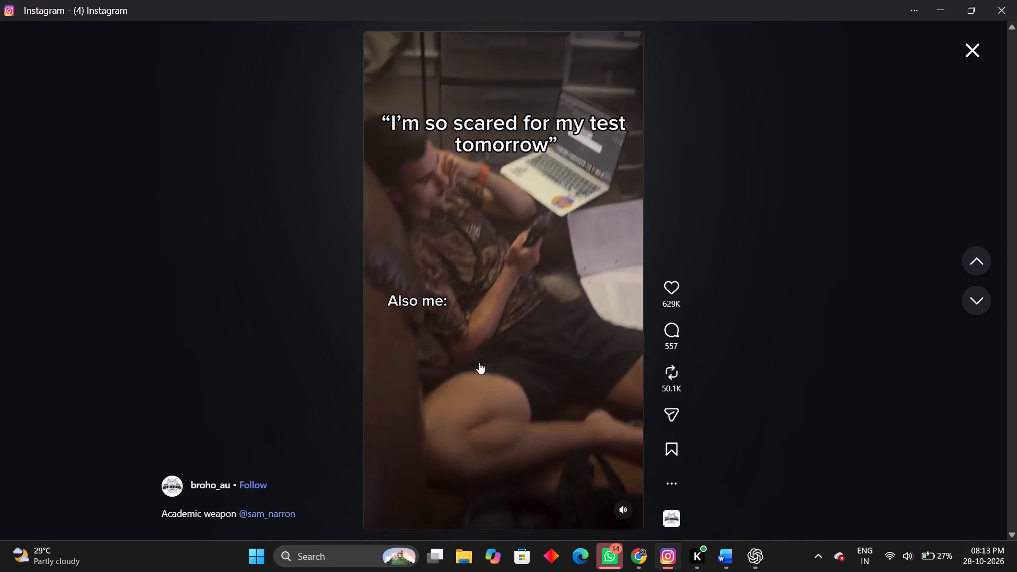
click(677, 293)
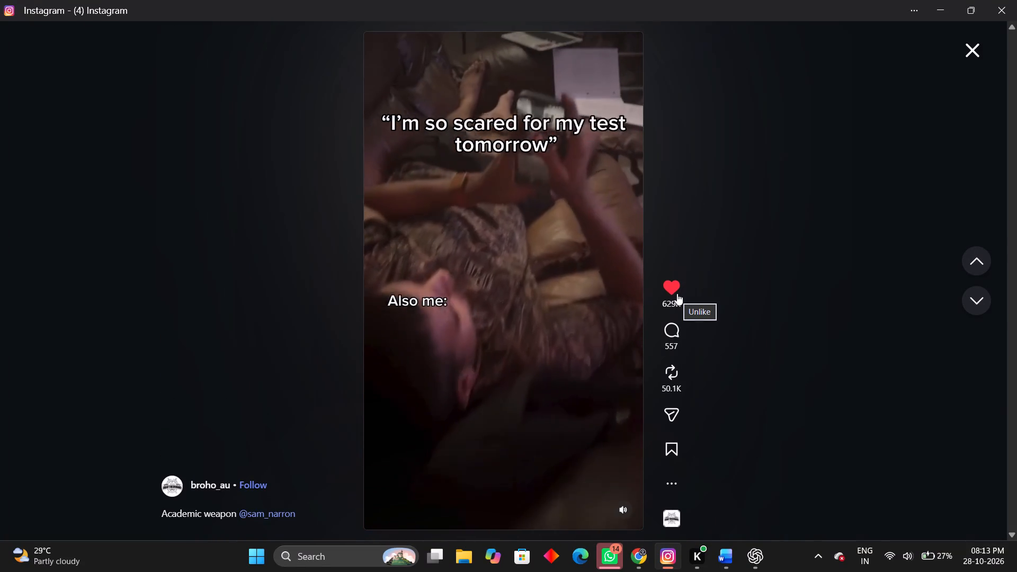
click(680, 335)
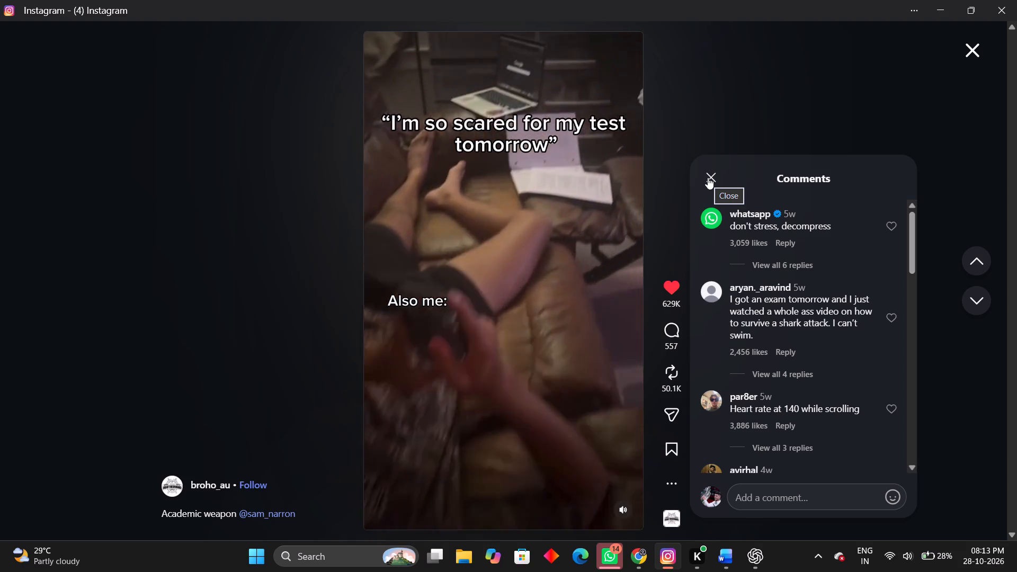
click(708, 177)
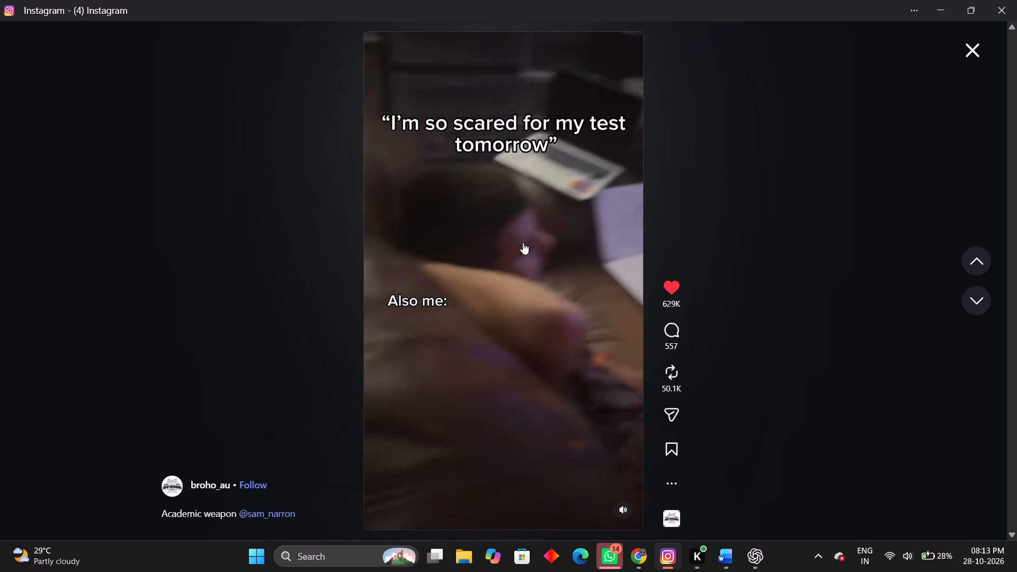
Move on to the "Back to back exams" reel, like it, and view its comments before closing them.
scroll(479, 244, down, 4)
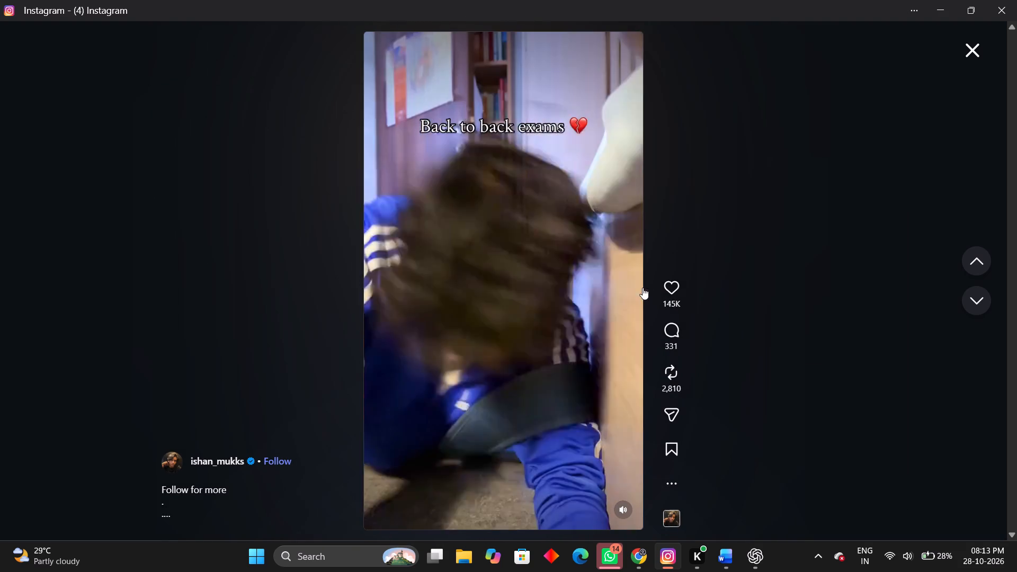
click(668, 284)
click(674, 332)
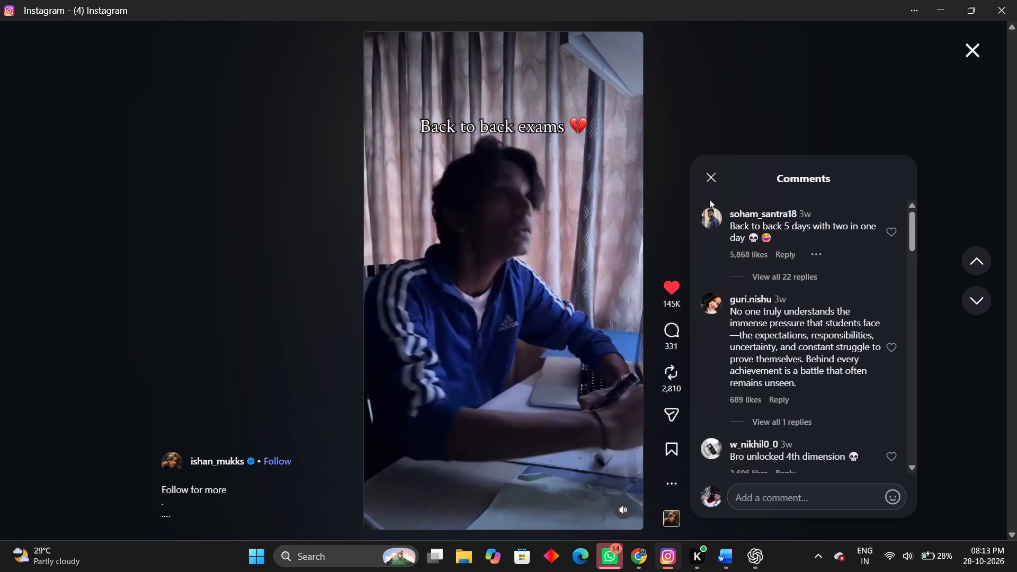
click(712, 185)
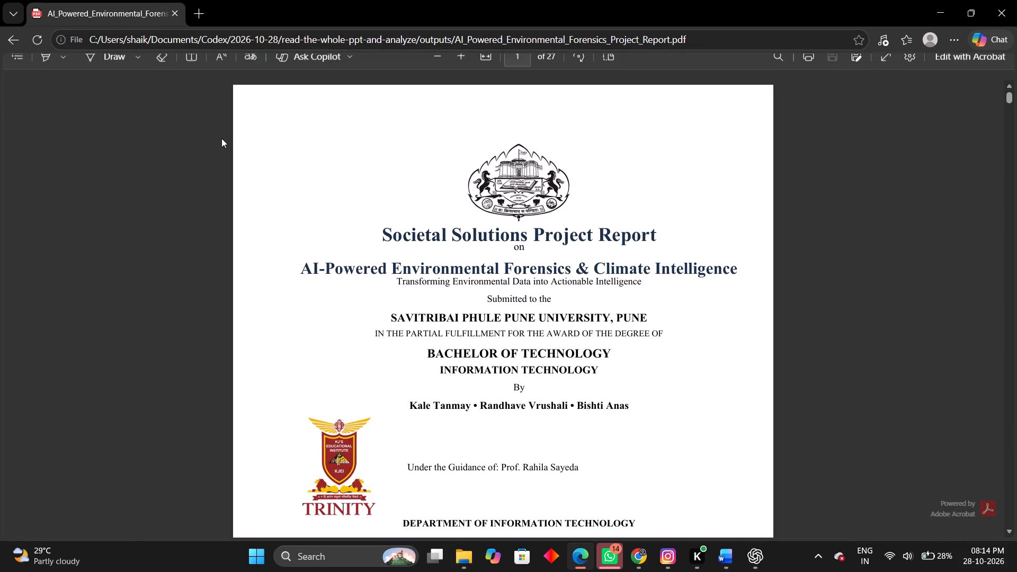
Review the report's title page and the Certificate page, including its guide, head of department and principal table.
scroll(344, 200, down, 6)
scroll(345, 203, up, 5)
scroll(345, 203, down, 12)
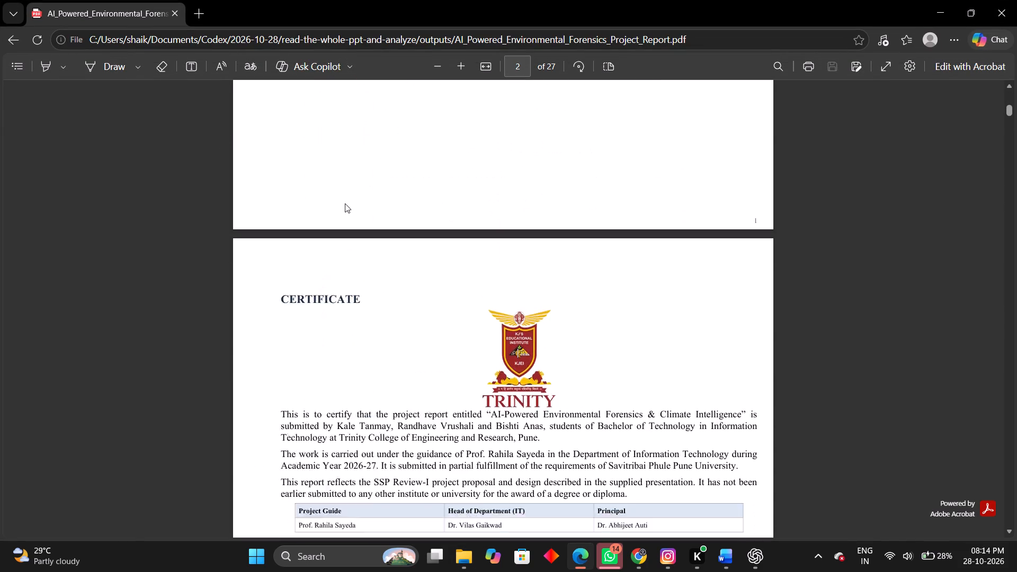
scroll(344, 203, up, 3)
scroll(344, 203, down, 5)
scroll(344, 203, up, 2)
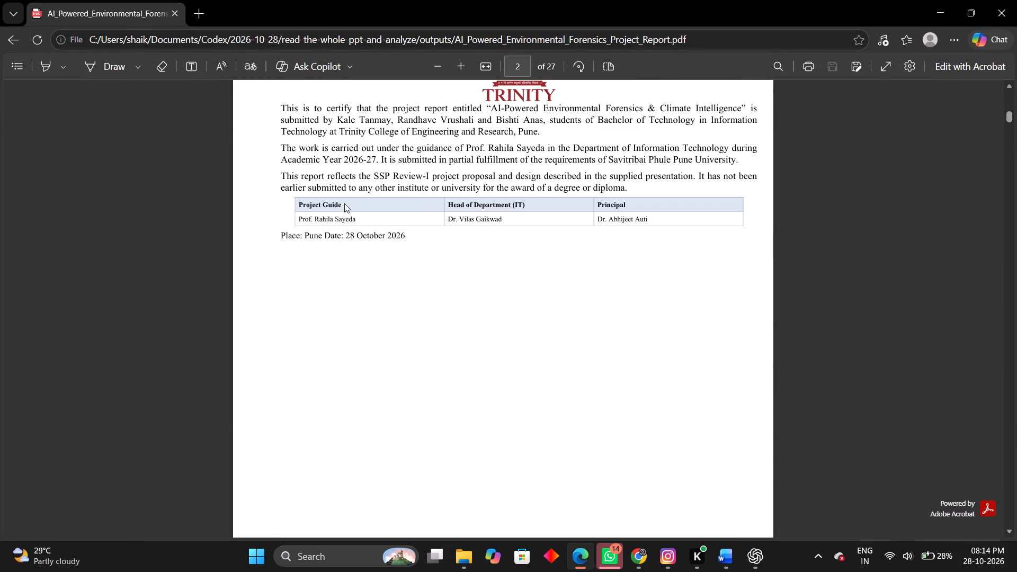
drag(324, 222, 568, 219)
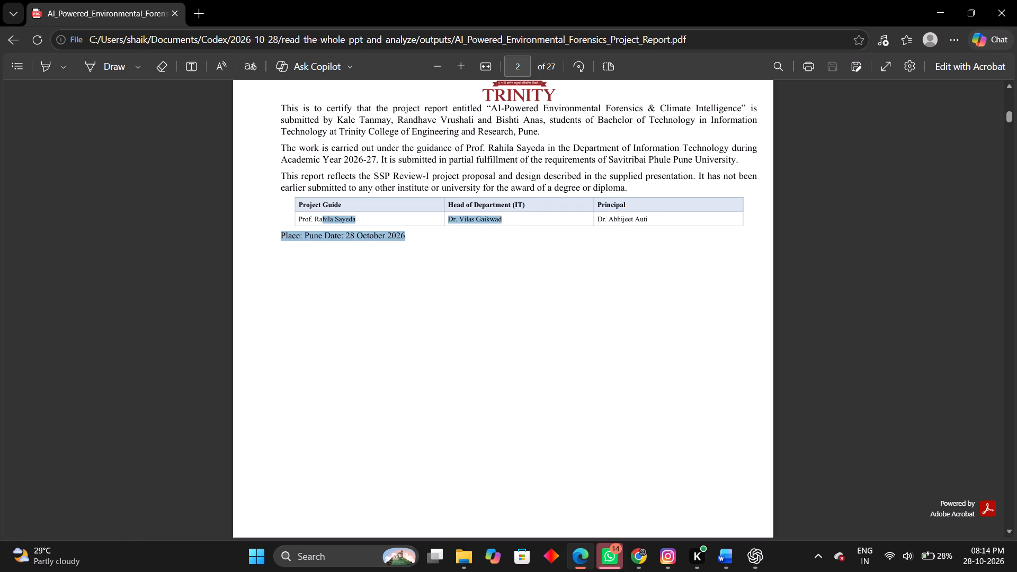
drag(568, 219, 673, 219)
click(668, 225)
drag(329, 210, 416, 209)
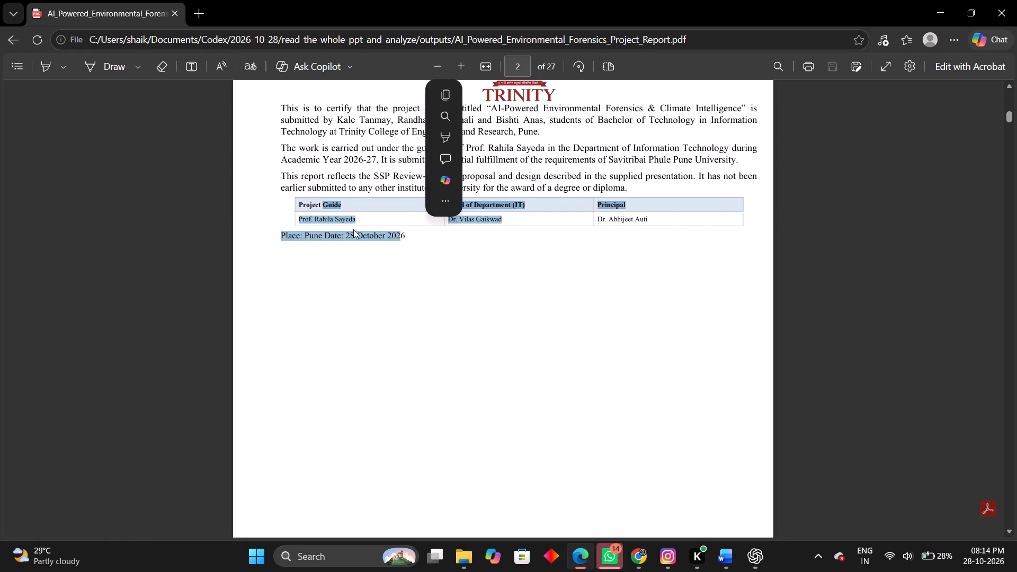
click(349, 231)
Read through the Acknowledgement, Declaration and Abstract pages of the report.
scroll(351, 223, down, 10)
scroll(343, 212, up, 1)
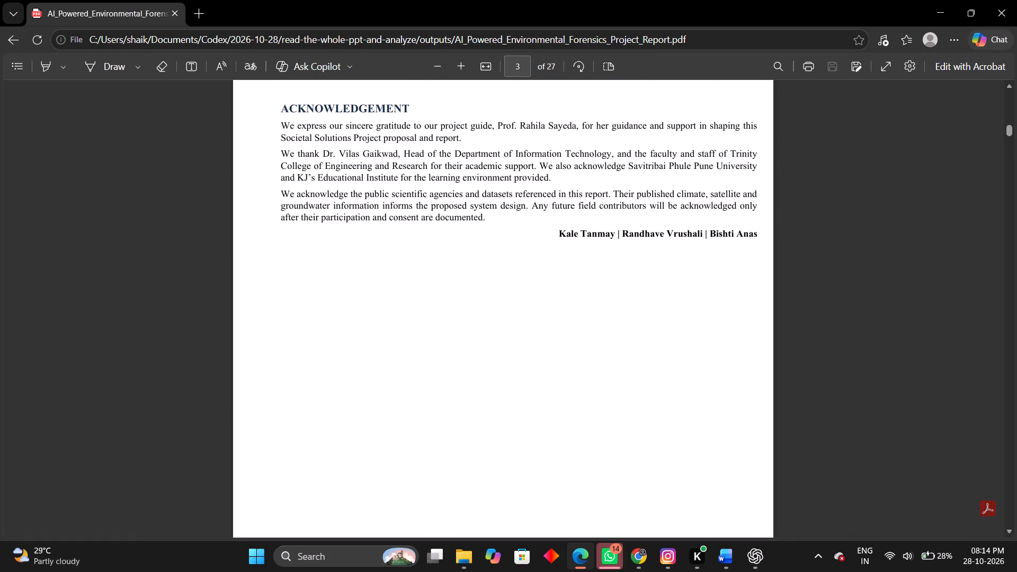
drag(541, 239, 711, 230)
scroll(670, 255, down, 8)
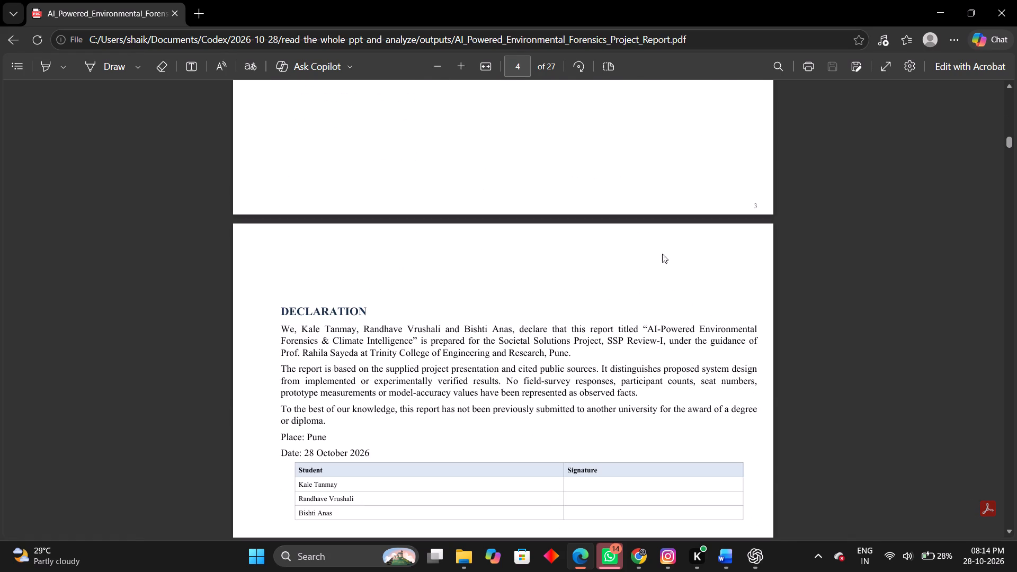
scroll(506, 253, down, 5)
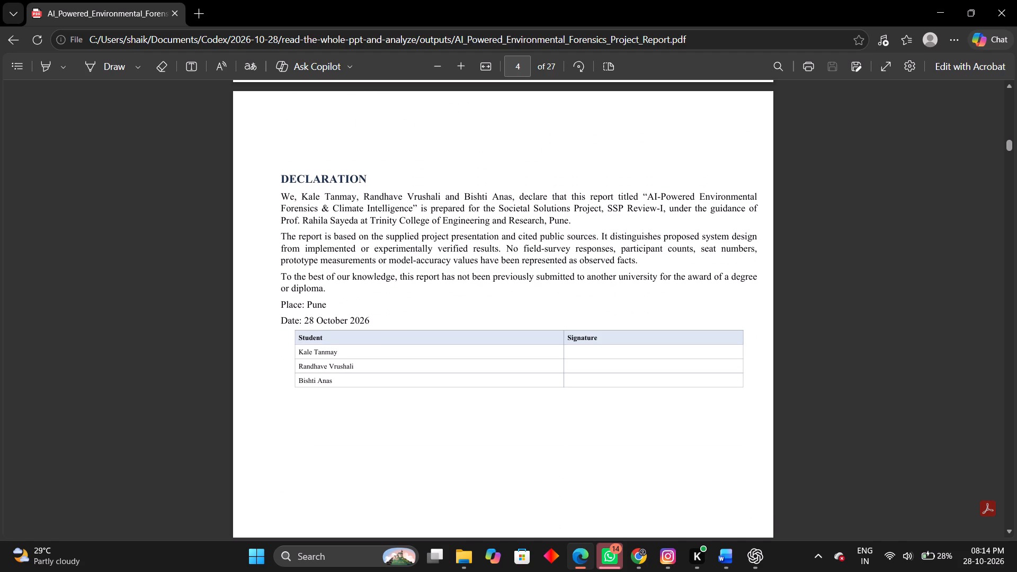
scroll(507, 252, down, 8)
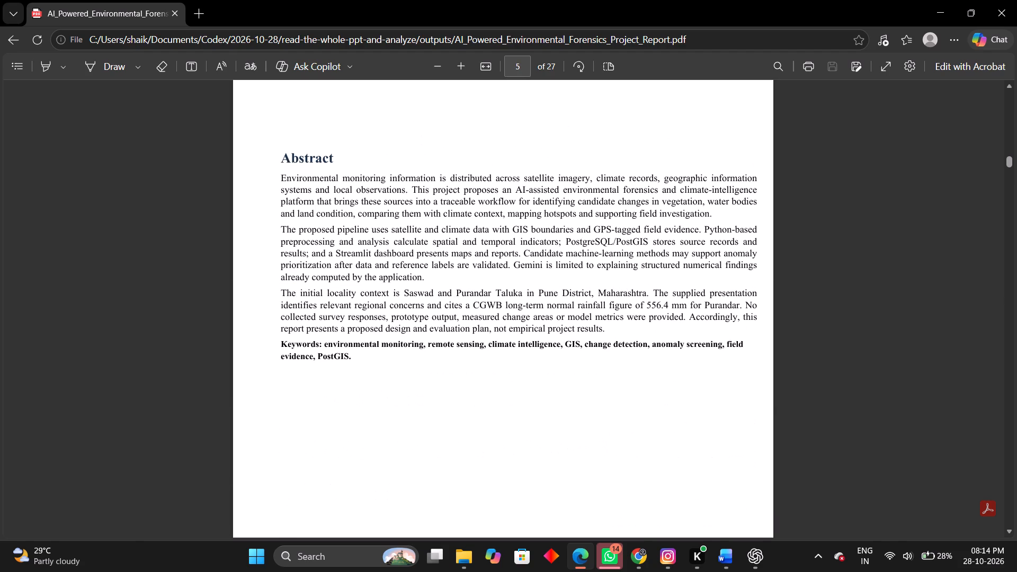
Look over the Contents pages, Abbreviations, List of Figures and List of Tables.
scroll(507, 252, down, 11)
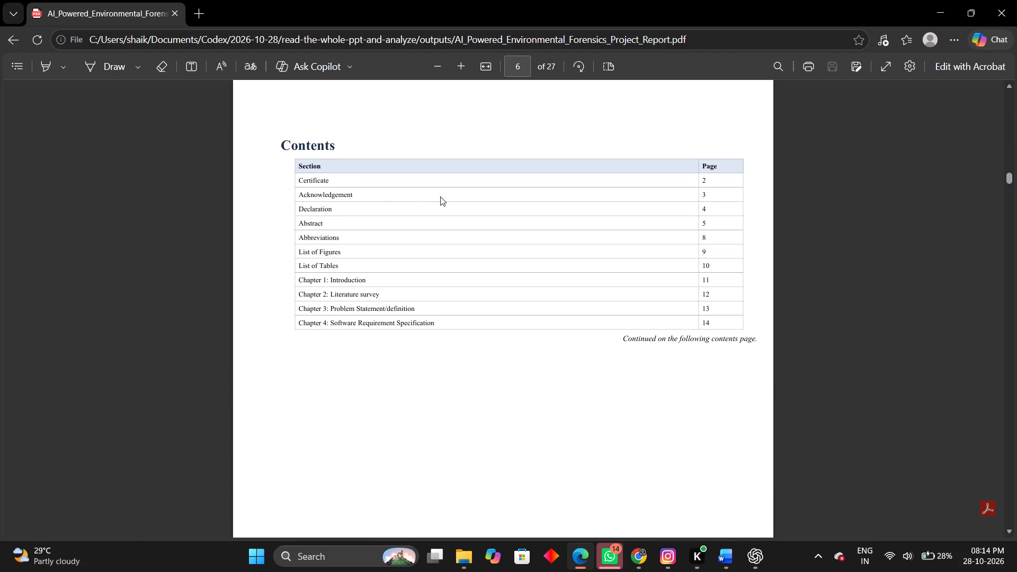
scroll(463, 196, down, 10)
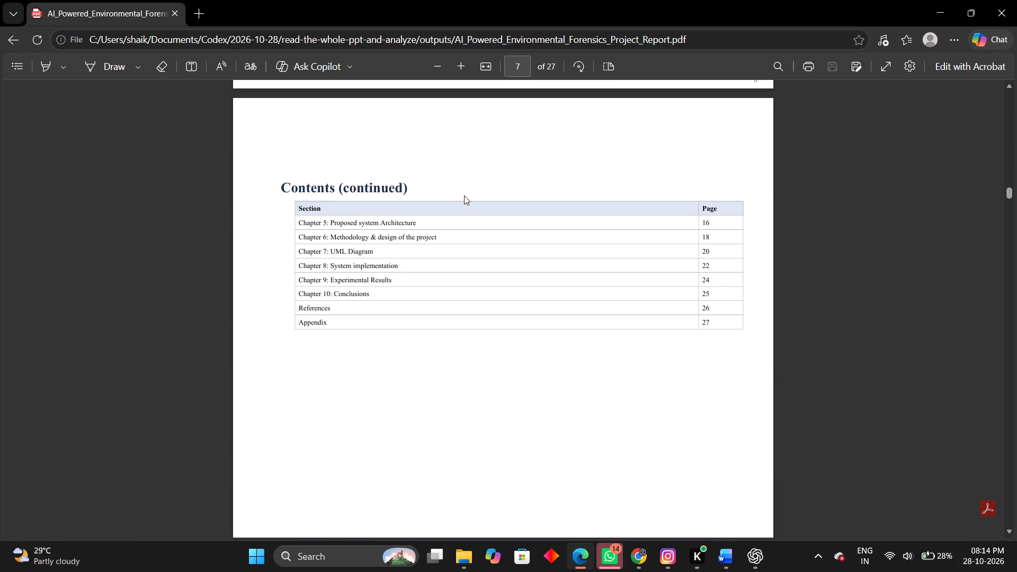
scroll(464, 195, down, 11)
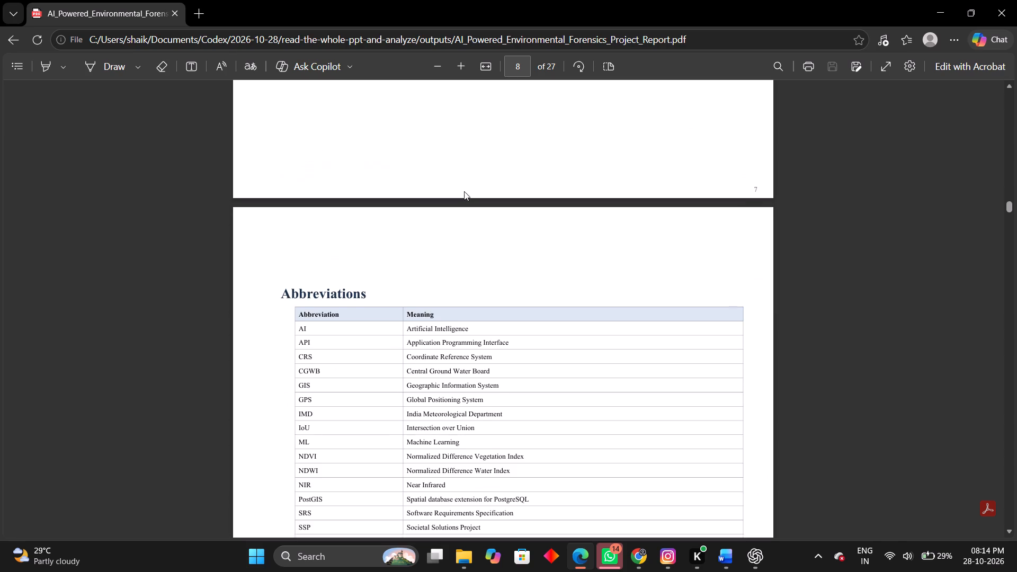
scroll(464, 191, down, 3)
scroll(464, 191, up, 2)
scroll(464, 191, down, 9)
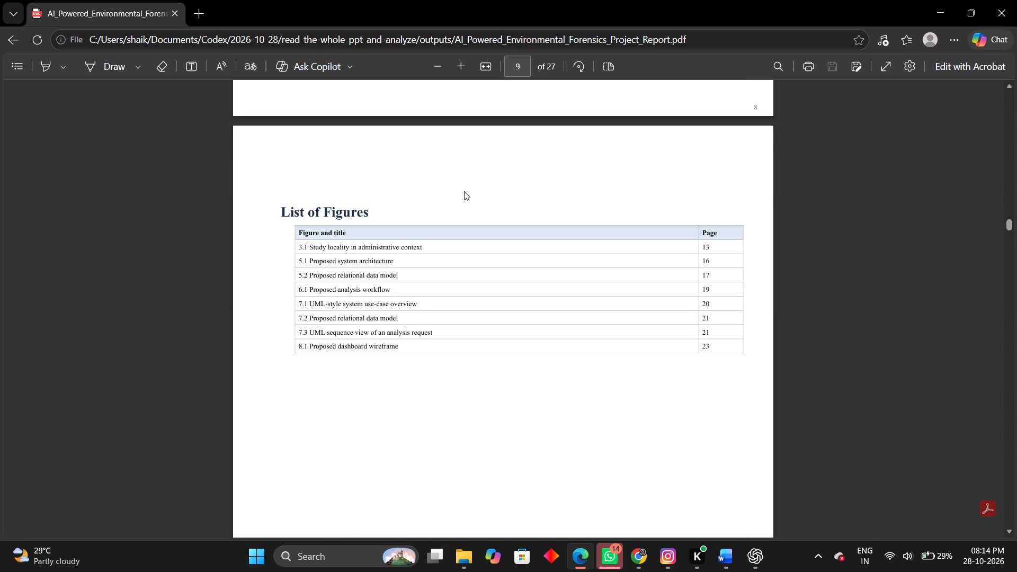
scroll(464, 191, down, 9)
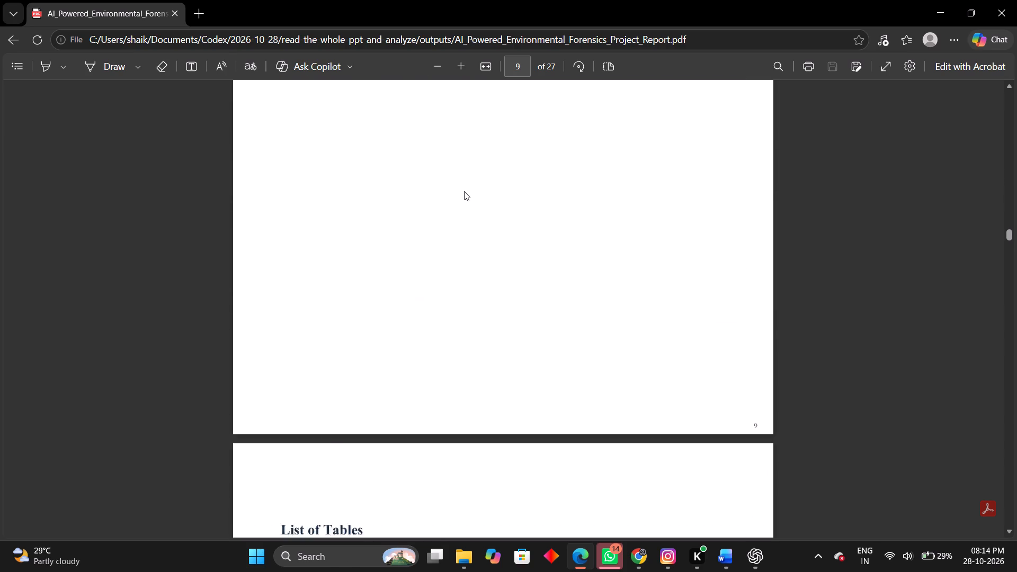
scroll(465, 189, down, 4)
scroll(465, 189, up, 2)
scroll(465, 189, down, 8)
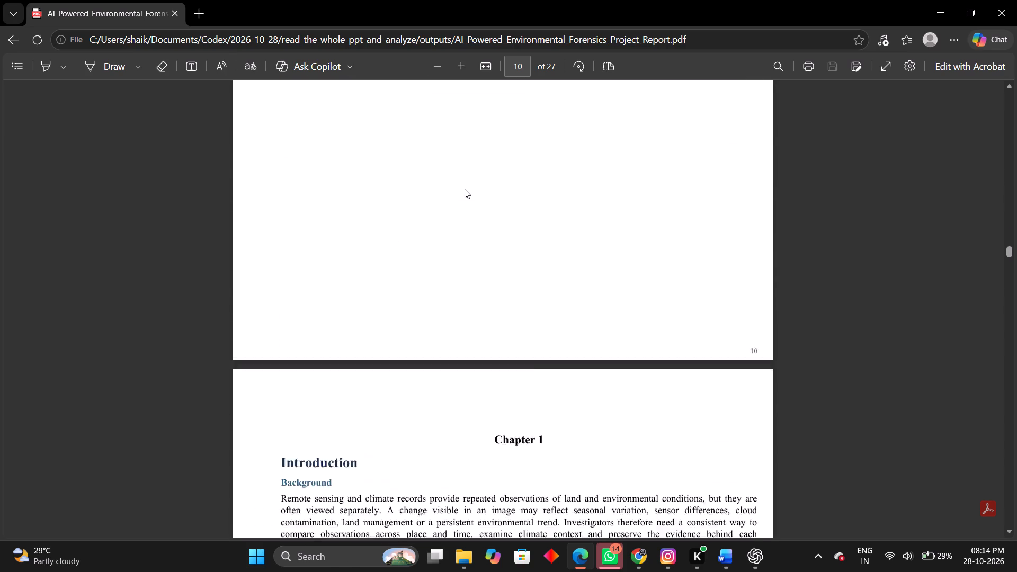
Skim chapters 1 to 3, covering the introduction, literature survey and problem statement.
scroll(465, 189, down, 15)
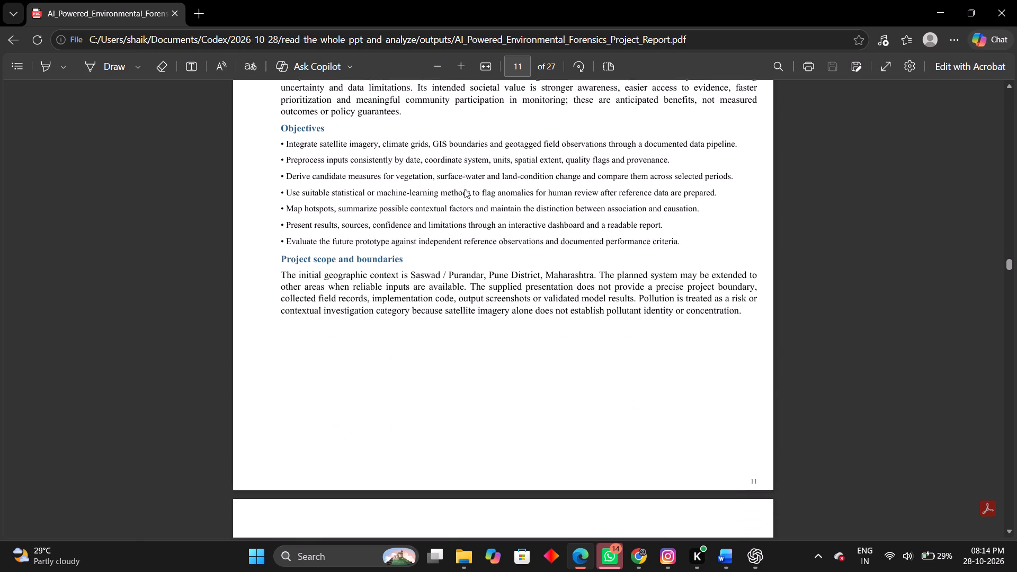
scroll(465, 189, up, 1)
scroll(338, 173, down, 3)
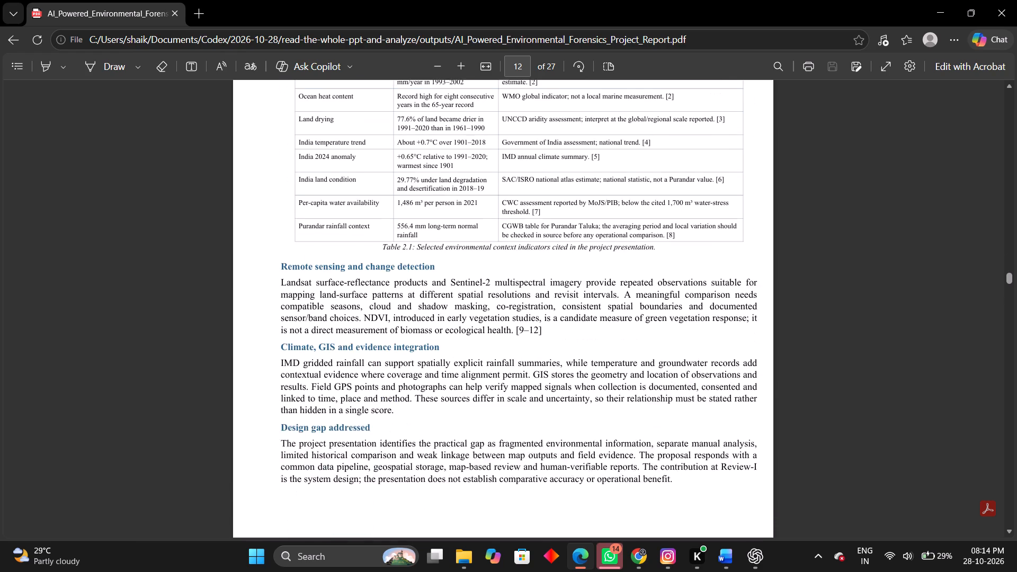
scroll(338, 173, down, 7)
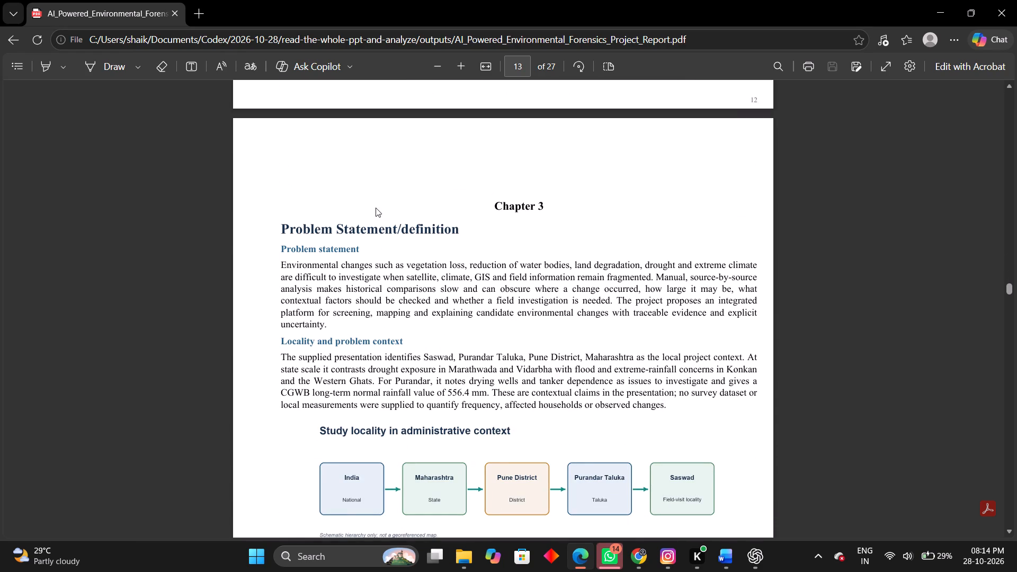
scroll(406, 226, down, 3)
scroll(338, 226, down, 8)
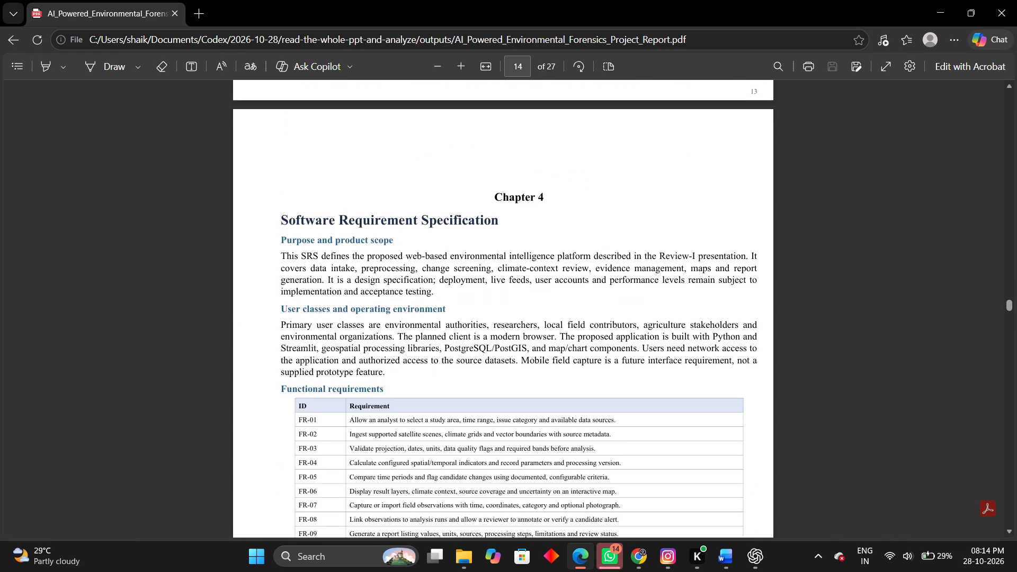
Examine chapter 4, Software Requirement Specification, including the functional and non-functional requirements tables.
scroll(404, 207, down, 4)
scroll(403, 205, up, 2)
scroll(430, 260, down, 1)
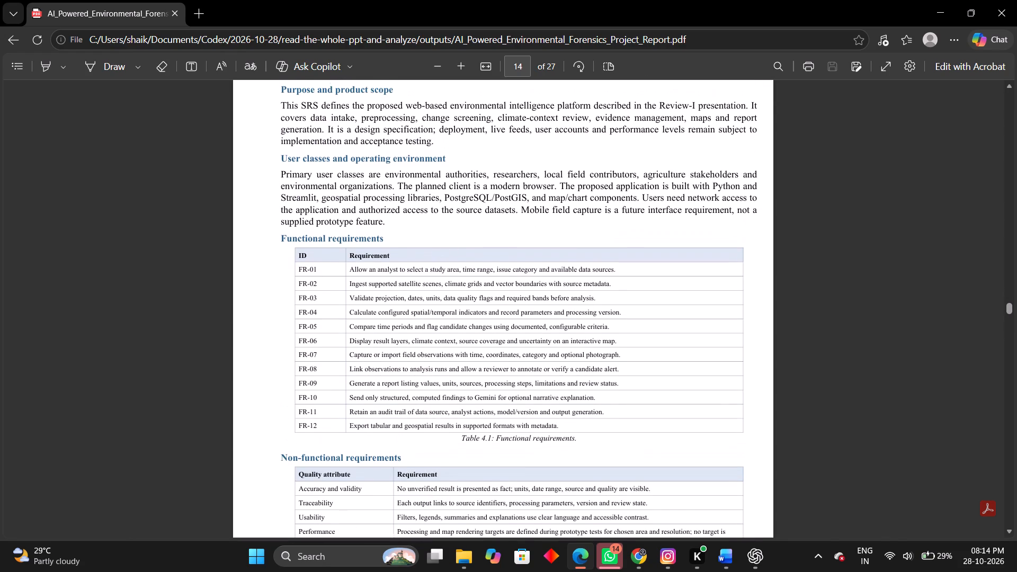
scroll(430, 260, down, 20)
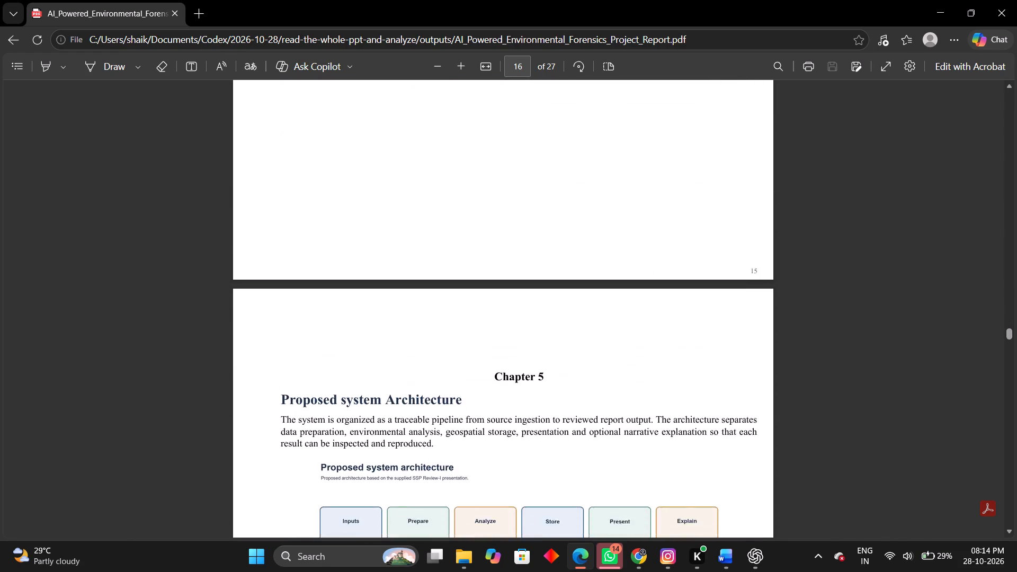
Examine chapter 5, Proposed system Architecture, including the architecture figure and the relational data model.
scroll(494, 231, up, 2)
drag(301, 226, 569, 240)
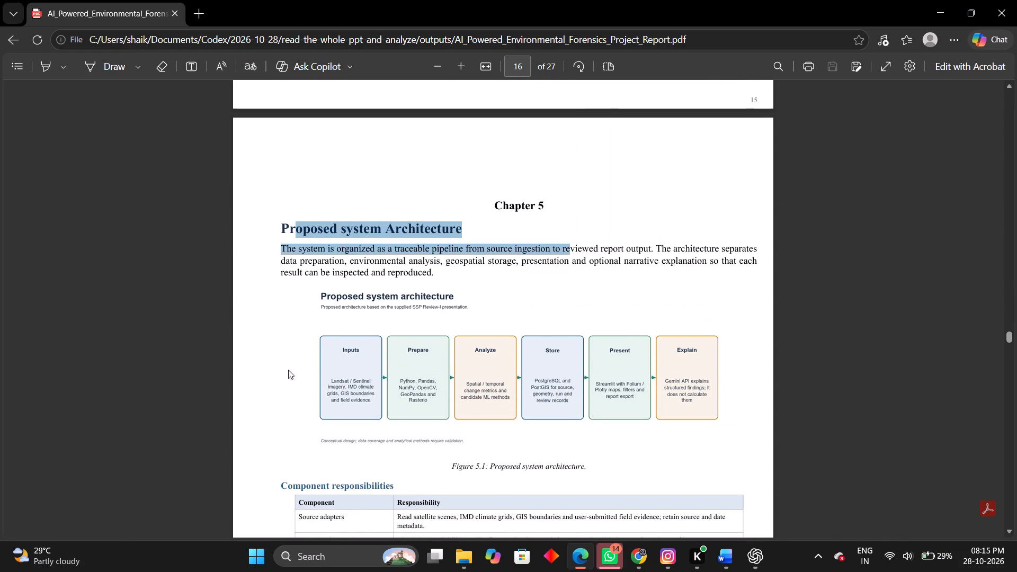
drag(310, 370, 429, 369)
scroll(439, 367, down, 6)
scroll(444, 354, up, 1)
scroll(444, 354, down, 5)
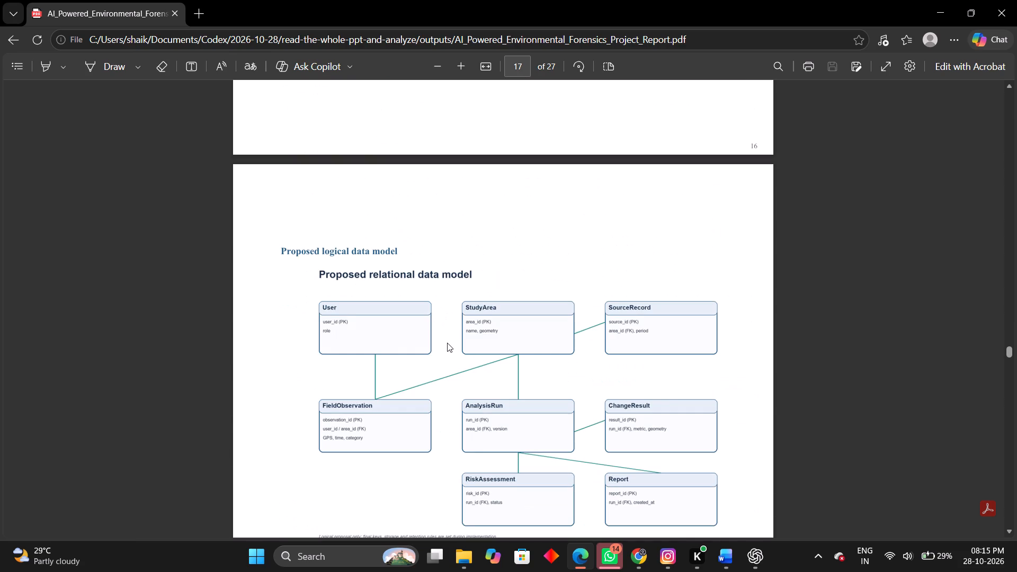
scroll(440, 328, down, 3)
scroll(429, 309, up, 2)
drag(427, 214, 450, 214)
scroll(412, 286, down, 2)
scroll(488, 329, down, 8)
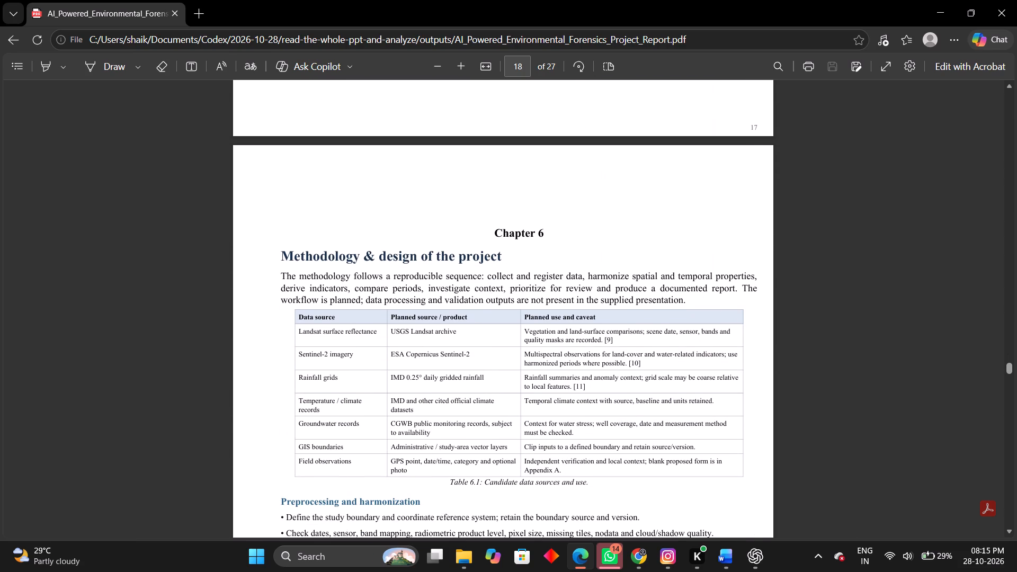
Examine chapter 6, Methodology & design of the project, including the table of candidate data sources.
drag(308, 257, 512, 267)
click(482, 300)
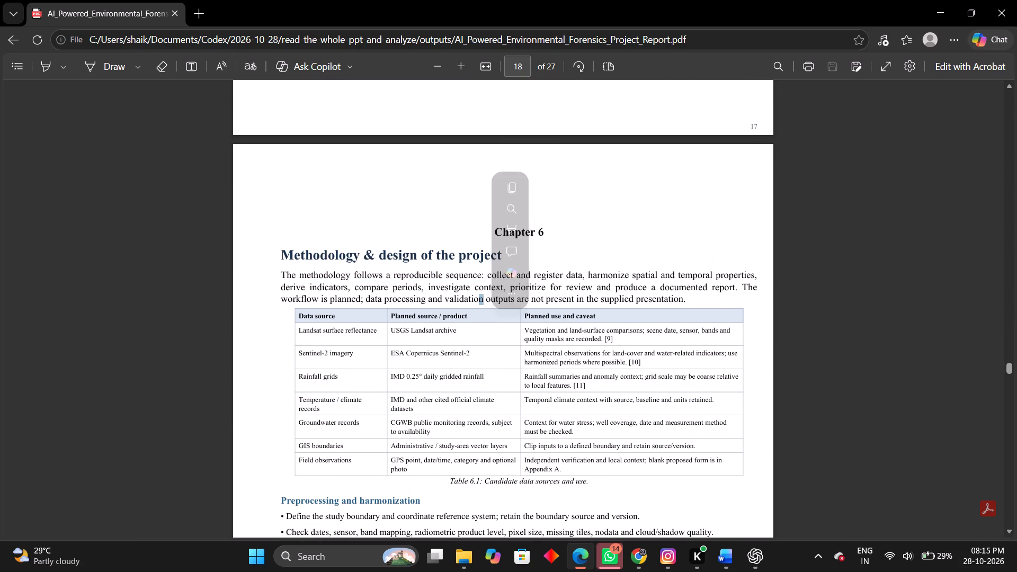
drag(306, 280, 447, 290)
click(408, 332)
drag(411, 336, 481, 339)
click(448, 397)
scroll(441, 363, down, 5)
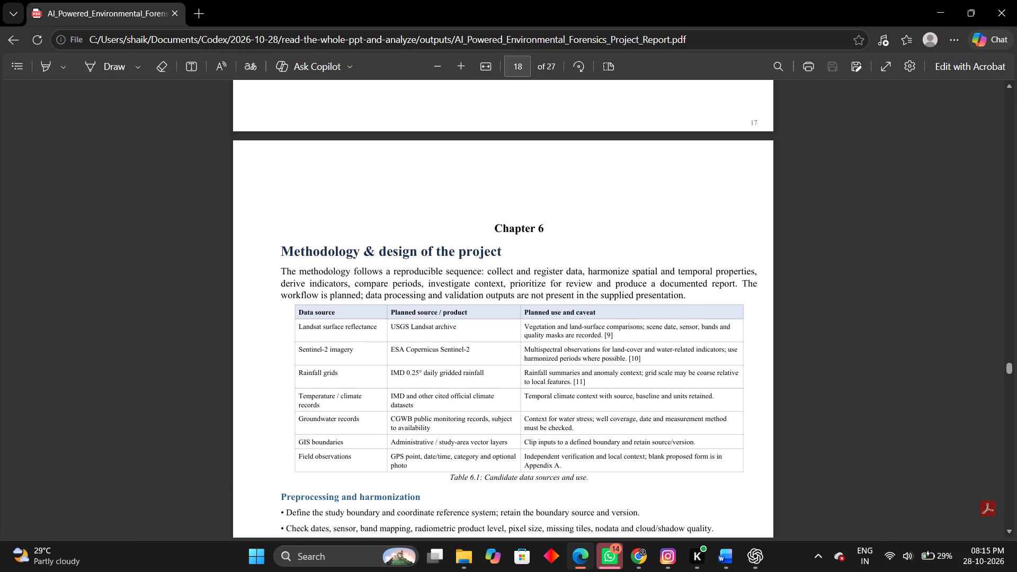
scroll(441, 359, down, 17)
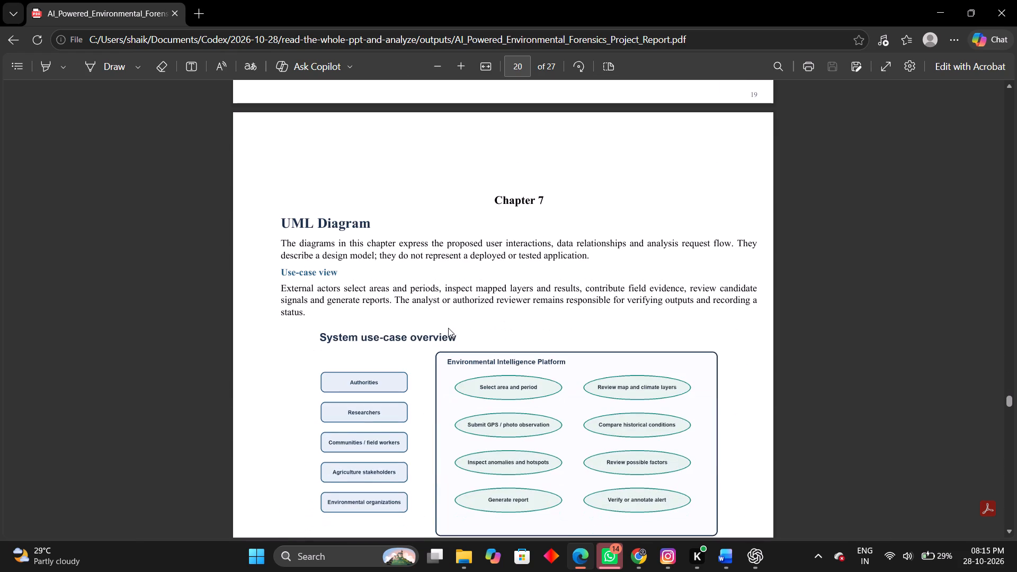
Inspect the use-case, entity relationship and sequence diagrams in chapter 7, UML Diagram.
scroll(426, 289, down, 1)
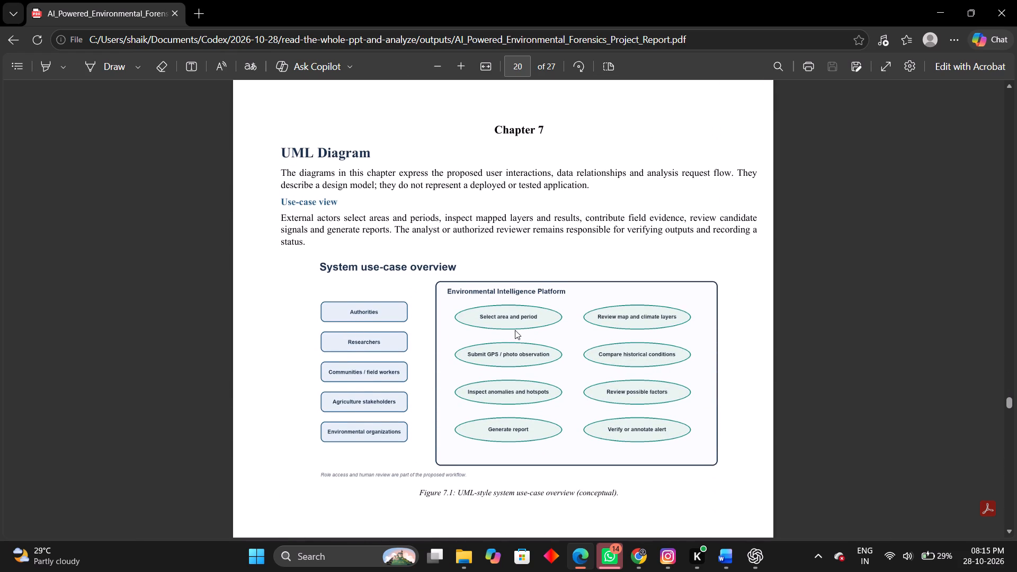
scroll(515, 362, down, 11)
scroll(463, 329, up, 1)
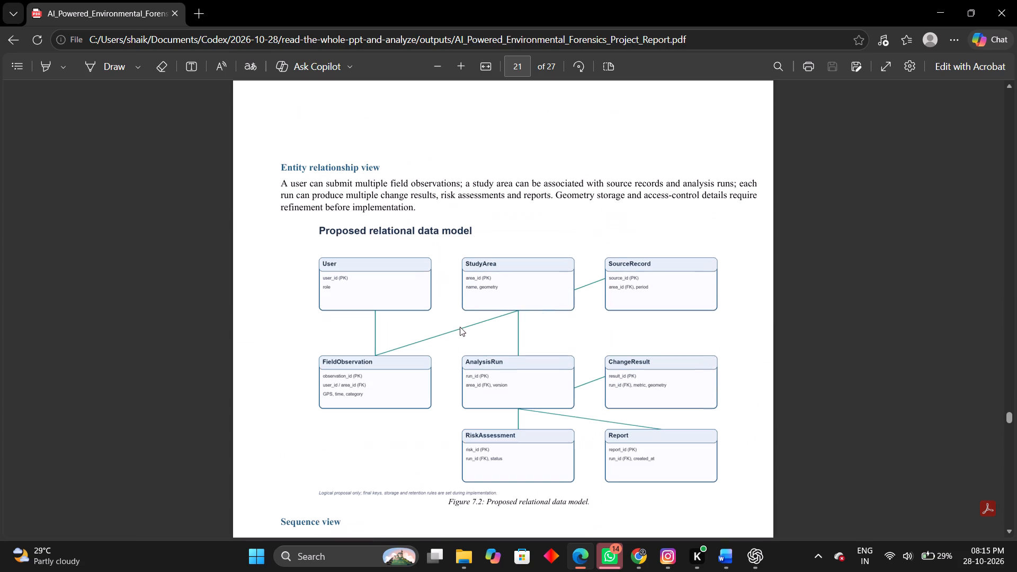
scroll(423, 245, down, 4)
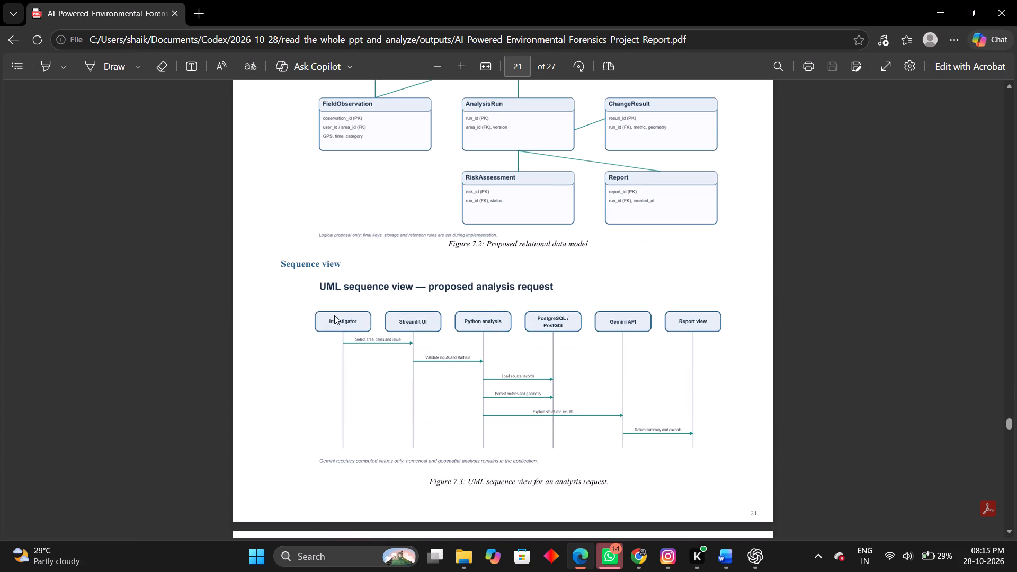
scroll(484, 329, down, 8)
Examine chapter 8, System implementation, including the evidence status table and the dashboard wireframe under User interface design.
scroll(485, 329, up, 1)
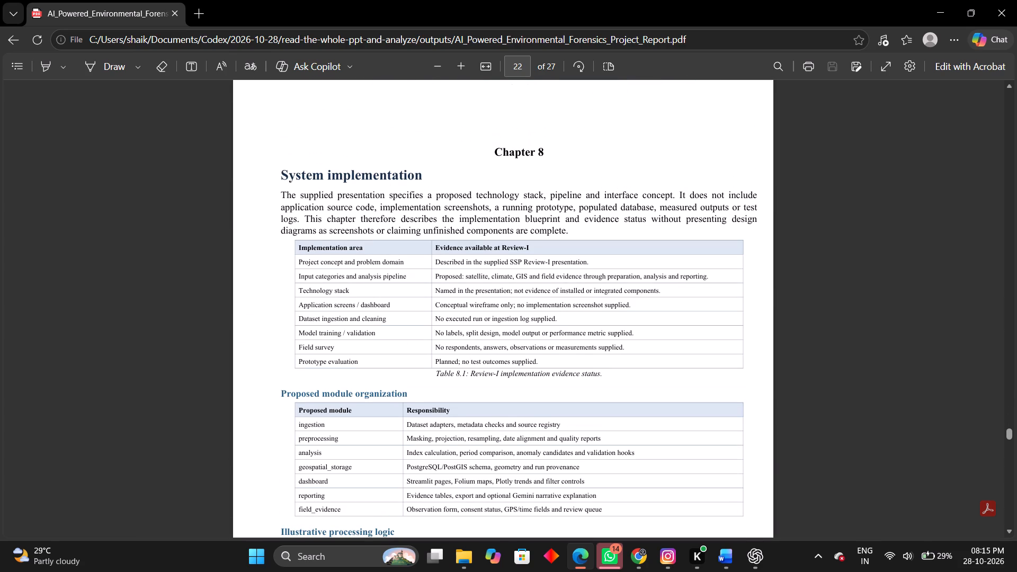
drag(308, 262, 458, 271)
click(446, 300)
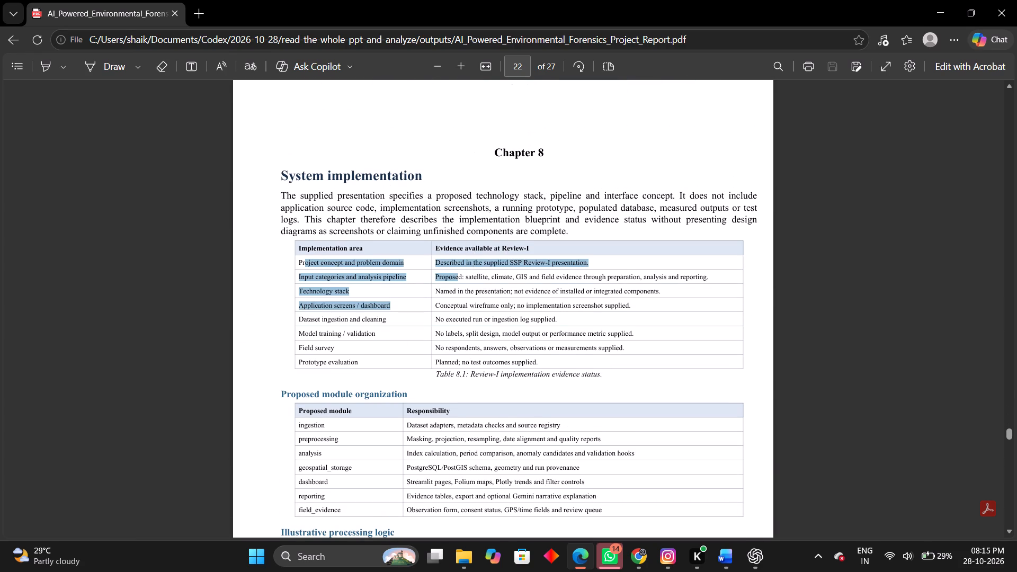
scroll(447, 298, down, 11)
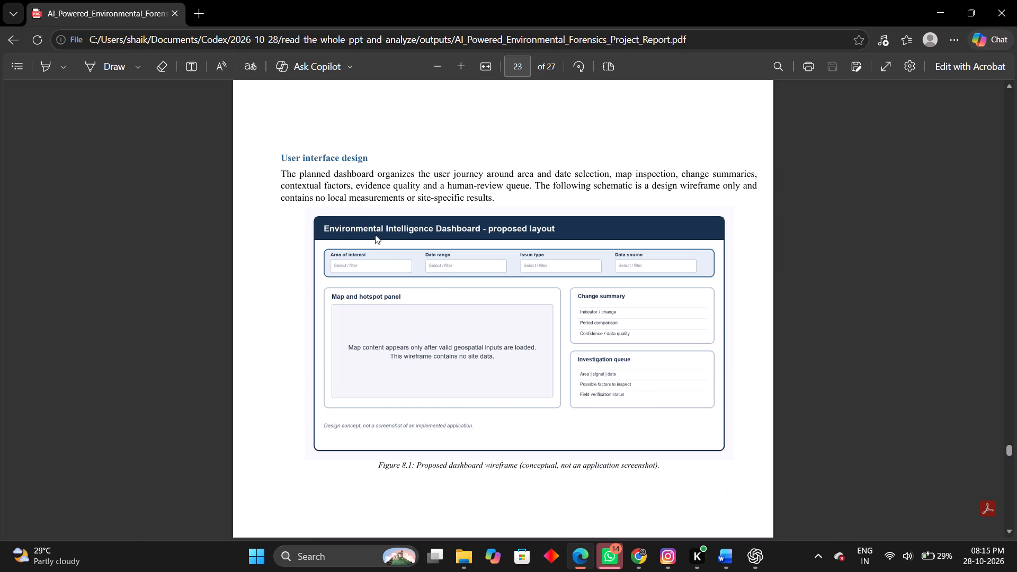
drag(318, 159, 451, 159)
click(438, 171)
Examine chapter 9, Experimental Results, and continue through the Conclusion and Future work sections to the end of the references.
scroll(438, 172, down, 12)
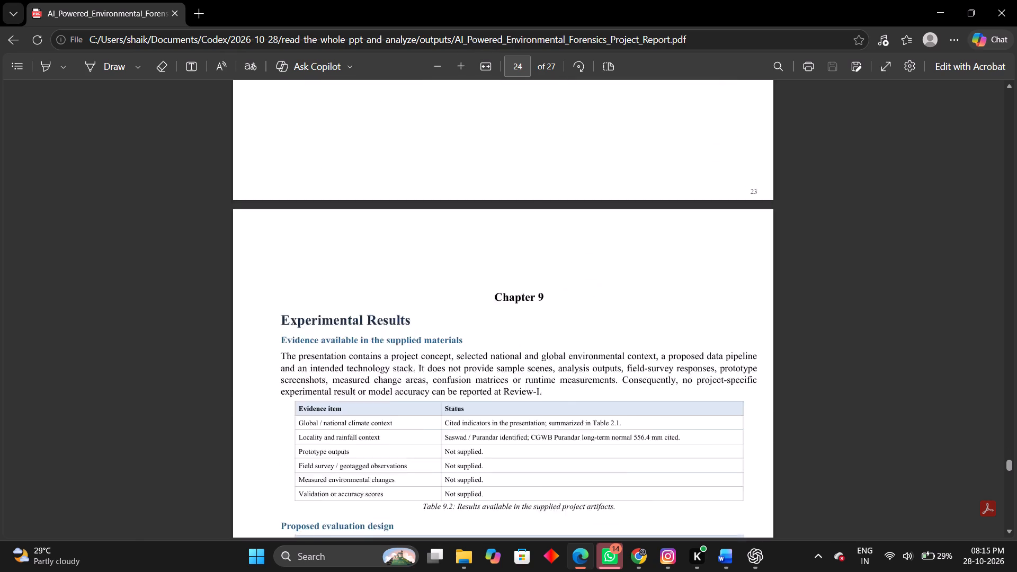
scroll(438, 172, up, 1)
scroll(438, 172, down, 13)
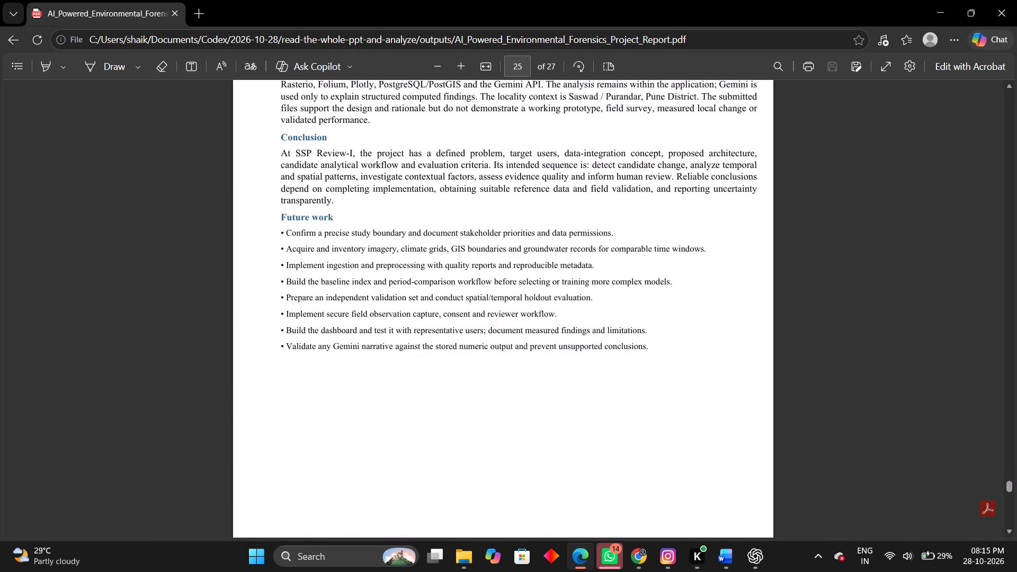
scroll(438, 172, down, 14)
scroll(440, 169, up, 4)
scroll(440, 169, down, 7)
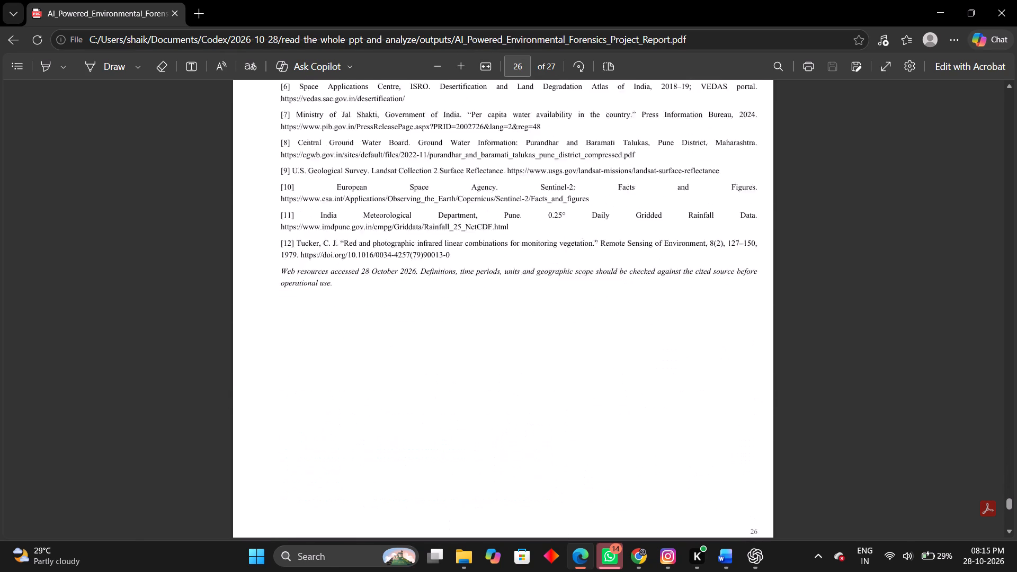
Examine the Appendix, including the field observation form, the report output fields and the study limitations checklist.
scroll(440, 169, down, 2)
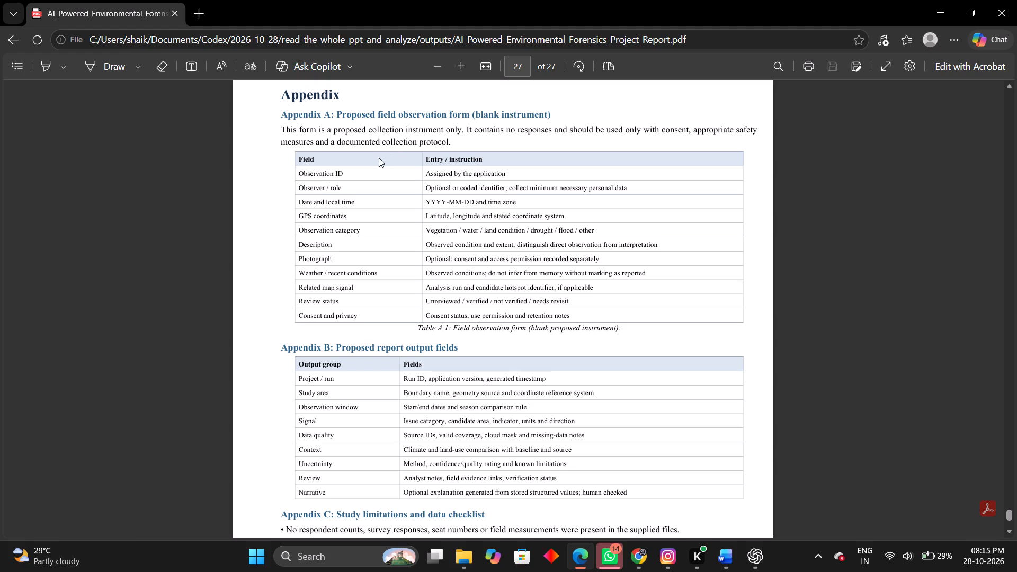
drag(379, 158, 452, 279)
drag(425, 261, 501, 271)
click(459, 293)
scroll(460, 290, down, 5)
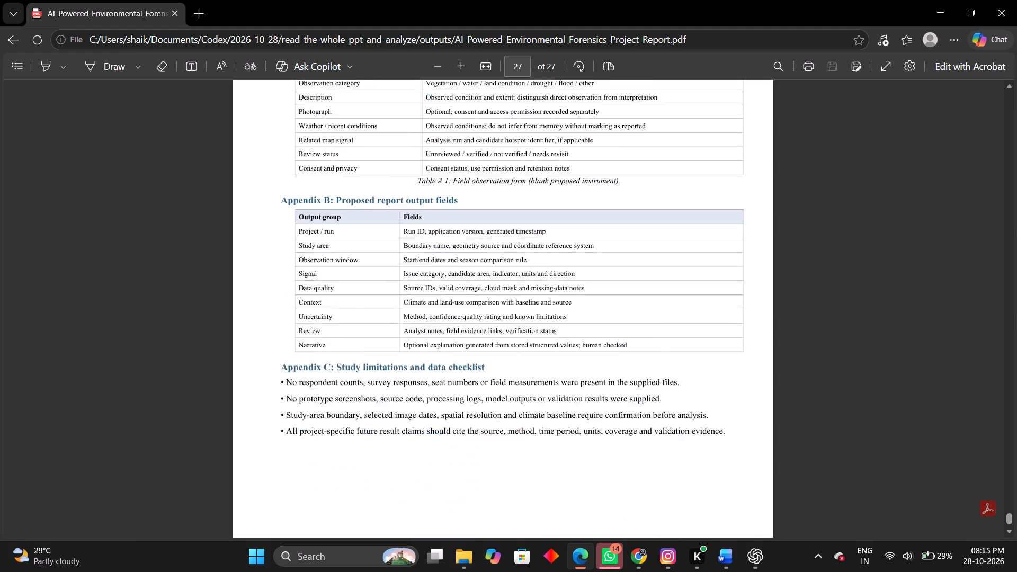
scroll(460, 289, down, 7)
scroll(467, 279, up, 5)
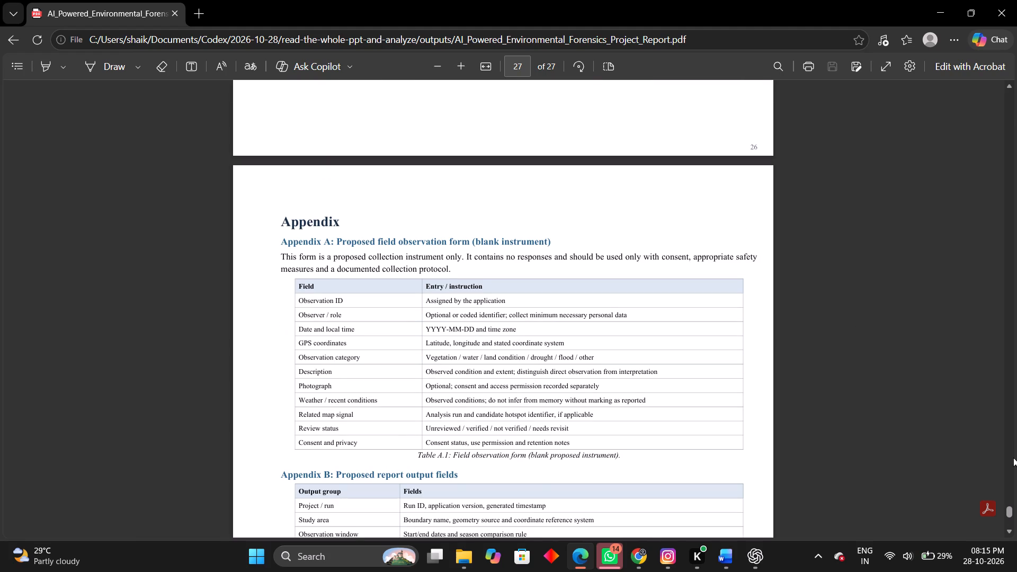
Go back through the report PDF from the Appendix to chapter 1, Introduction.
drag(1007, 509, 1011, 443)
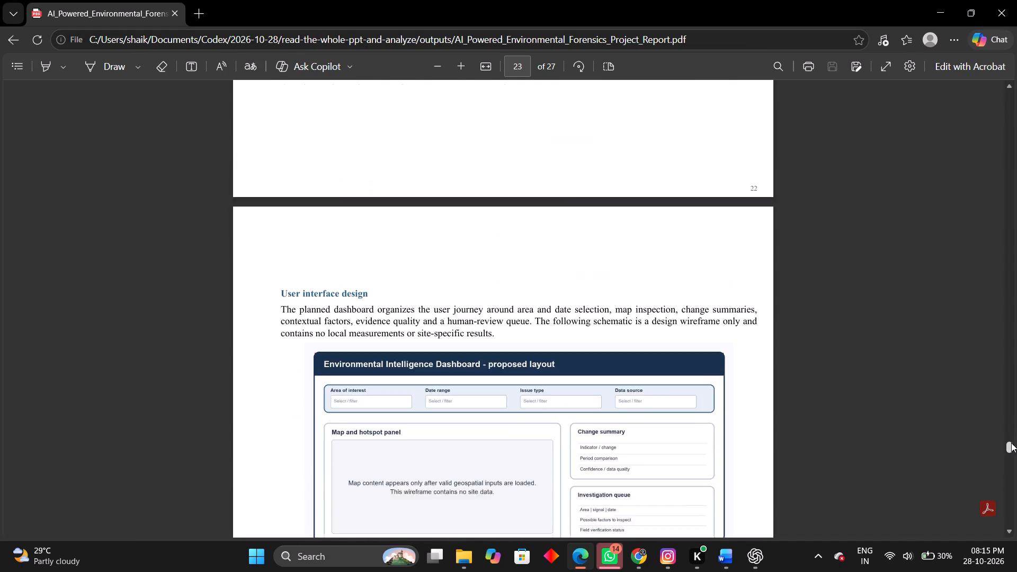
drag(1011, 443, 1016, 401)
scroll(1016, 404, up, 1)
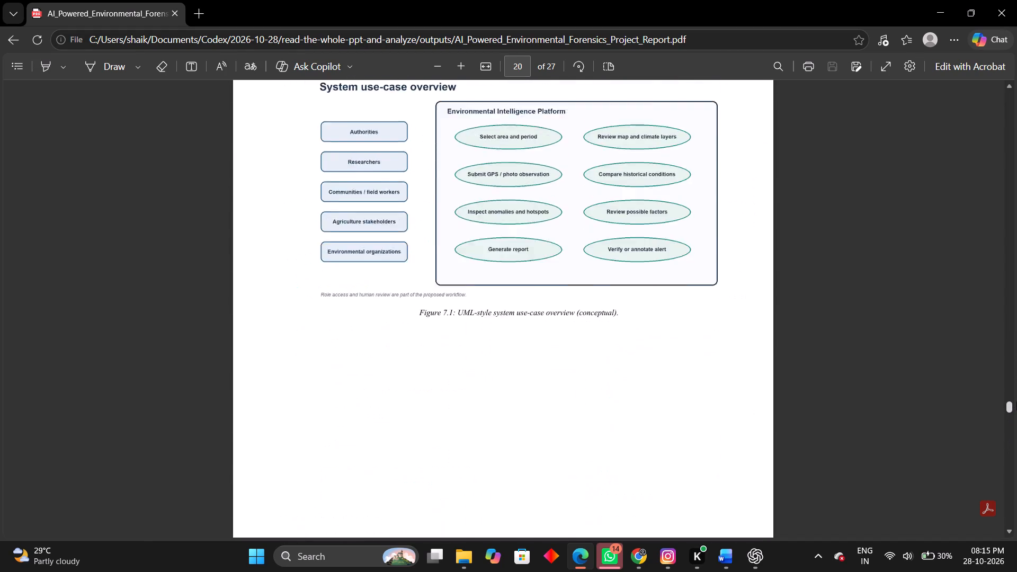
drag(1016, 401, 1016, 292)
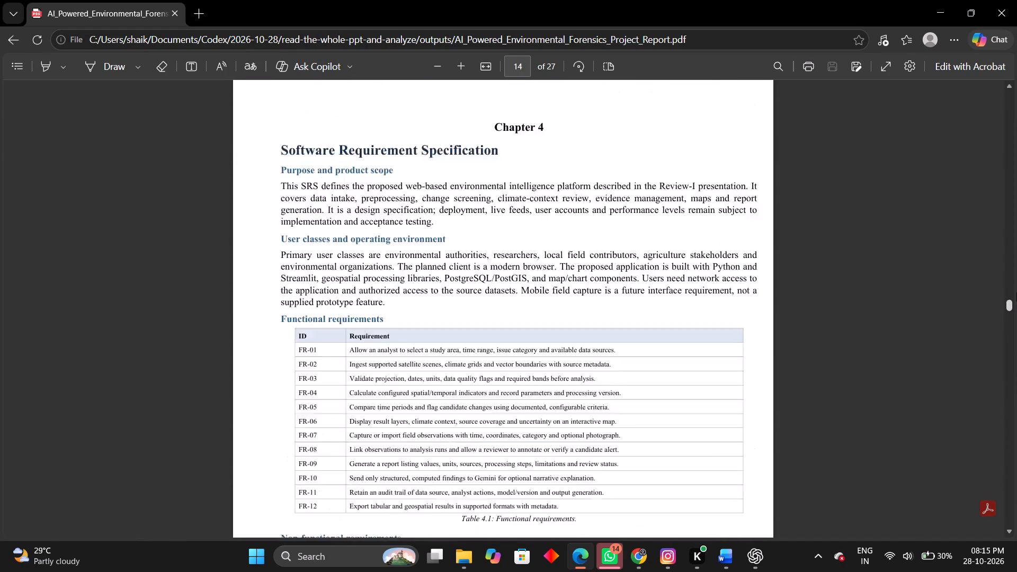
drag(1016, 292, 1016, 262)
drag(1016, 240, 1016, 210)
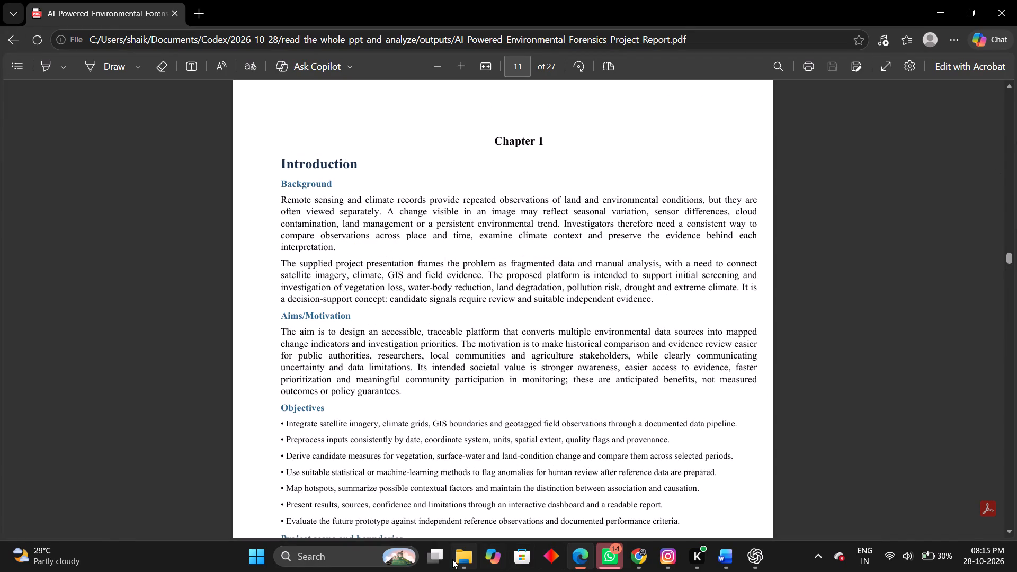
Open the Word version of the report, AI_Powered_Environmental_Forensics_Project_Report.docx, from the outputs folder.
click(452, 559)
double_click(225, 120)
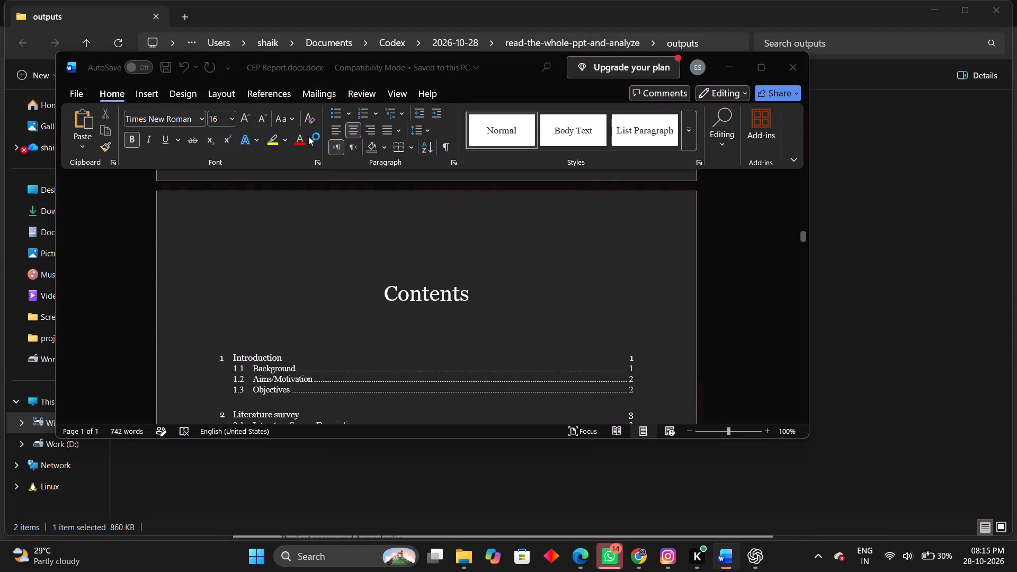
click(764, 88)
scroll(532, 437, down, 3)
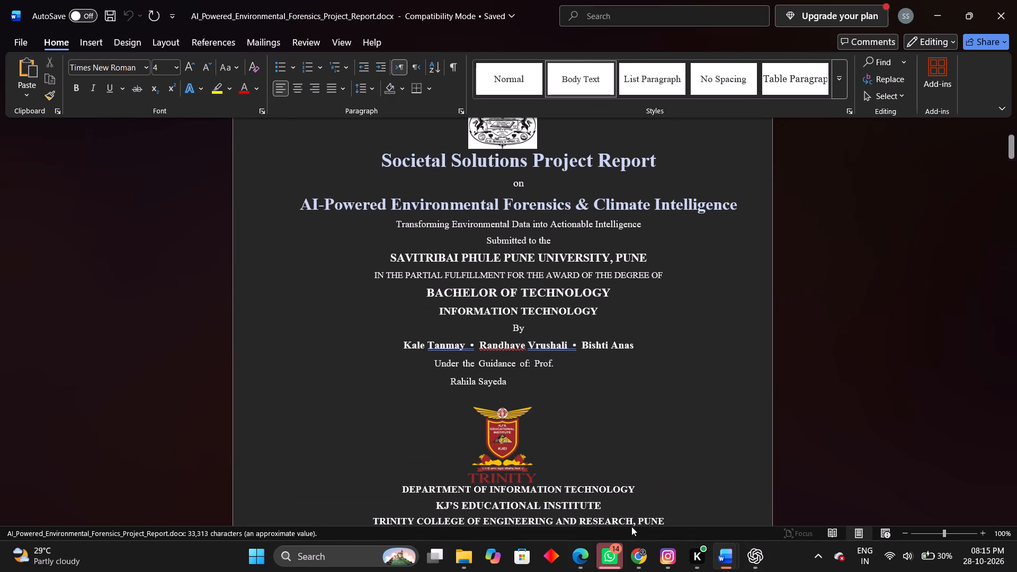
Open the template CEP Report.docx.pdf from the Downloads folder and view its cover page.
double_click(472, 551)
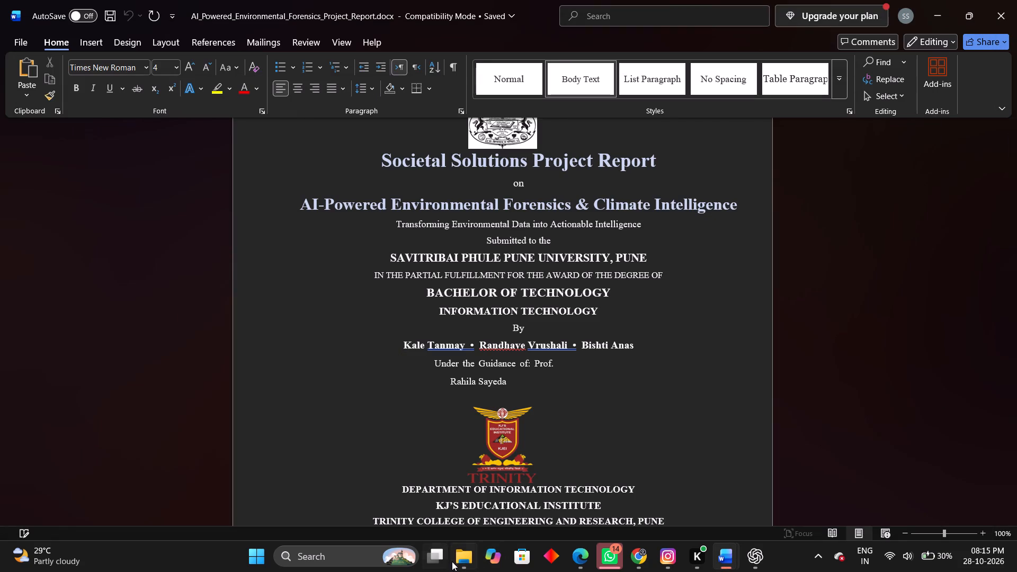
click(453, 560)
click(65, 211)
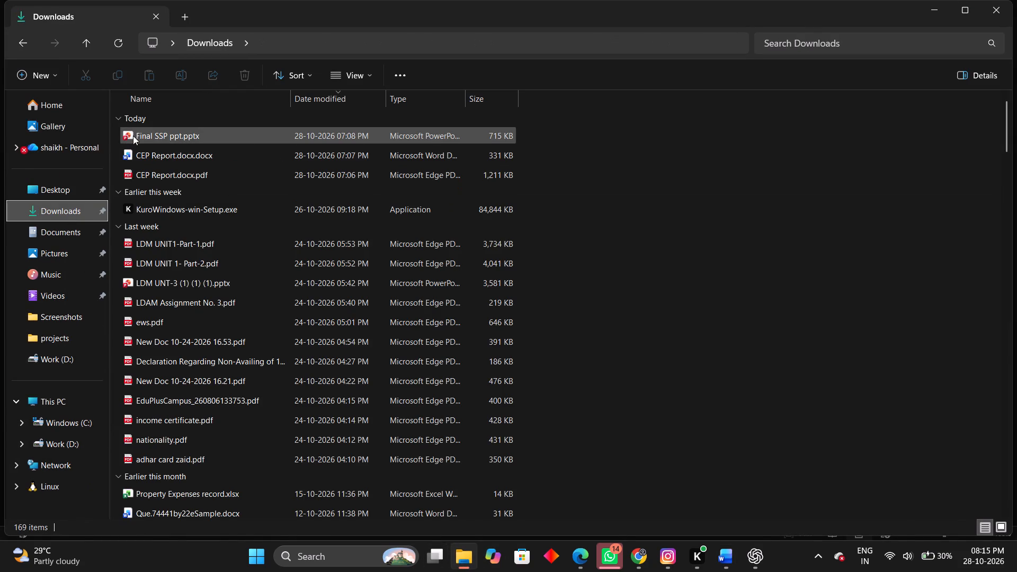
double_click(149, 169)
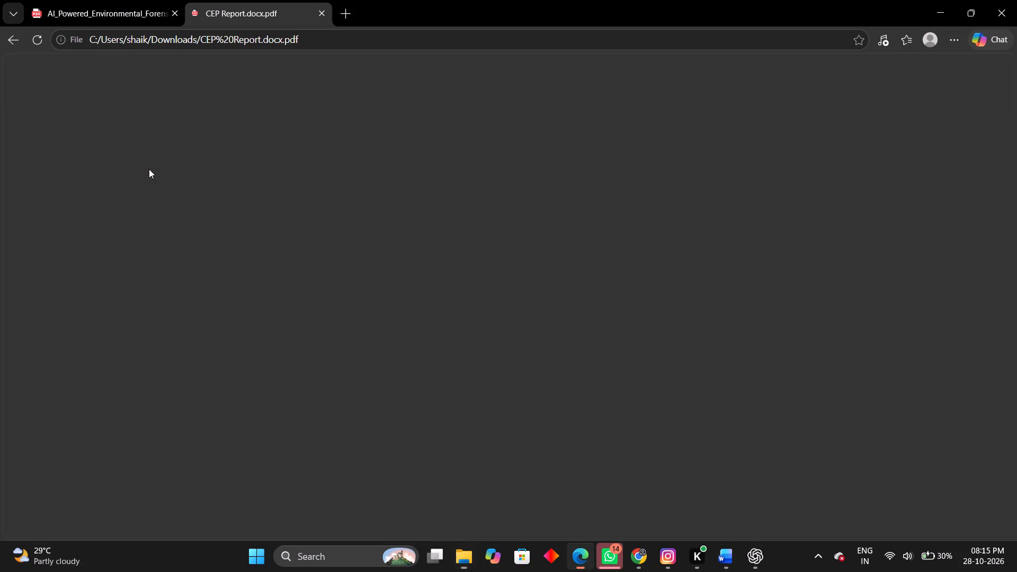
click(625, 294)
drag(447, 174, 522, 178)
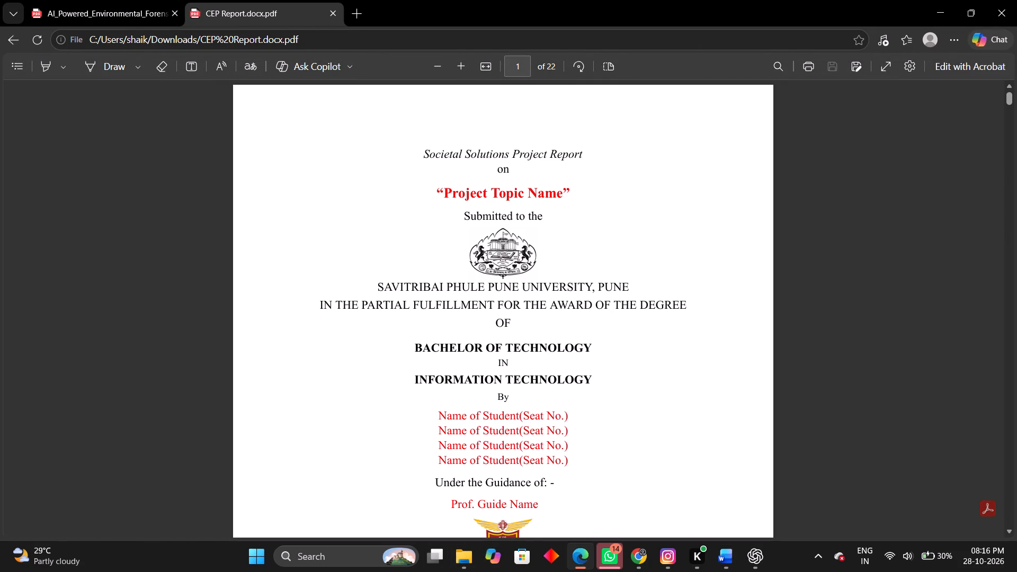
scroll(504, 256, down, 2)
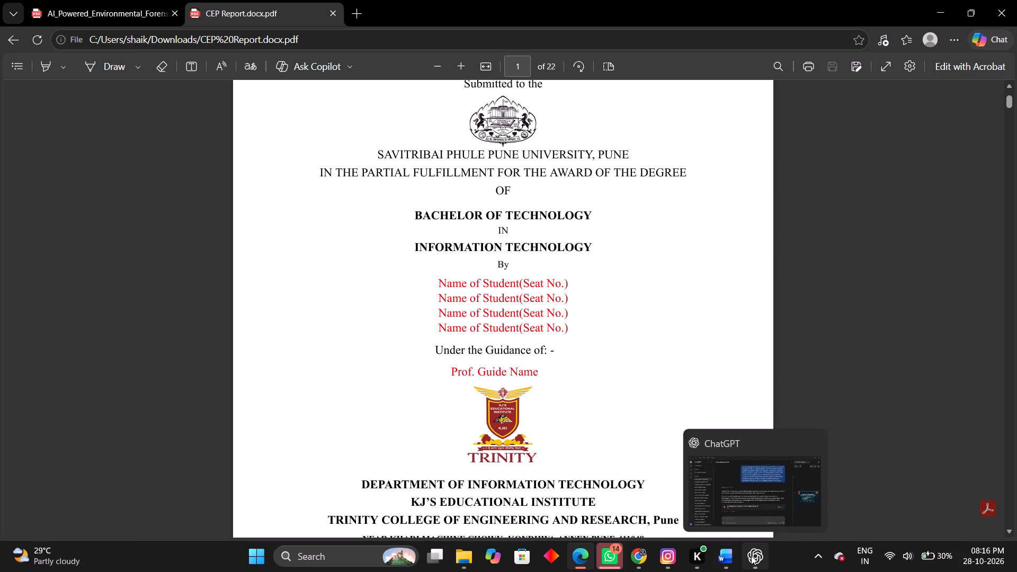
Switch to the Word report and examine its title page and certificate, focusing on the line of student names.
click(734, 559)
click(793, 490)
scroll(602, 333, down, 2)
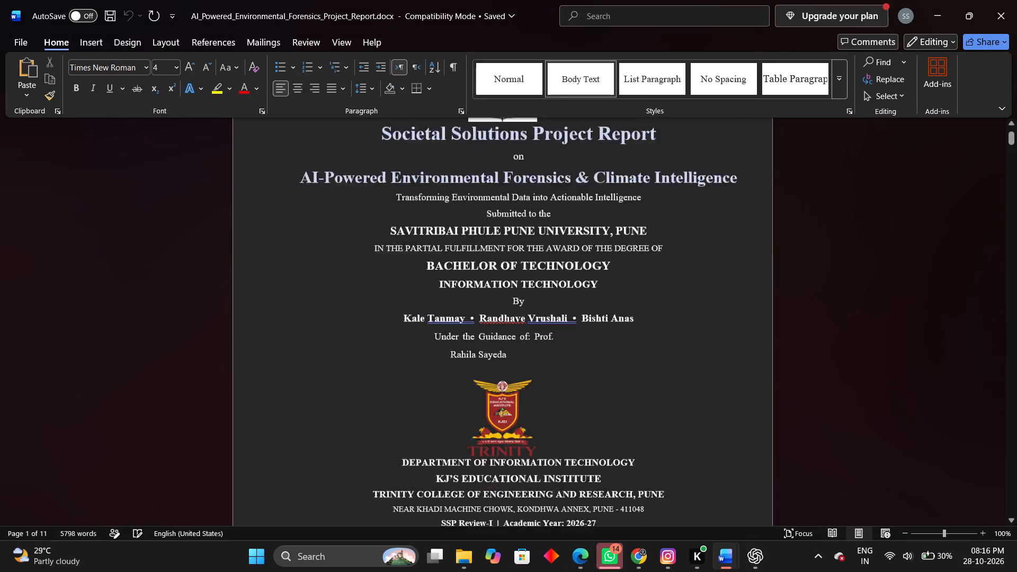
scroll(599, 333, down, 19)
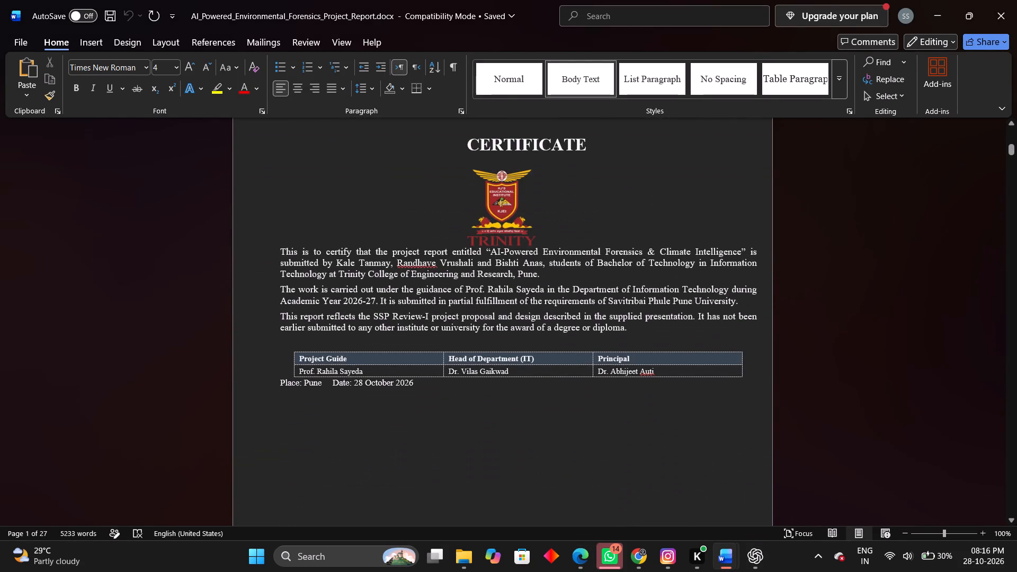
scroll(599, 333, up, 14)
scroll(597, 333, up, 7)
scroll(597, 333, down, 1)
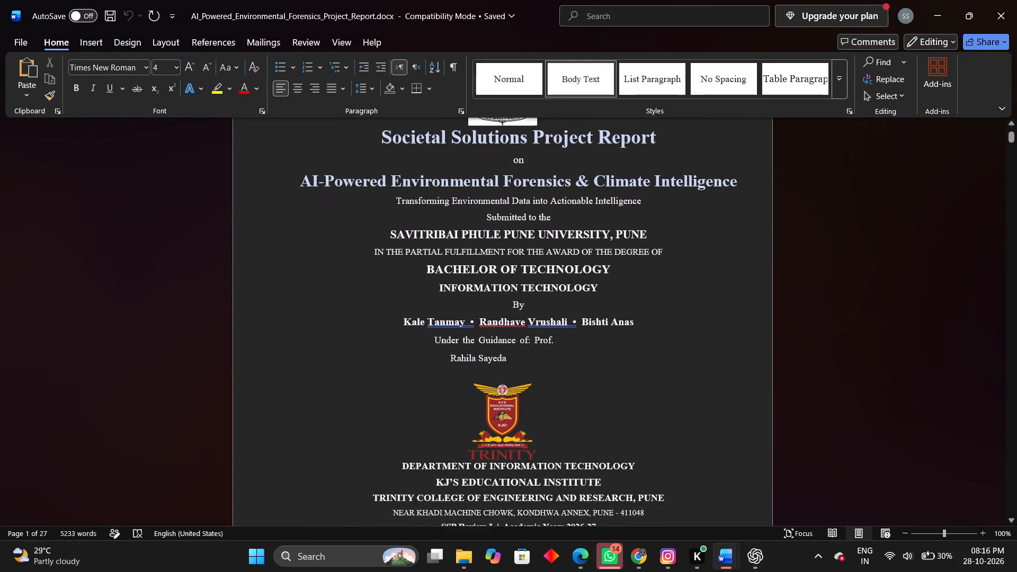
scroll(597, 333, down, 2)
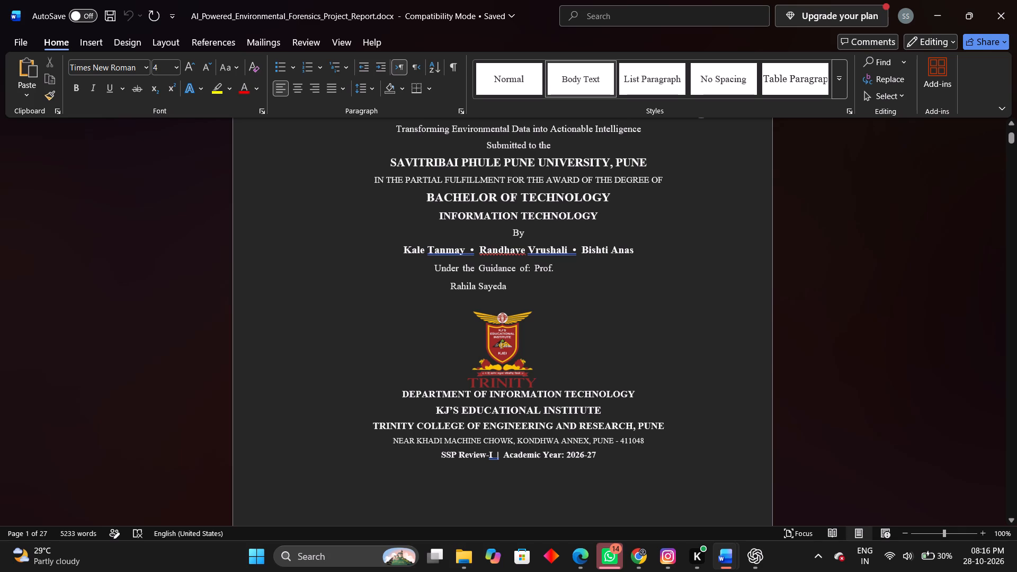
scroll(598, 326, up, 2)
drag(449, 314, 547, 318)
click(505, 403)
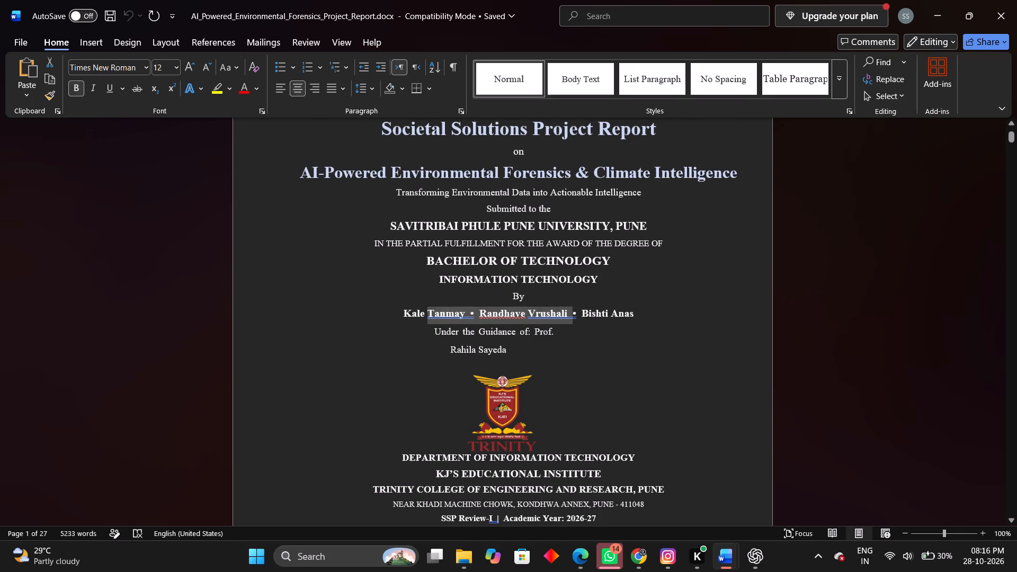
click(423, 329)
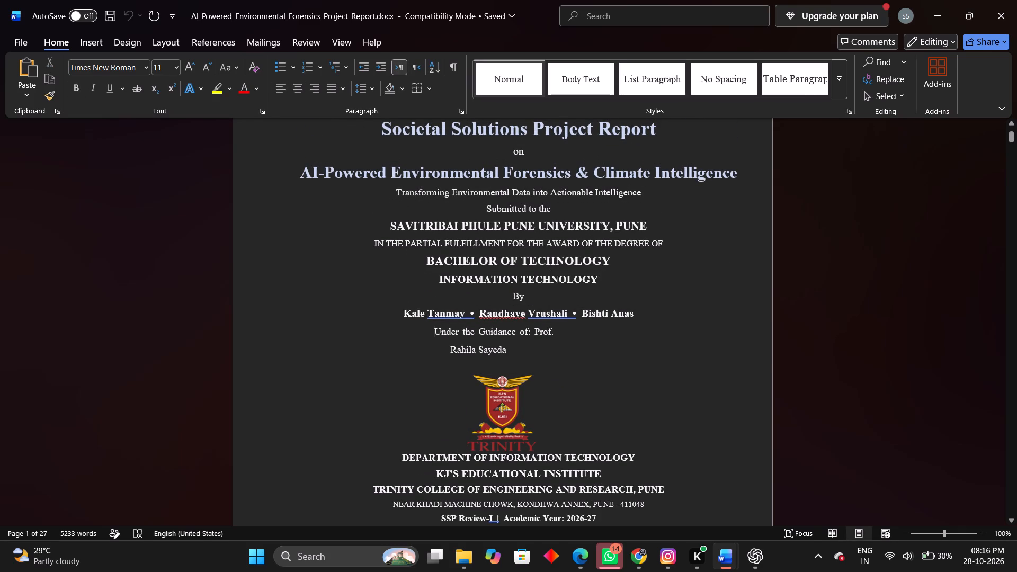
drag(636, 316, 428, 324)
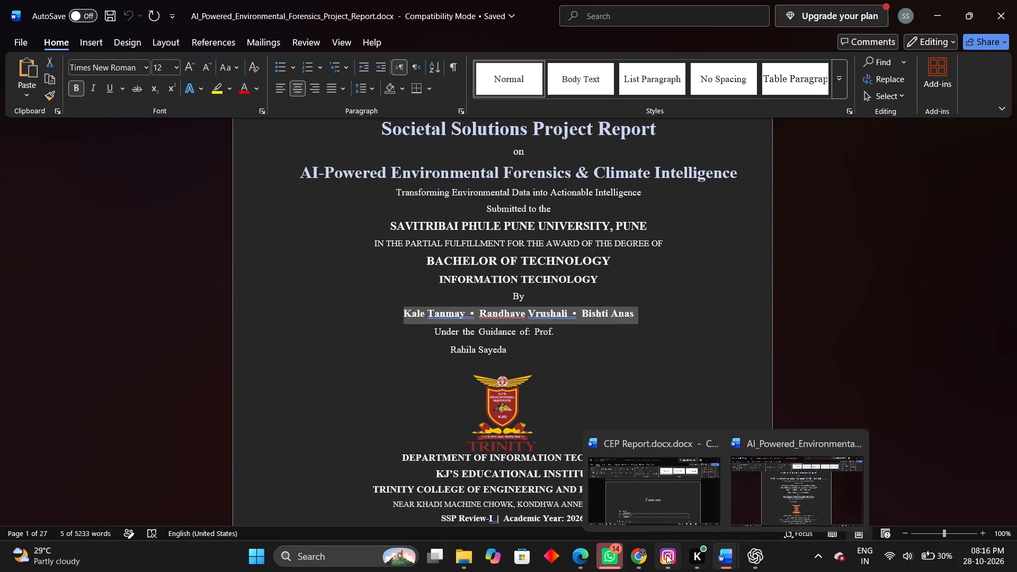
Return to the CEP Report template PDF and examine the cover page layout, including how the student names are listed.
click(636, 556)
click(589, 555)
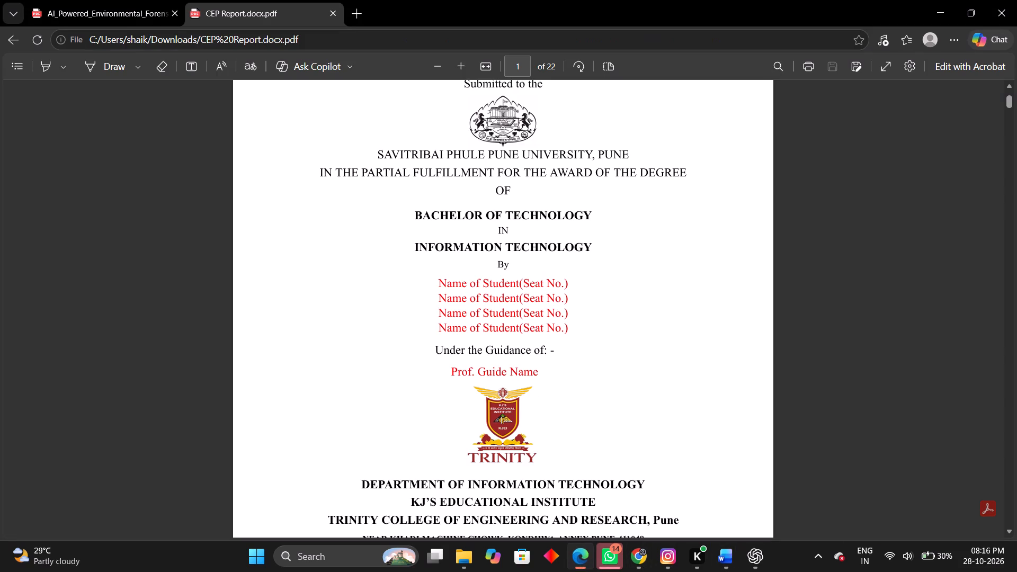
scroll(502, 307, up, 1)
scroll(495, 144, up, 3)
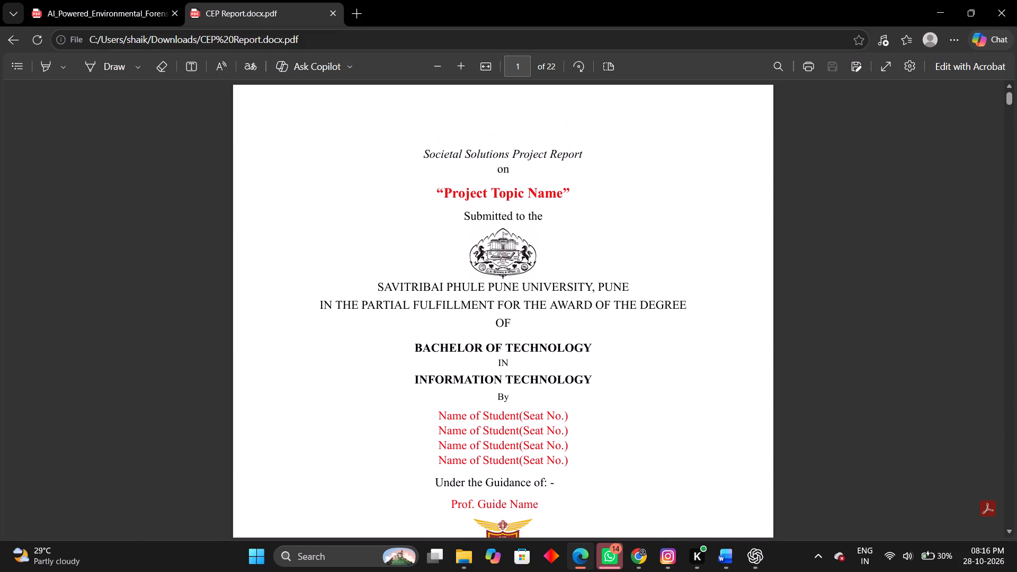
drag(418, 152, 494, 153)
drag(485, 176, 513, 186)
click(493, 201)
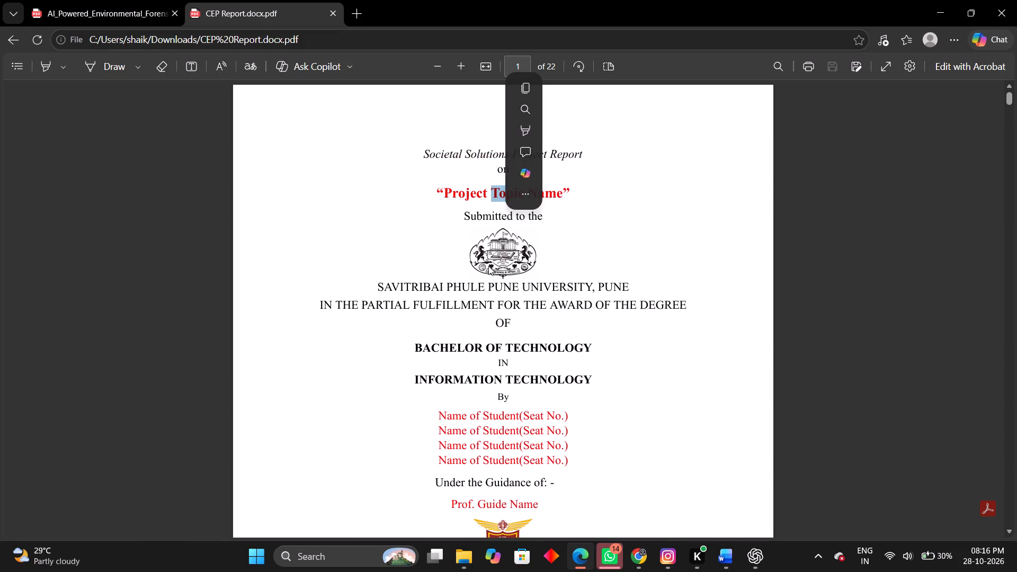
click(488, 266)
click(513, 367)
scroll(521, 398, down, 1)
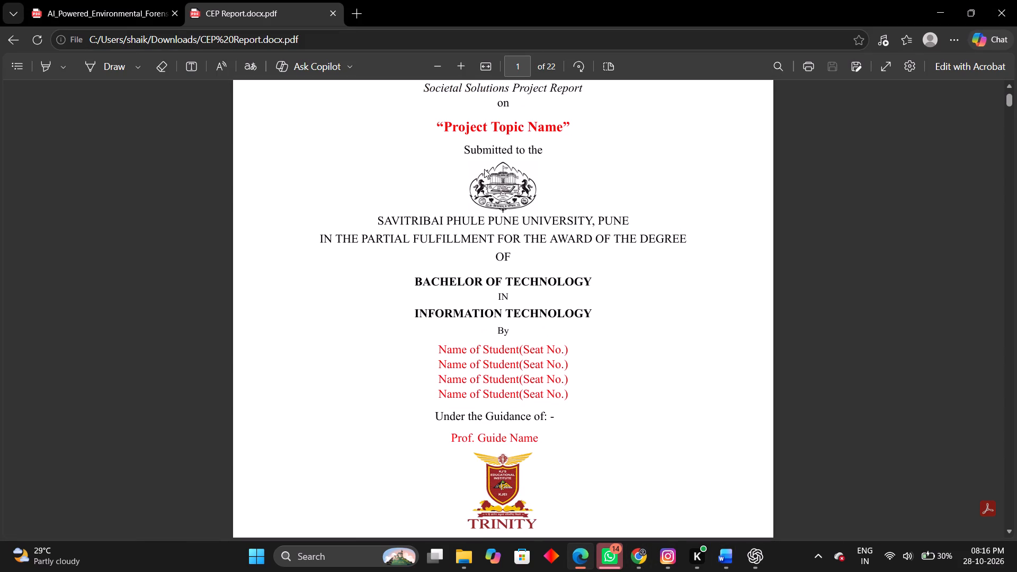
On the Word report's title page, split the student names so that each of the three is on its own line.
click(733, 550)
click(804, 490)
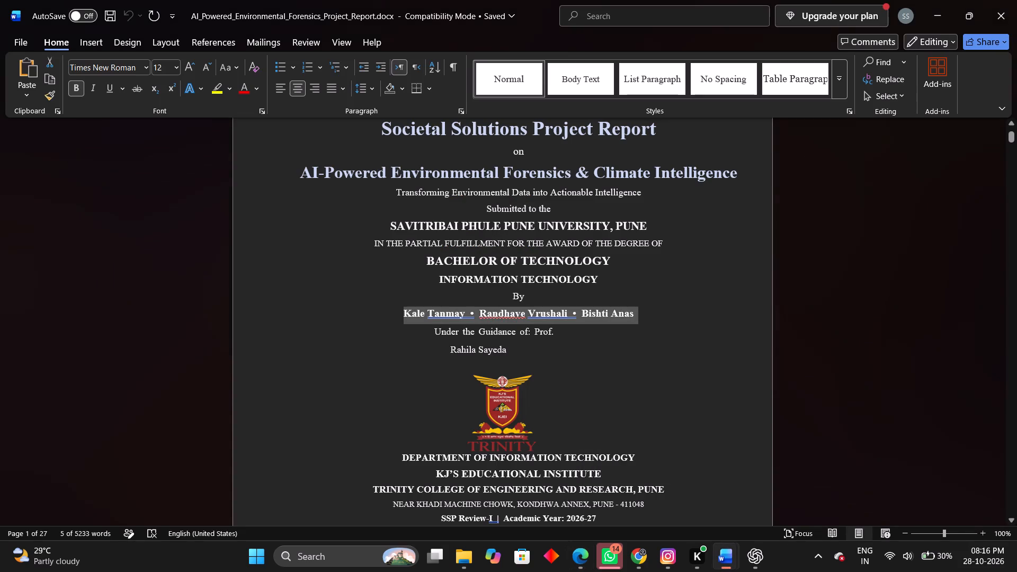
click(470, 244)
scroll(511, 248, up, 1)
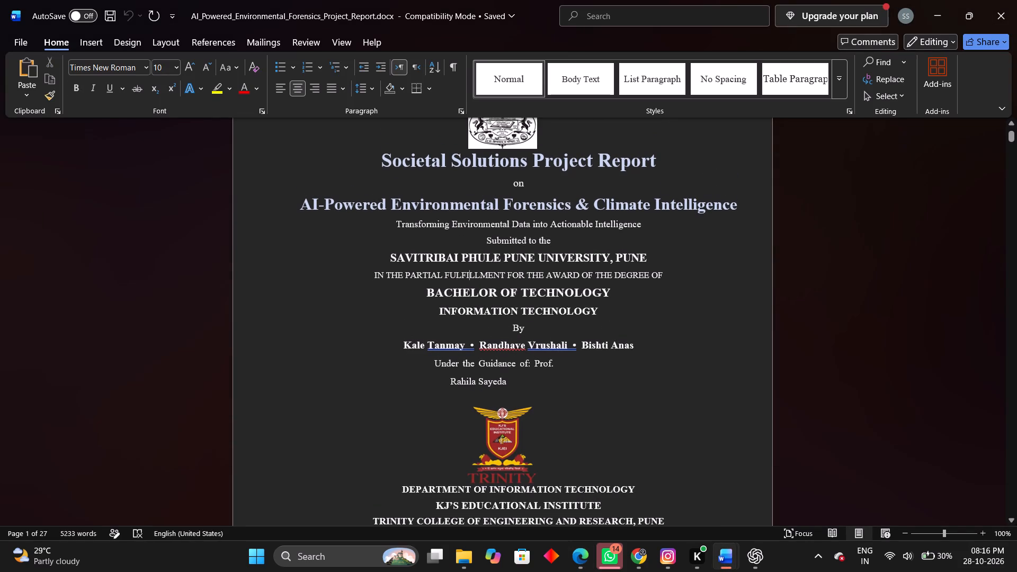
scroll(515, 309, up, 2)
scroll(509, 156, up, 4)
scroll(509, 165, down, 6)
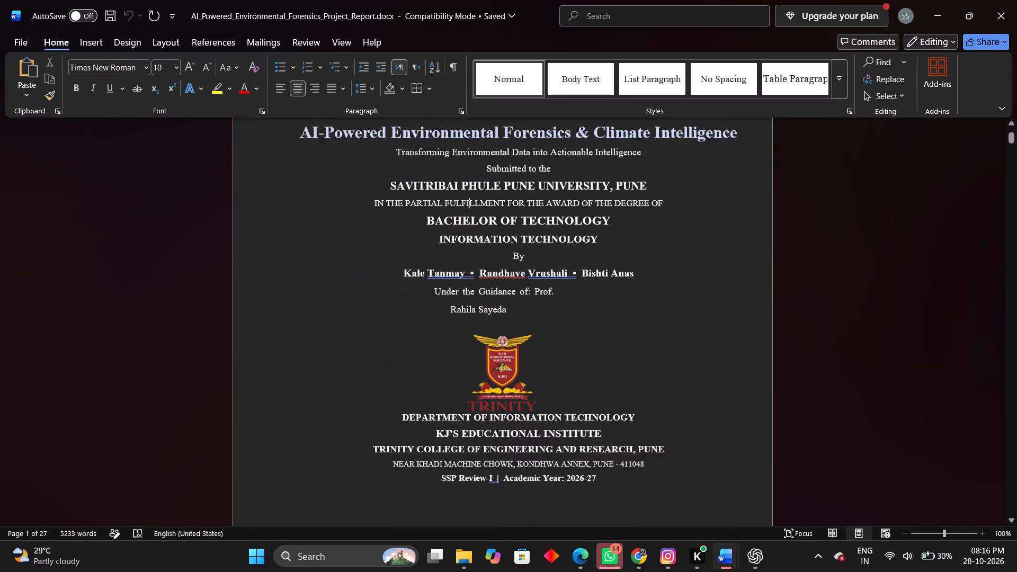
click(471, 251)
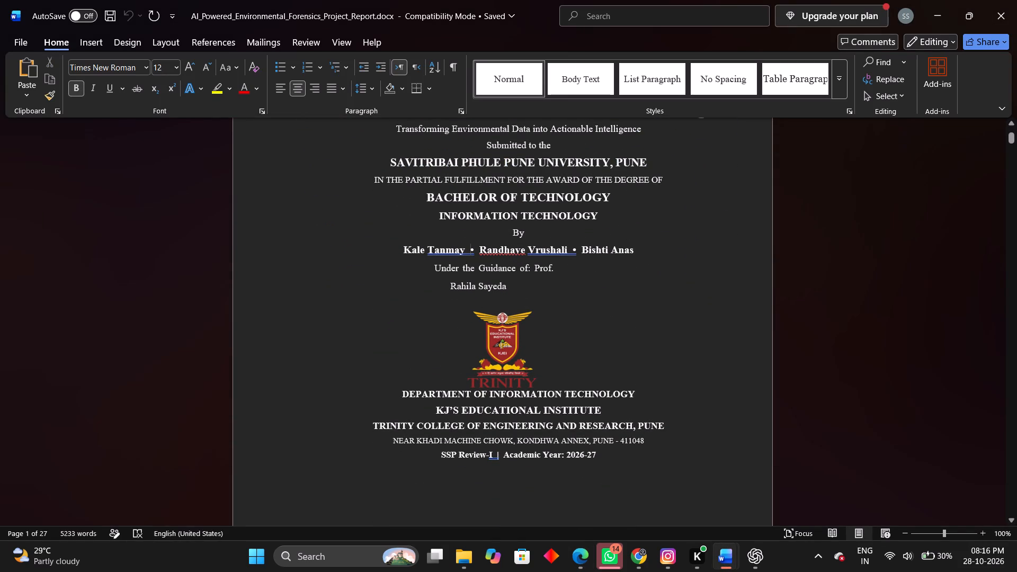
key(Return)
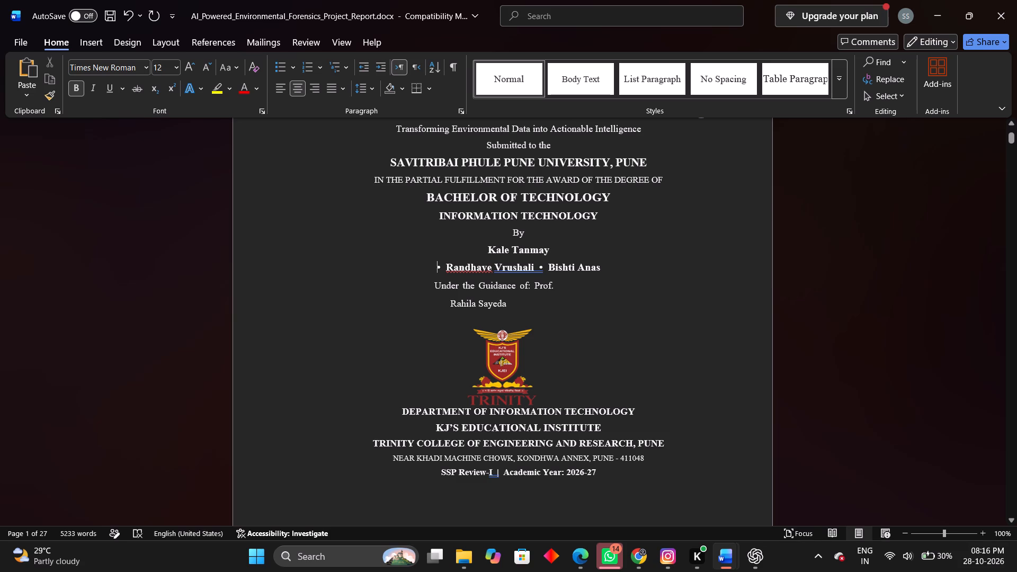
click(538, 270)
key(Return)
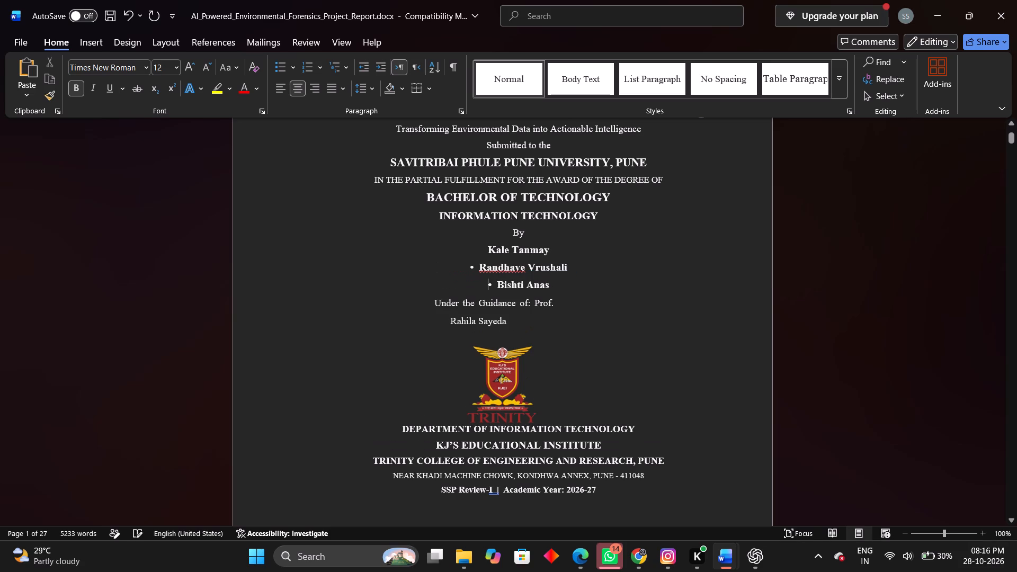
Remove the leftover bullet separator in front of the second student name on the title page.
click(477, 270)
key(BackSpace)
key(BackSpace)
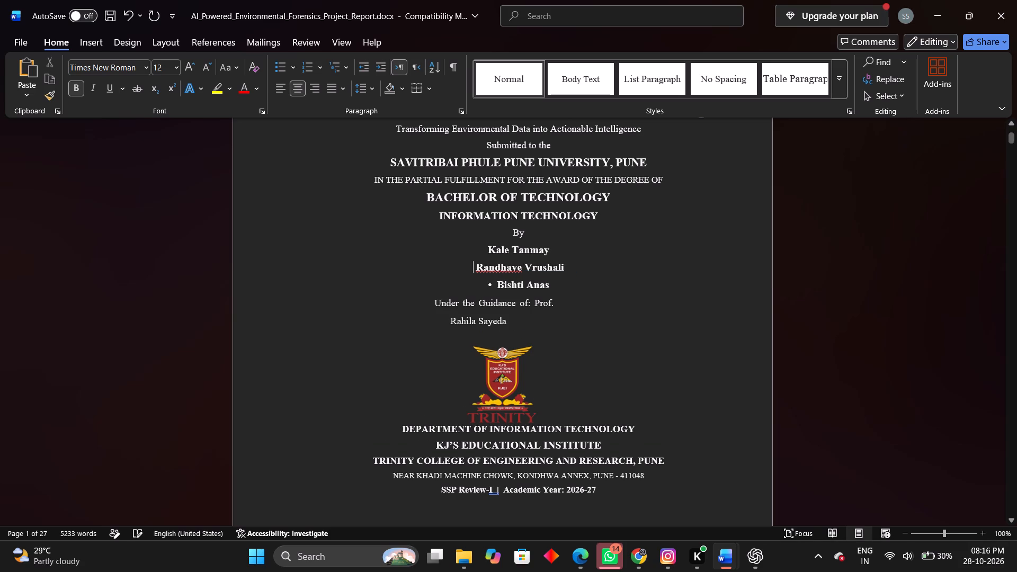
Remove the leftover bullet separator and the spacing in front of the third student name on the title page.
click(499, 285)
key(BackSpace)
key(BackSpace)
key(BackSpace)
Left-align the three student names on the title page and indent them together by two levels.
drag(487, 250, 546, 282)
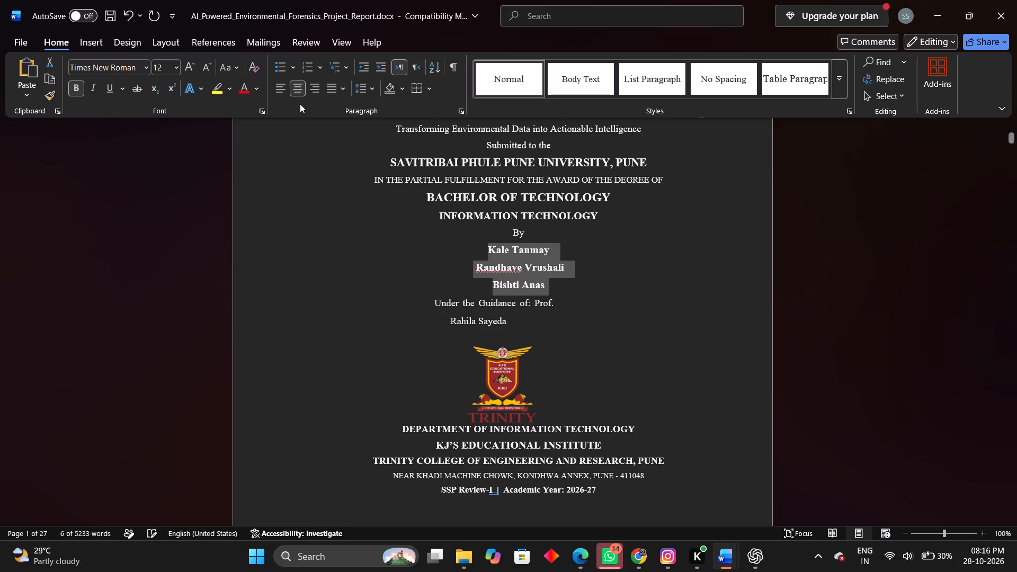
click(286, 85)
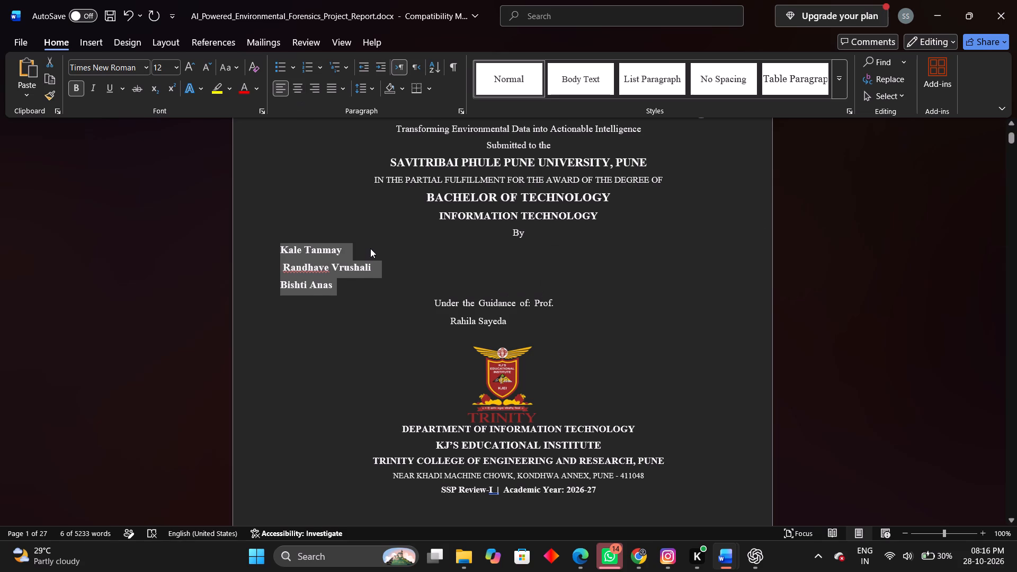
key(Tab)
key(Tab)
key(Tab)
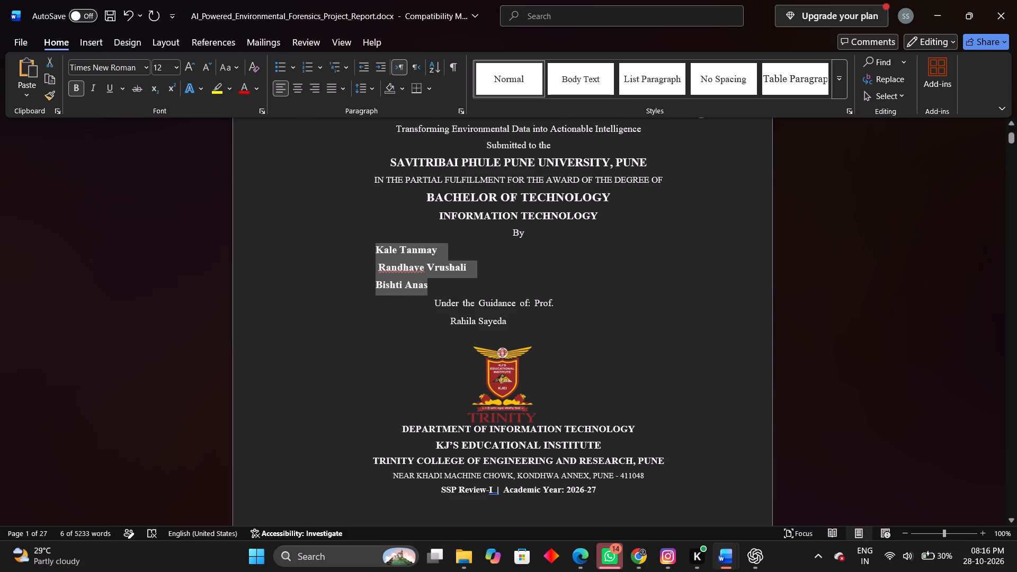
key(BackSpace)
click(458, 288)
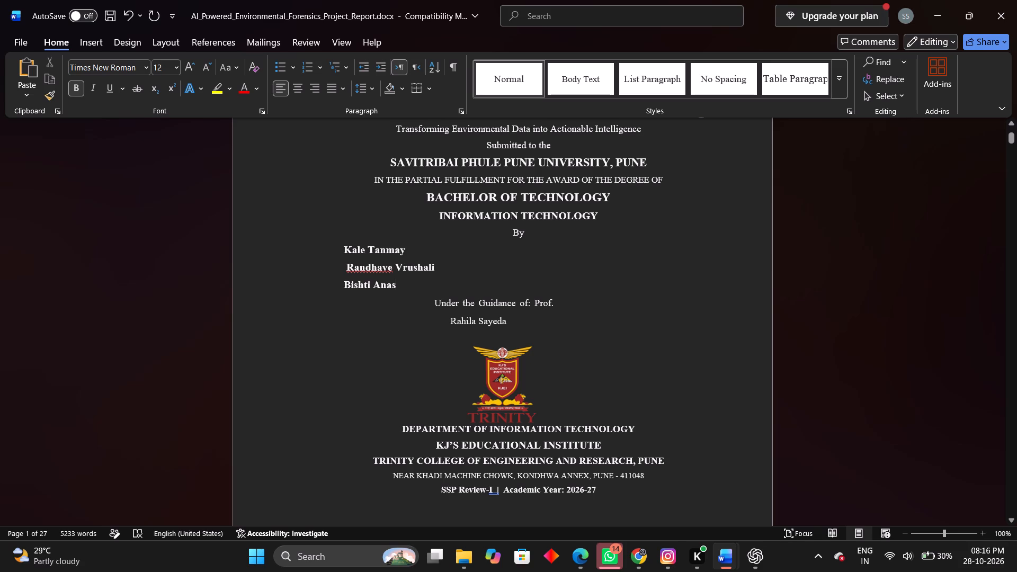
Delete the stray leading space before the second student name so it lines up with the others.
click(348, 273)
key(BackSpace)
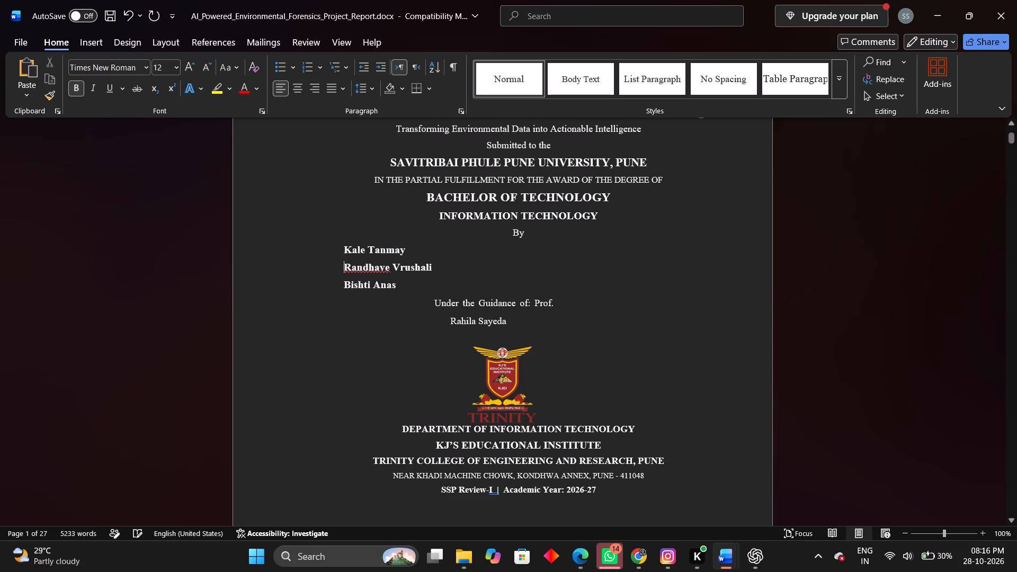
Indent all three student name lines by one more level.
drag(342, 251, 390, 291)
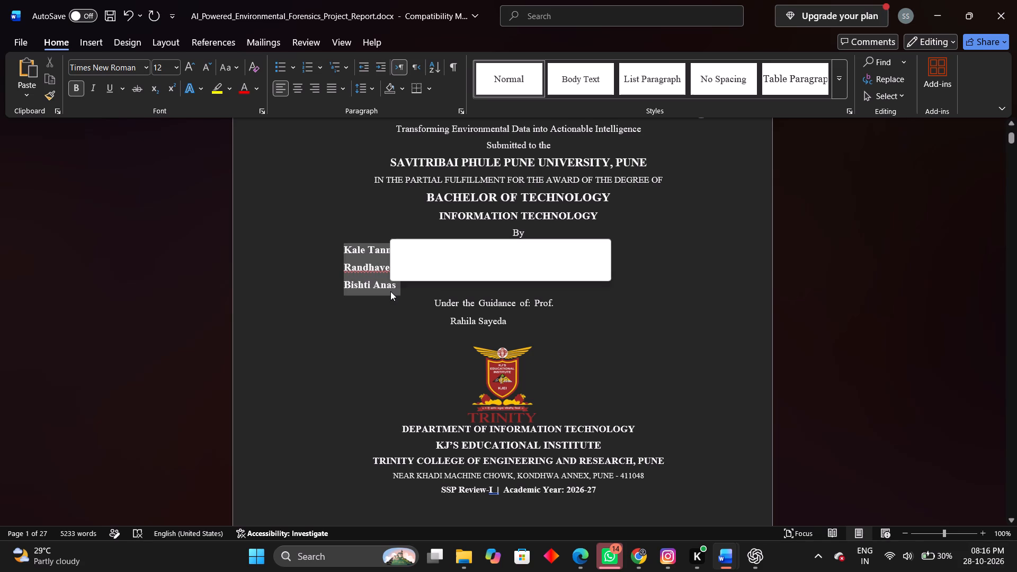
key(Tab)
Insert a blank line between "By" and the list of student names.
click(534, 232)
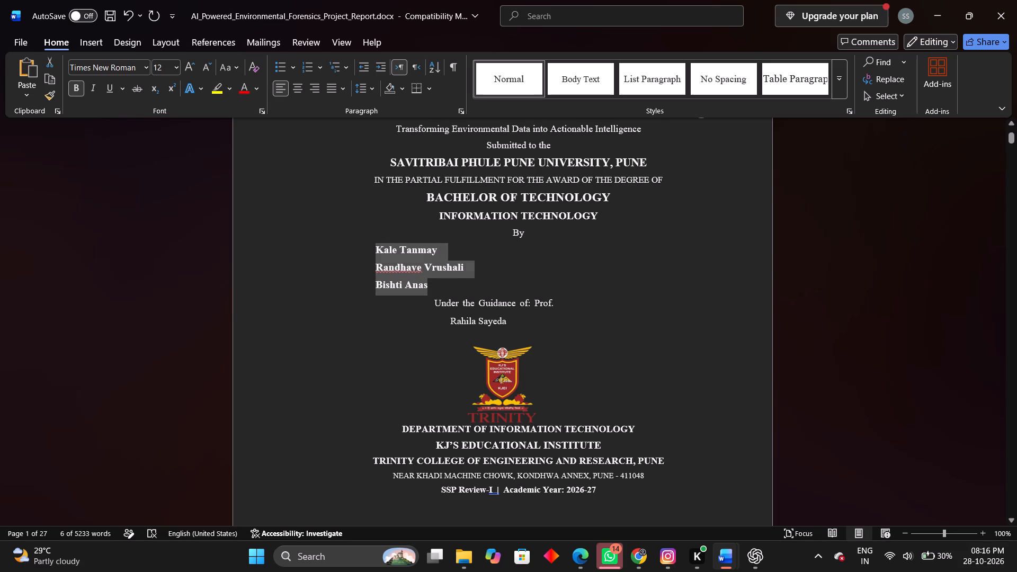
key(Return)
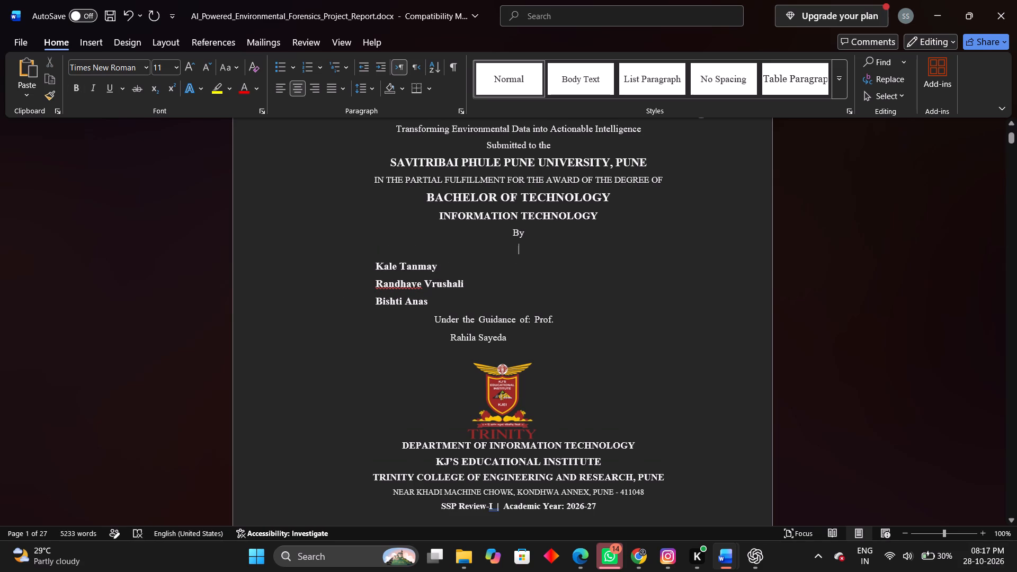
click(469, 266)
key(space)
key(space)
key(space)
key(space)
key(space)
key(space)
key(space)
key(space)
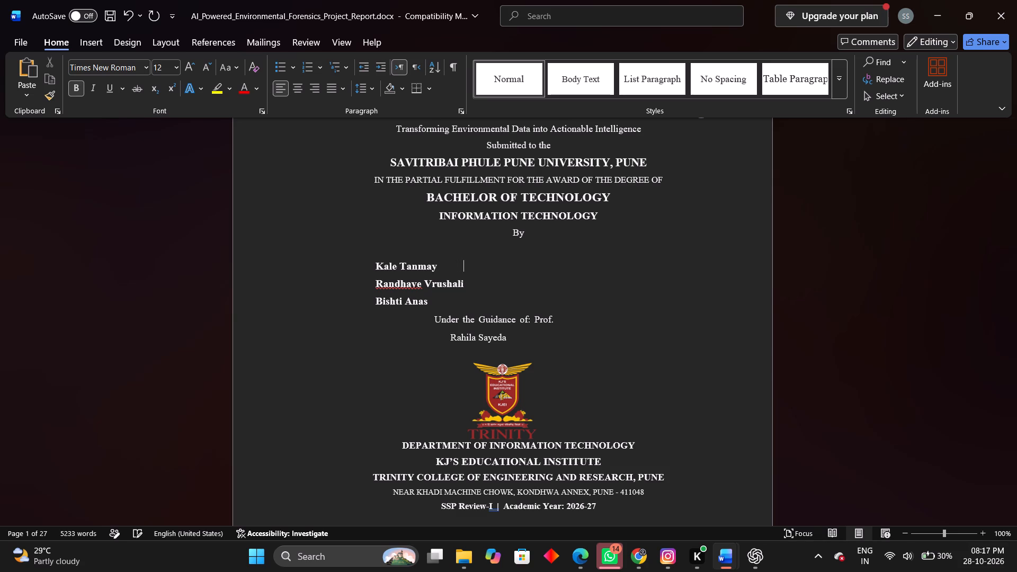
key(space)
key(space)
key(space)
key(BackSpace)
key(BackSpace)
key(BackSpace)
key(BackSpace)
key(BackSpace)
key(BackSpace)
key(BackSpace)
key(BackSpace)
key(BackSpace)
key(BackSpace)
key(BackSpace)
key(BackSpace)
Add the first student's roll number in parentheses after the name, with the IT prefix in capitals.
key(shift+parenleft)
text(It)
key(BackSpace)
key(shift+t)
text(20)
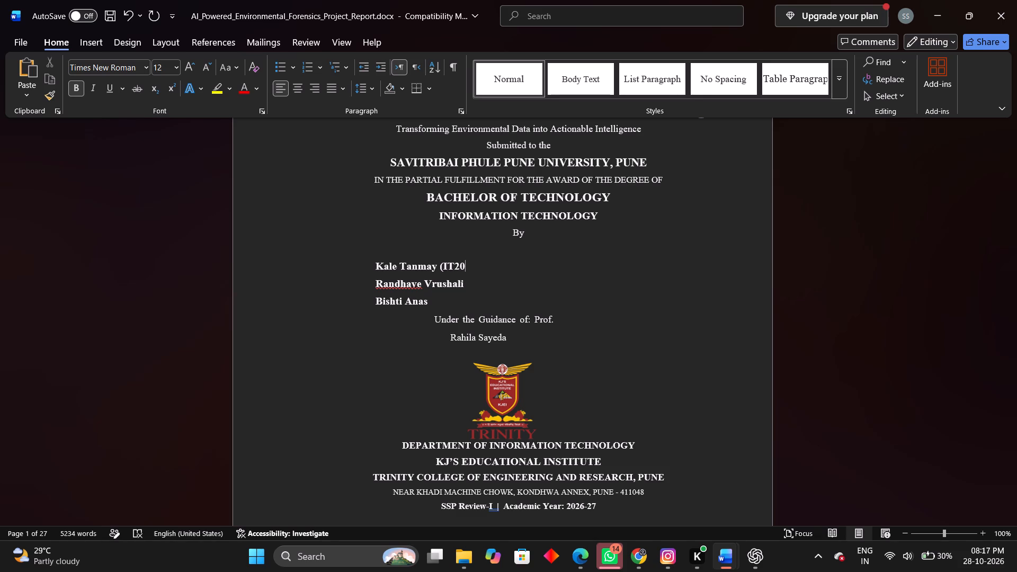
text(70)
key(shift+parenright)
drag(442, 265, 471, 265)
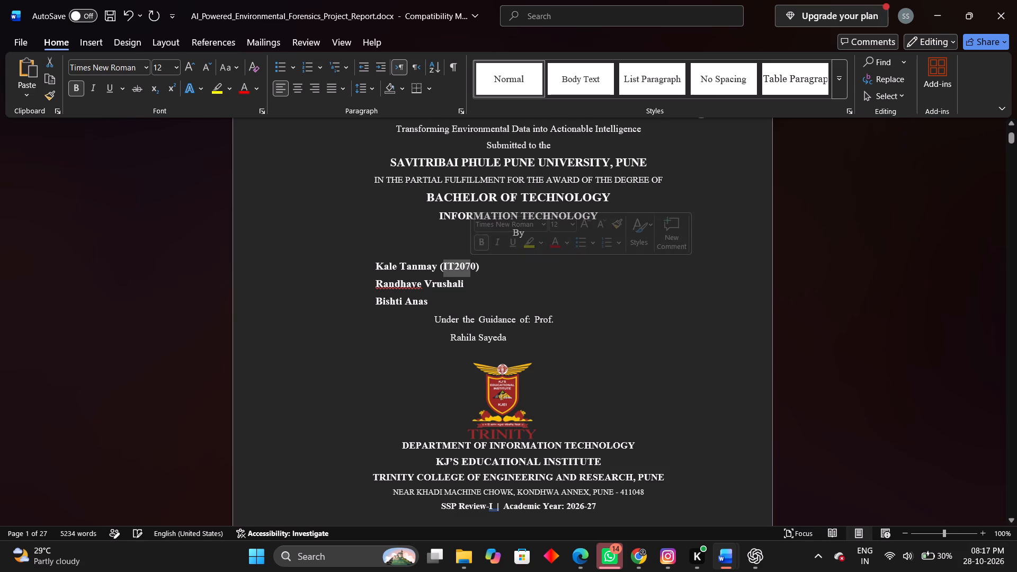
Move the third student's name to its own line directly below the first student's, and add another blank line above the list.
click(435, 301)
drag(435, 301, 380, 298)
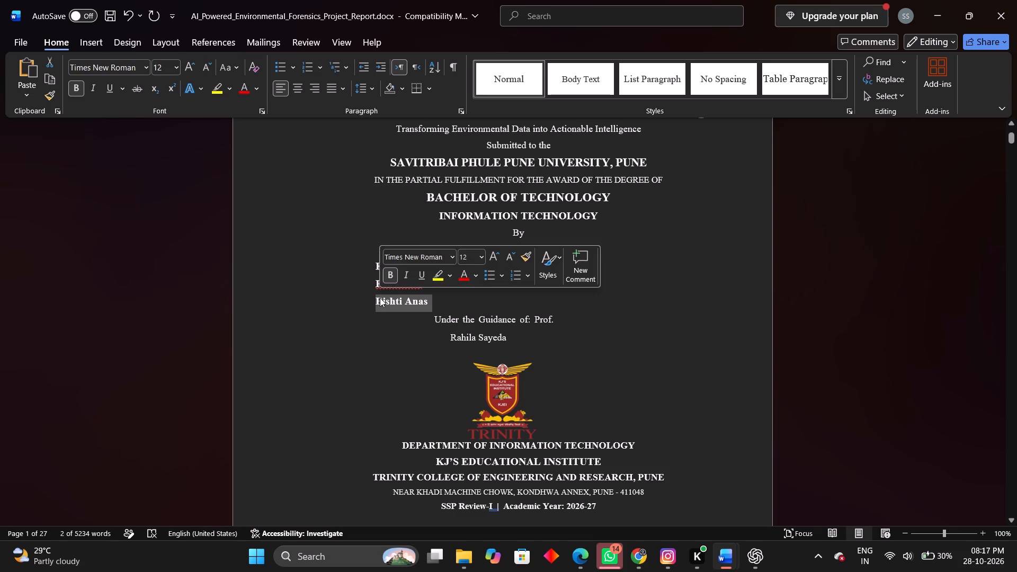
key(ctrl+x)
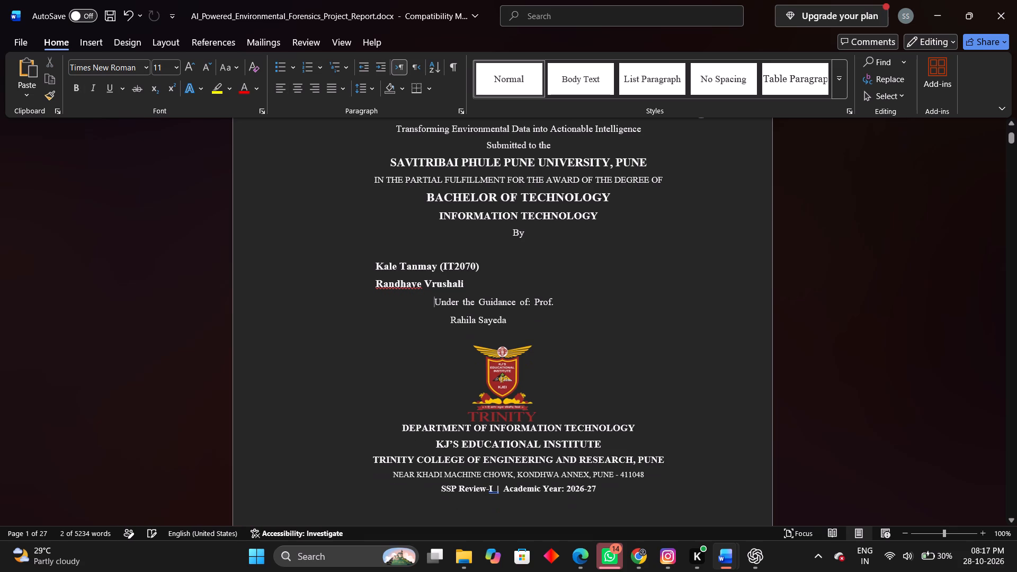
click(375, 263)
key(Return)
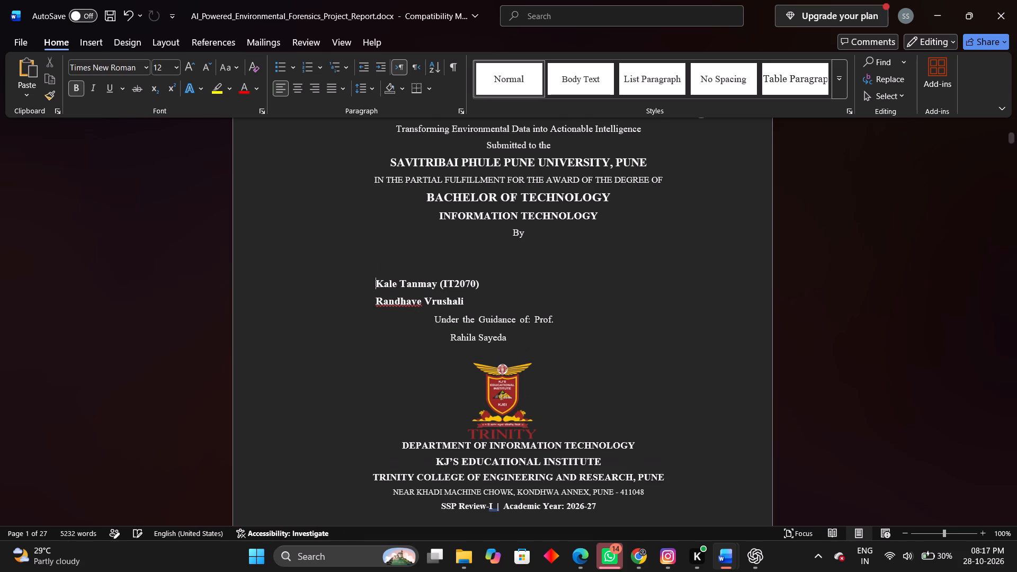
key(Up)
key(Down)
key(Down)
key(Right)
key(Right)
key(Right)
key(Right)
key(Right)
key(Right)
key(Right)
key(Right)
key(Right)
key(Right)
key(Right)
key(Right)
key(Right)
key(Right)
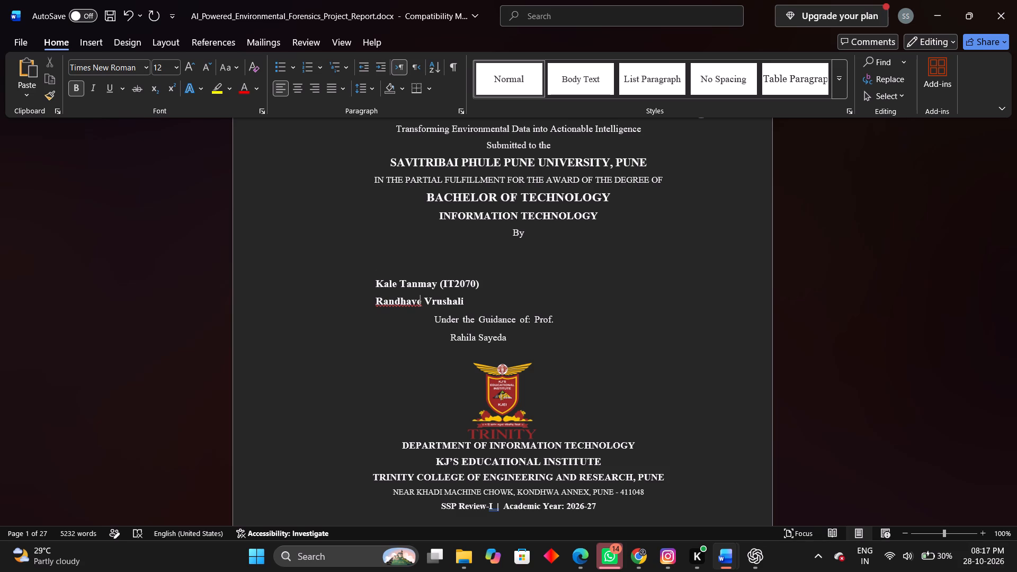
key(Up)
key(Right)
key(Right)
key(Right)
key(Right)
key(Right)
key(Return)
key(ctrl+v)
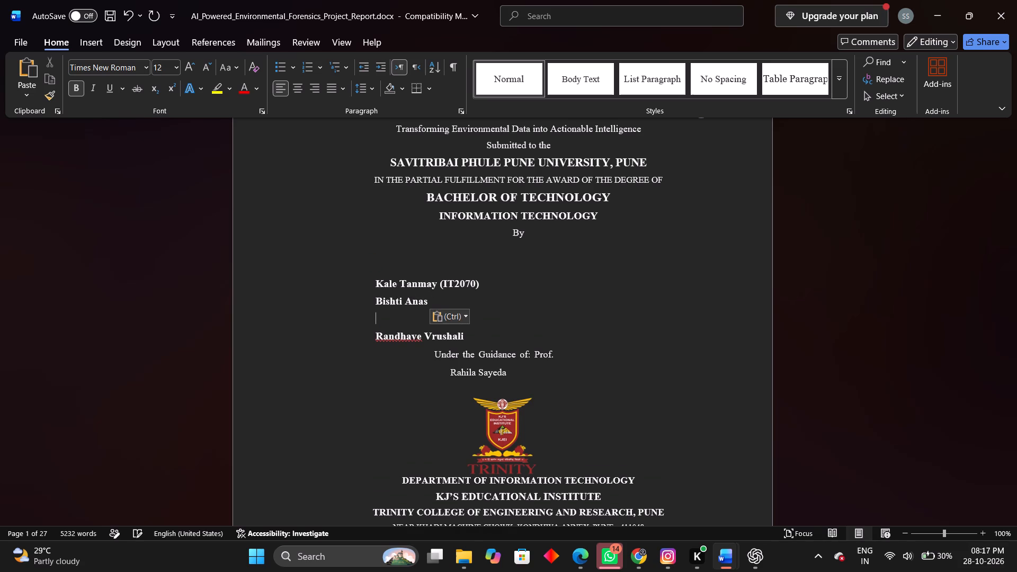
key(BackSpace)
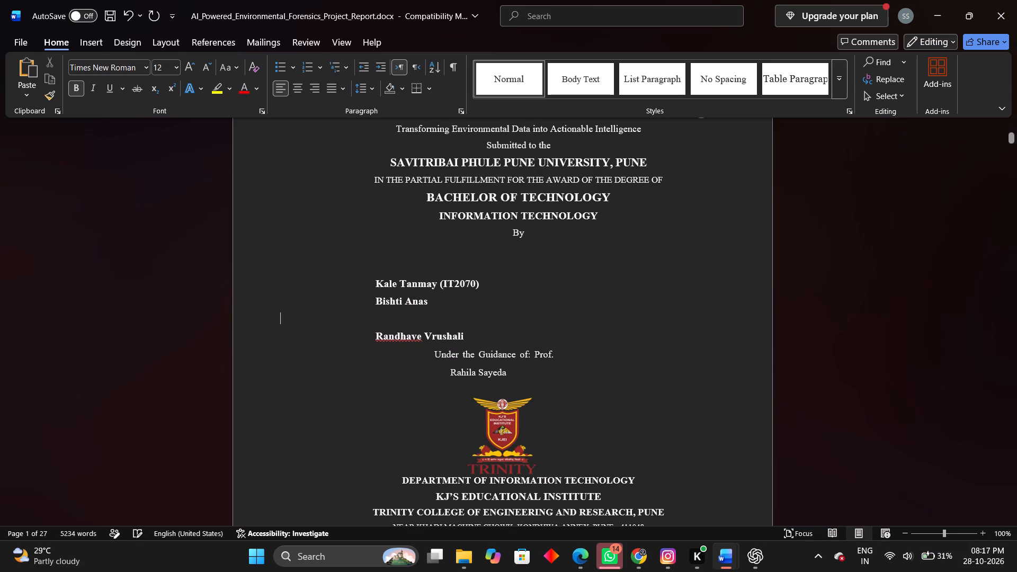
key(BackSpace)
Add the roll number of the student now listed second in bold parentheses directly after the name.
key(shift+parenleft)
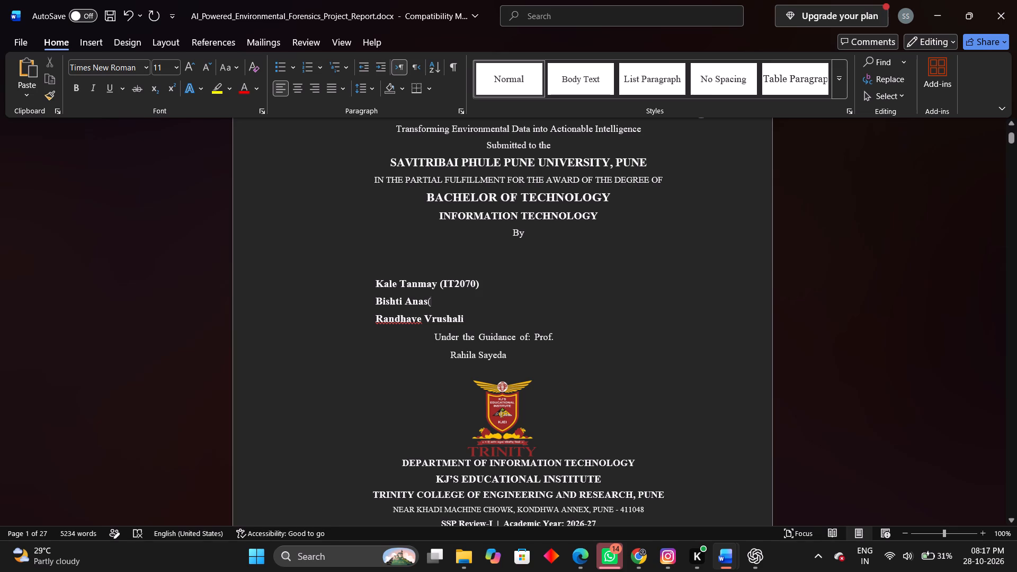
click(435, 303)
key(BackSpace)
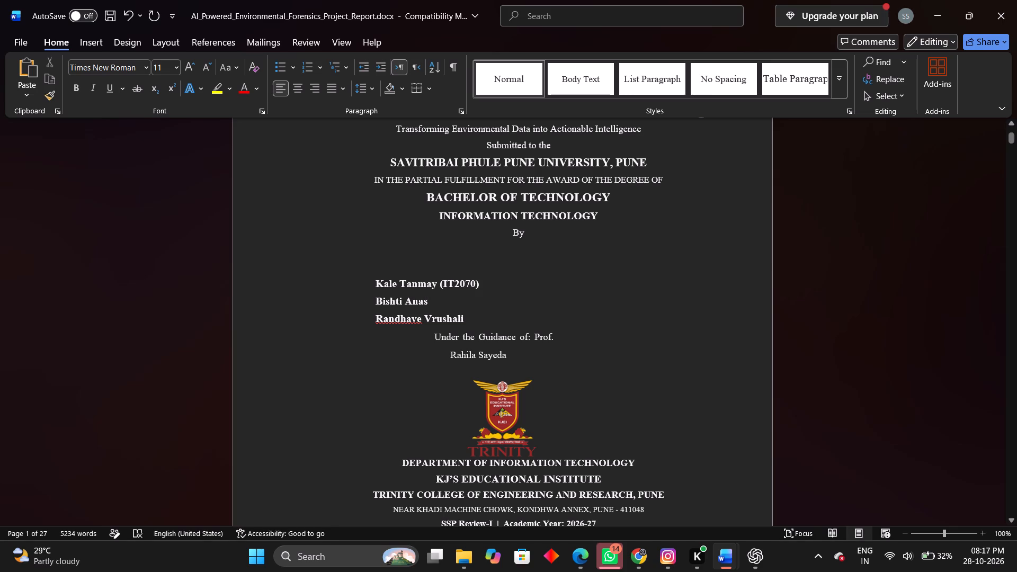
click(422, 301)
click(424, 285)
click(432, 301)
key(shift+parenleft)
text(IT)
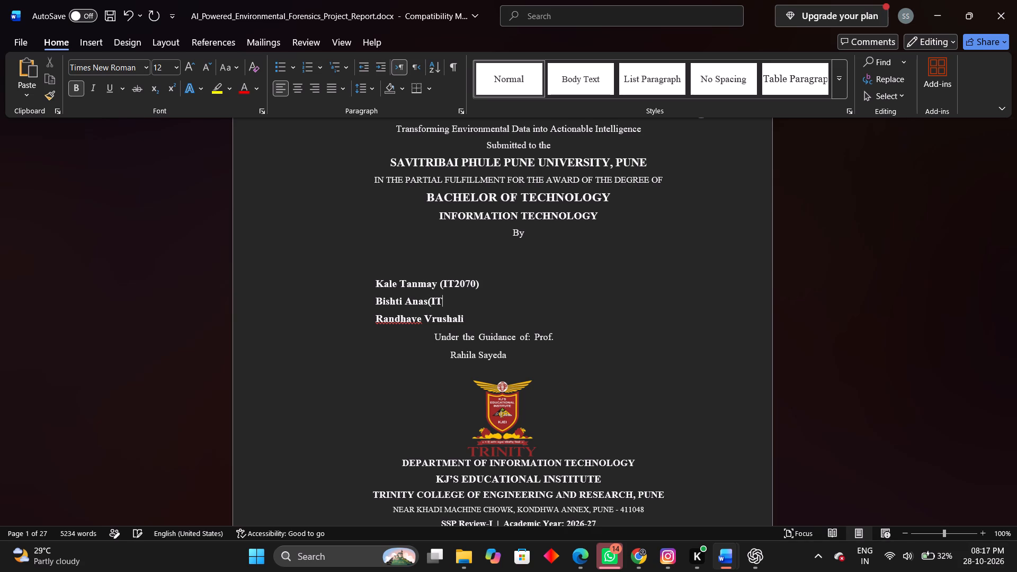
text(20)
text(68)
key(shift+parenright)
Begin the last listed student's roll number in parentheses directly after the name, with the IT prefix in capitals.
click(470, 316)
key(BackSpace)
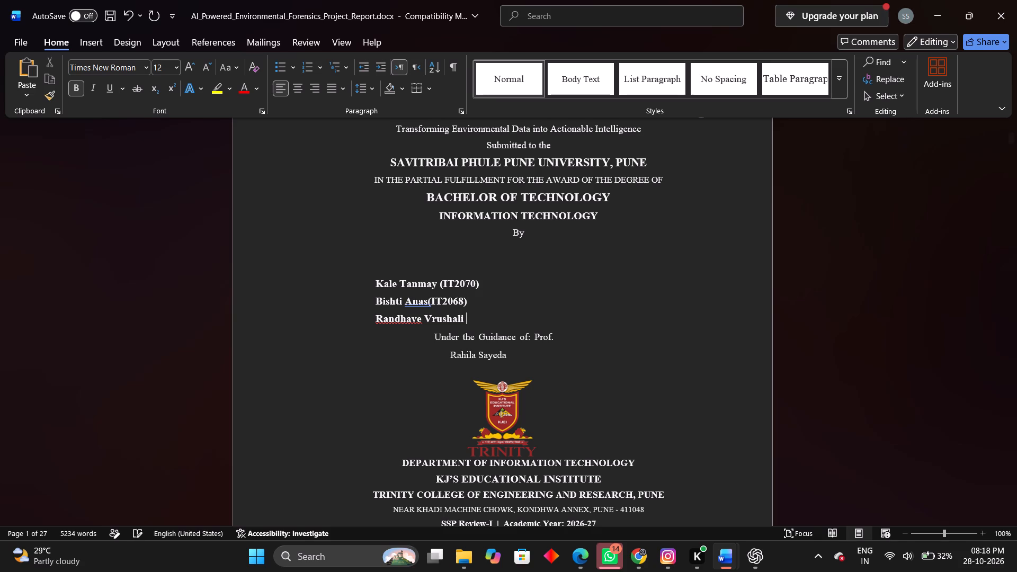
key(BackSpace)
key(shift+parenleft)
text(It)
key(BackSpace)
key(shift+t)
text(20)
click(427, 298)
click(445, 298)
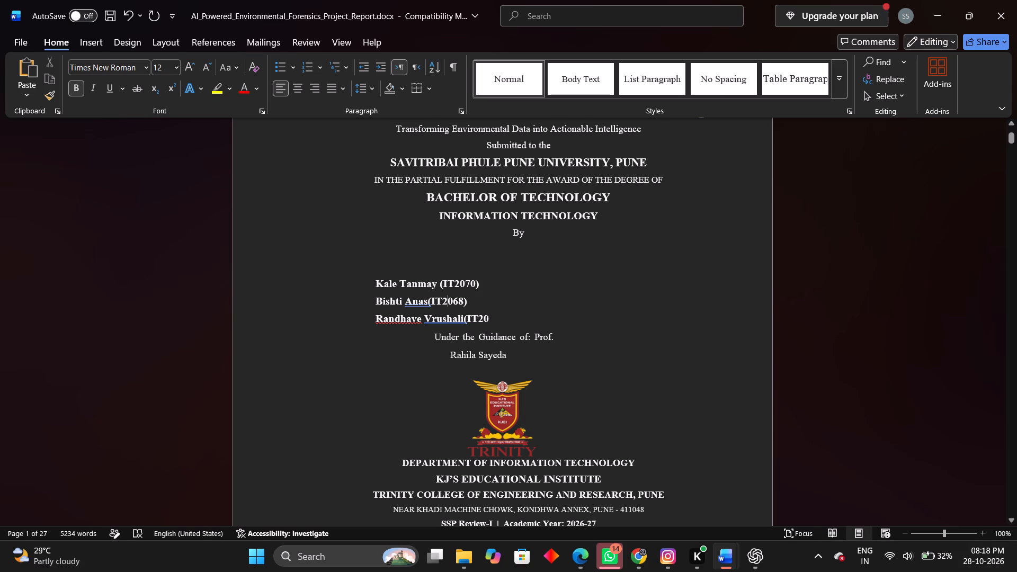
click(483, 321)
click(467, 289)
click(434, 294)
Move the Trinity logo on the title page slightly up, closer to the guide's name.
scroll(497, 347, down, 3)
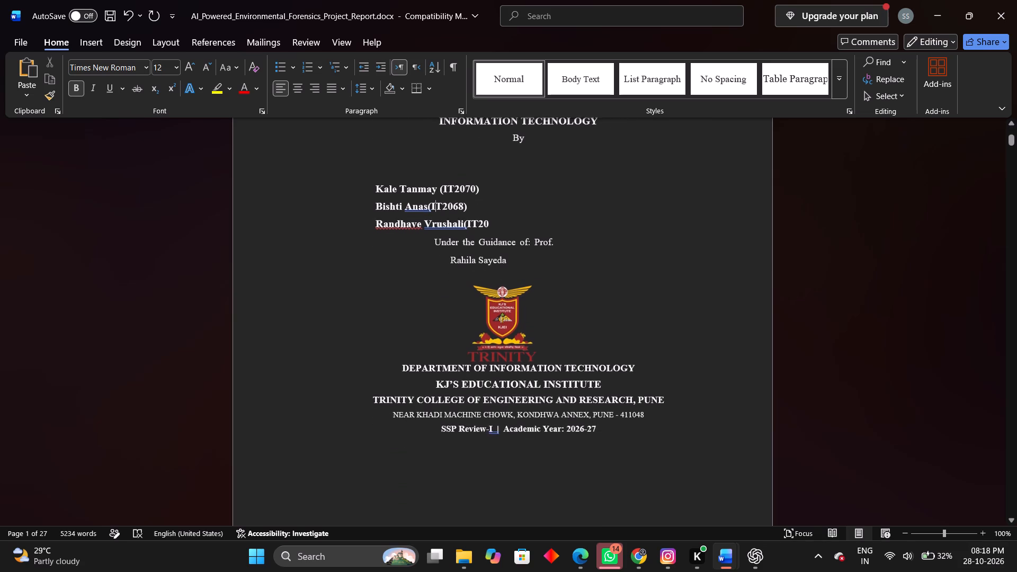
scroll(496, 345, down, 3)
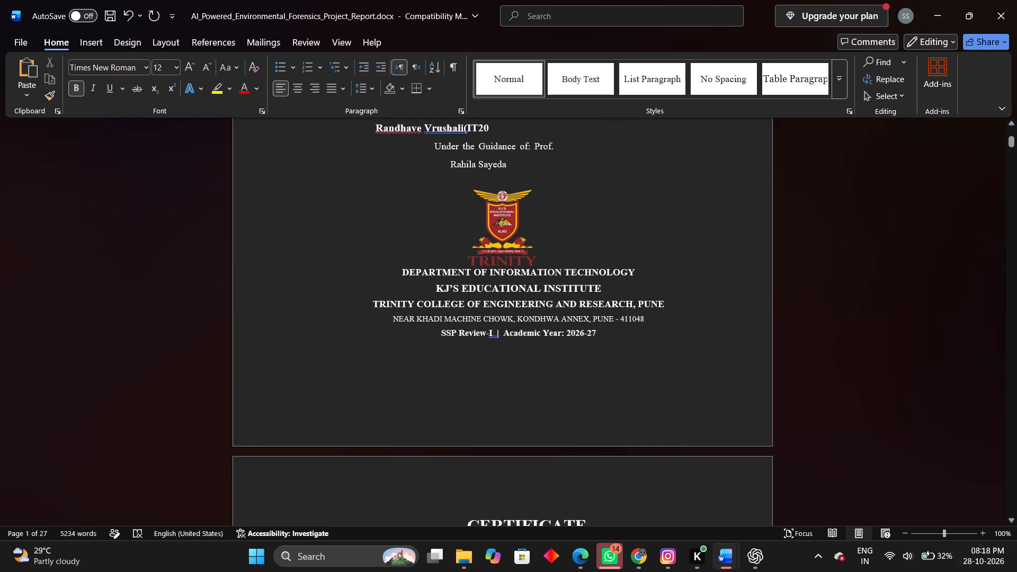
scroll(492, 345, down, 6)
scroll(492, 342, up, 6)
click(493, 242)
drag(496, 231, 498, 222)
click(551, 245)
double_click(546, 254)
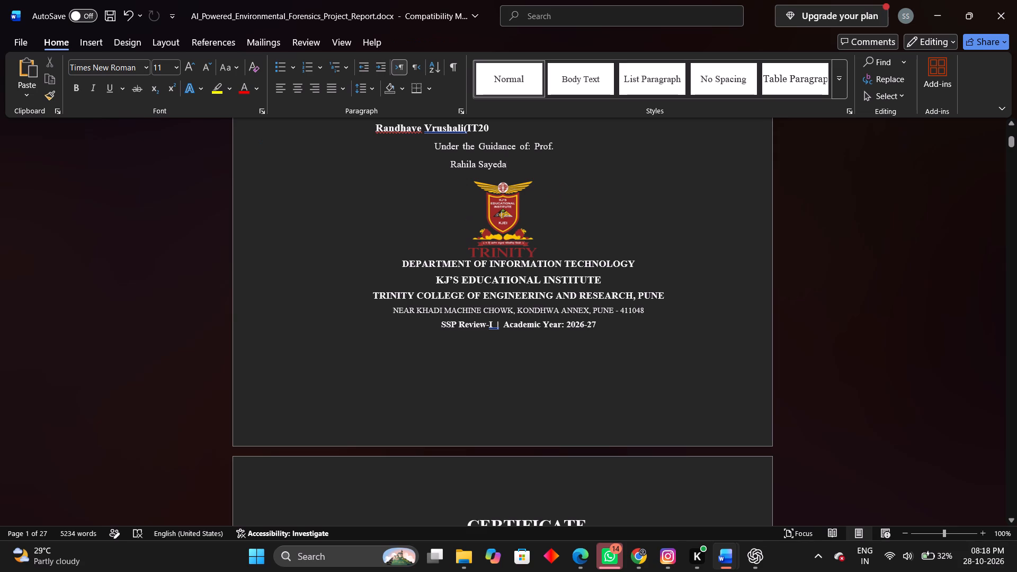
click(447, 265)
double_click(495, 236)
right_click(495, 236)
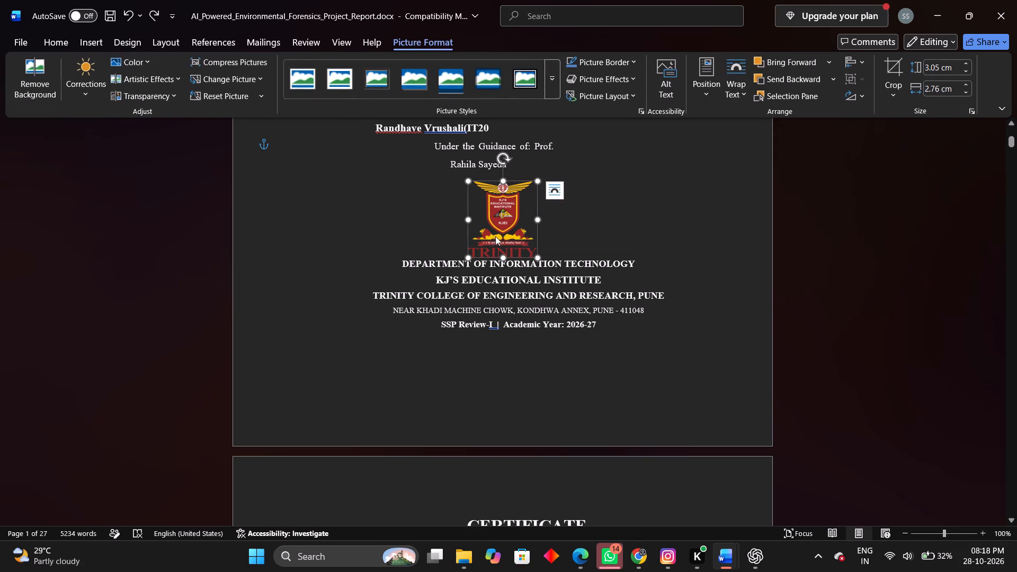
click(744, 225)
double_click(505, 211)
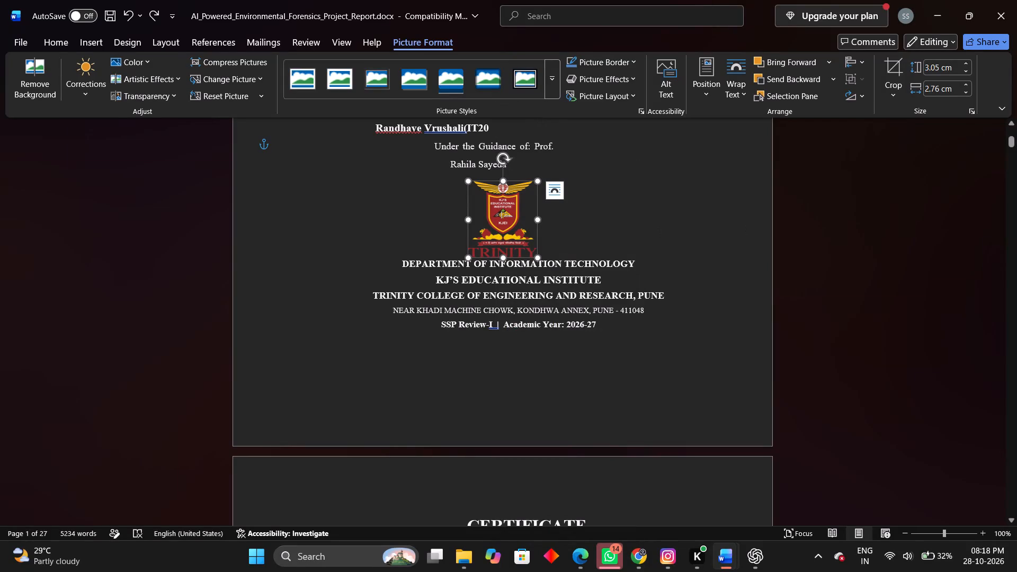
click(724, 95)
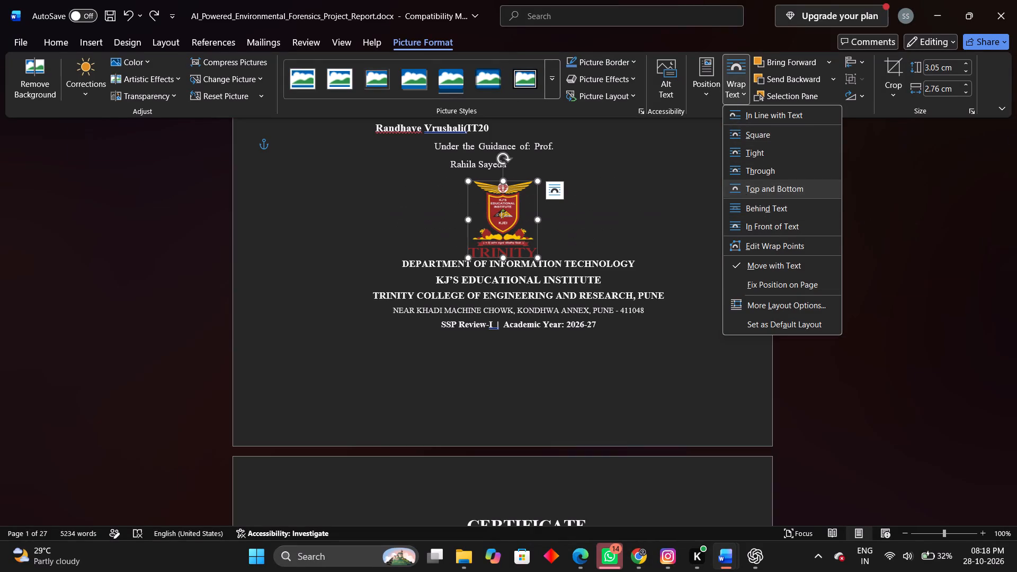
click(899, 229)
Complete the last student's roll number with a closing parenthesis and add a blank line below the student list.
scroll(497, 156, up, 2)
click(492, 191)
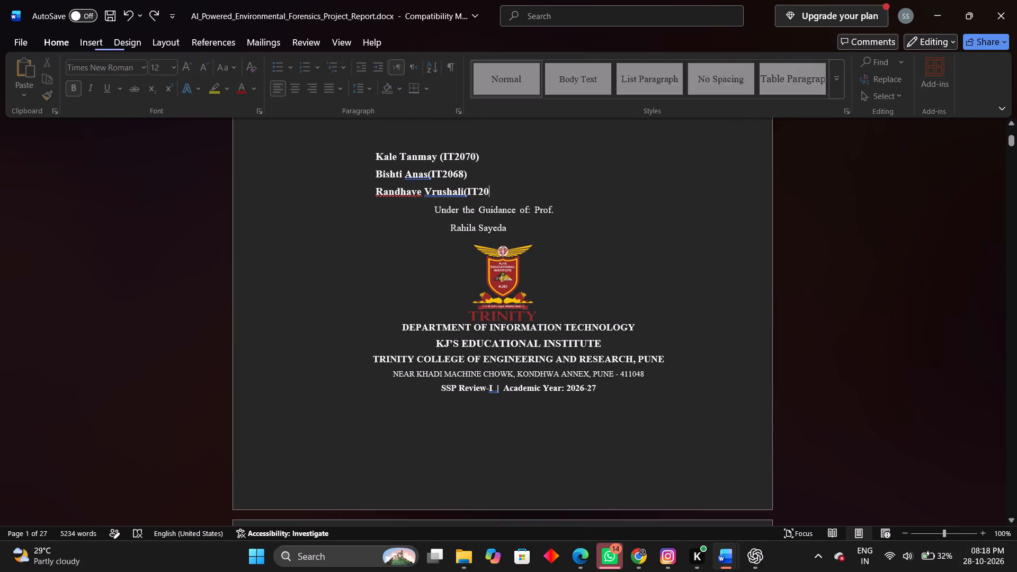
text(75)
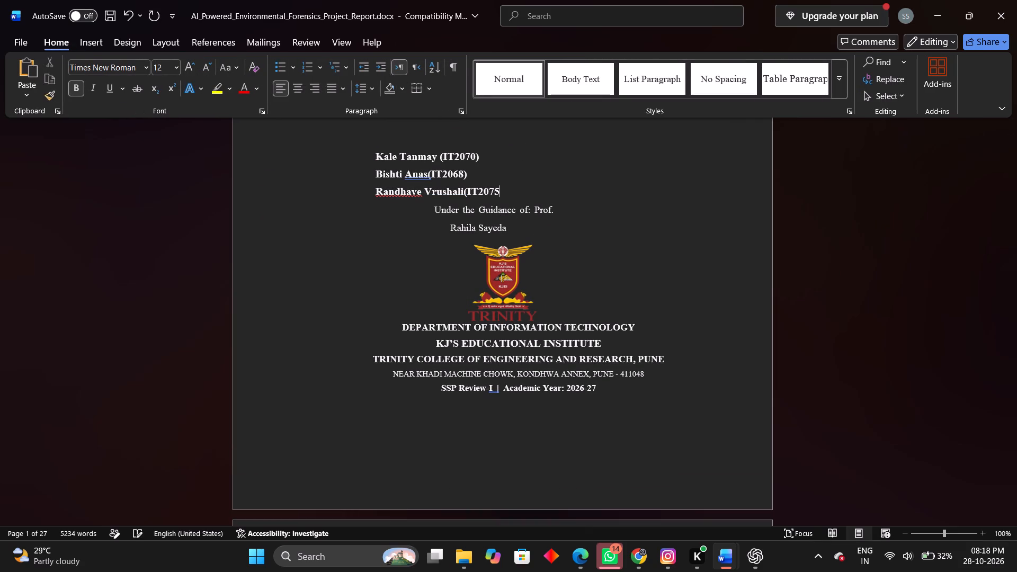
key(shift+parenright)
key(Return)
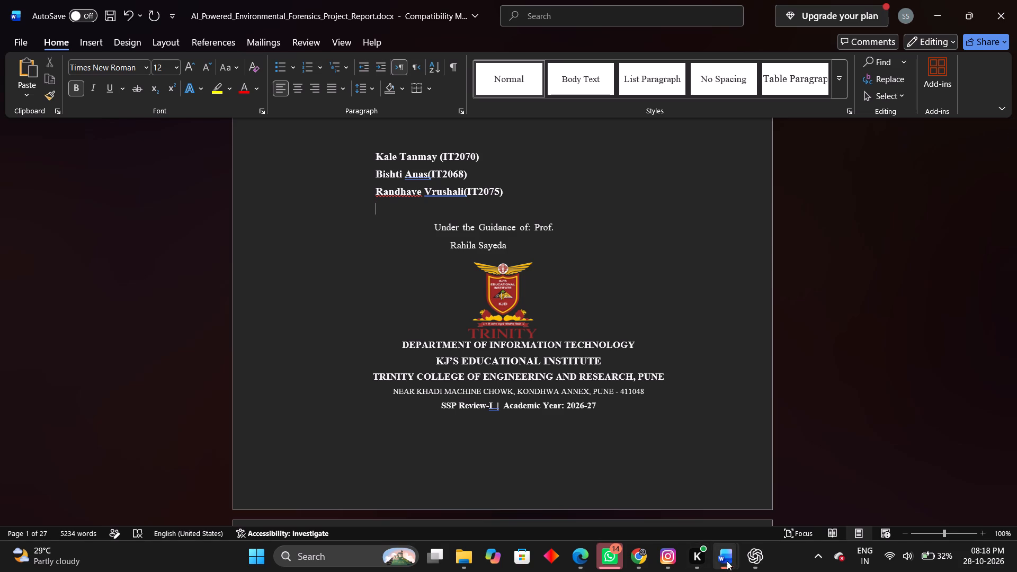
Switch to the CEP Report PDF in Edge and examine how its title page lays out the student names and guide lines.
click(572, 553)
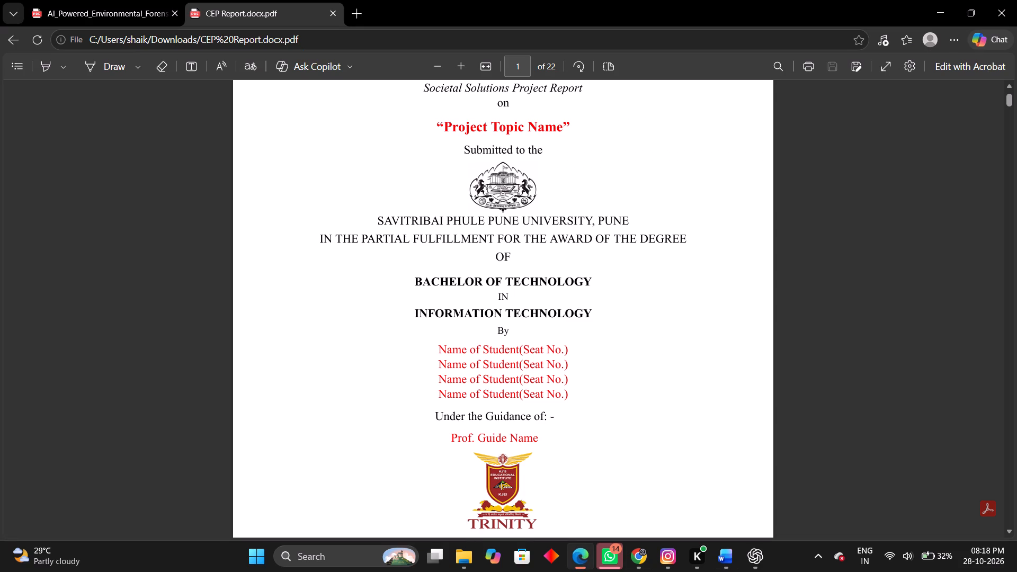
scroll(516, 403, down, 3)
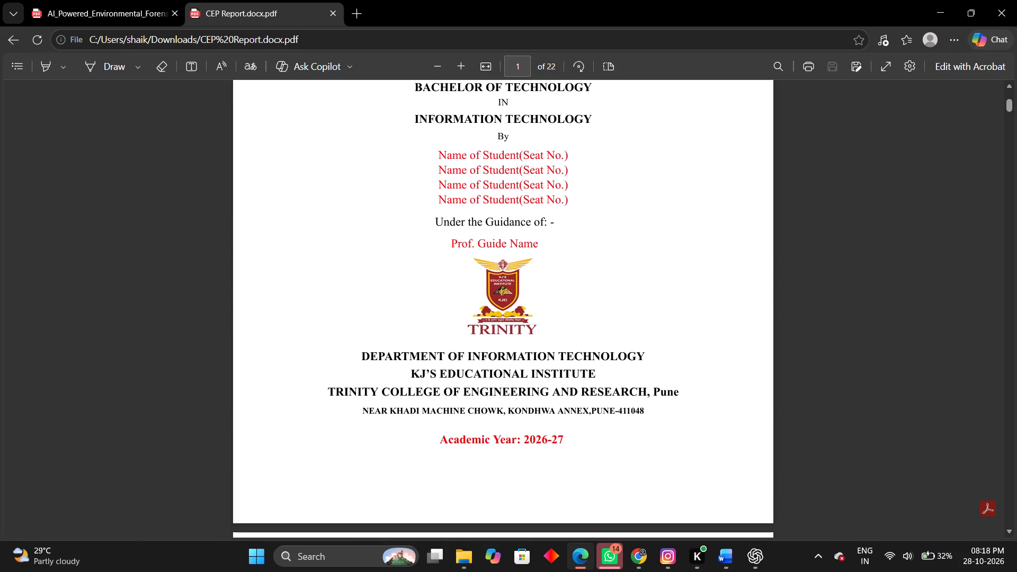
drag(445, 150, 593, 195)
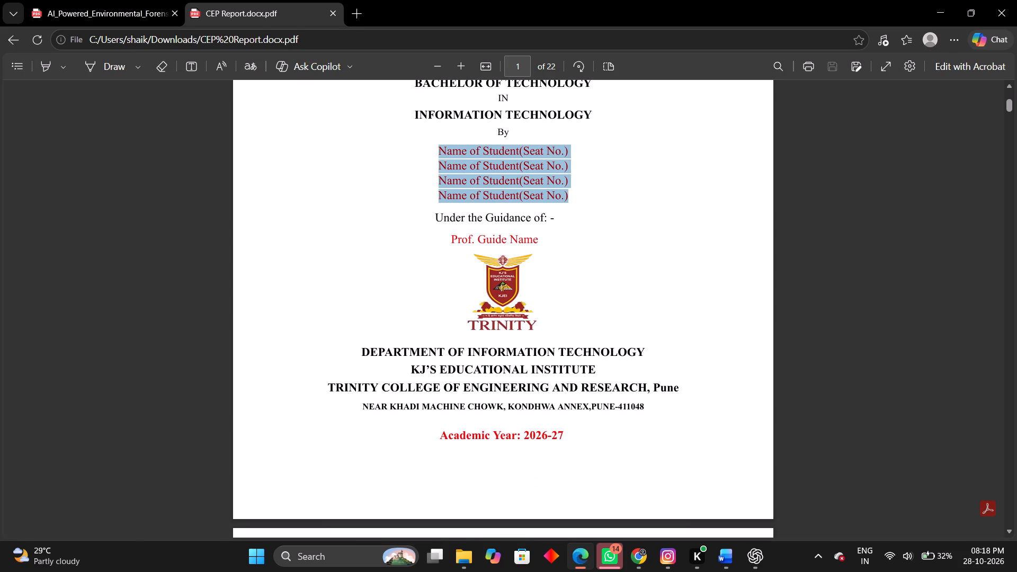
drag(593, 195, 604, 195)
click(629, 278)
drag(456, 242, 546, 243)
click(526, 303)
scroll(529, 303, down, 7)
scroll(531, 304, up, 5)
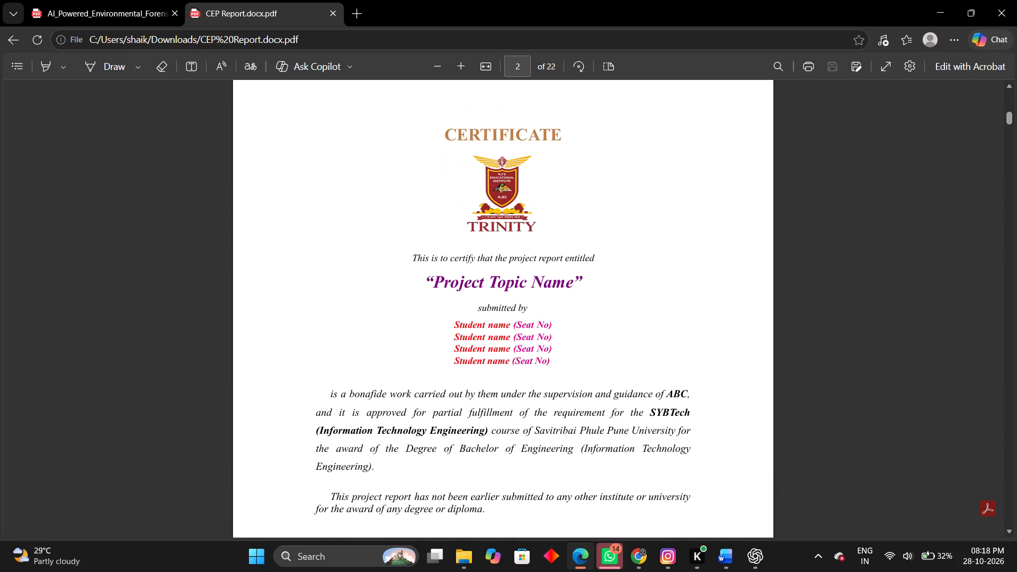
scroll(531, 304, up, 4)
drag(446, 280, 534, 297)
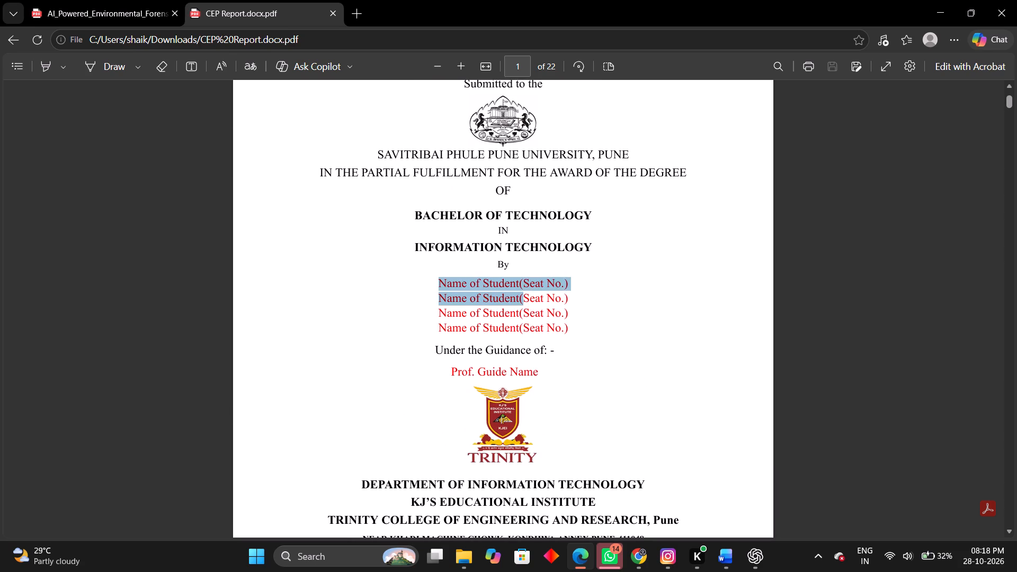
drag(534, 297, 540, 313)
click(538, 346)
drag(461, 370, 550, 363)
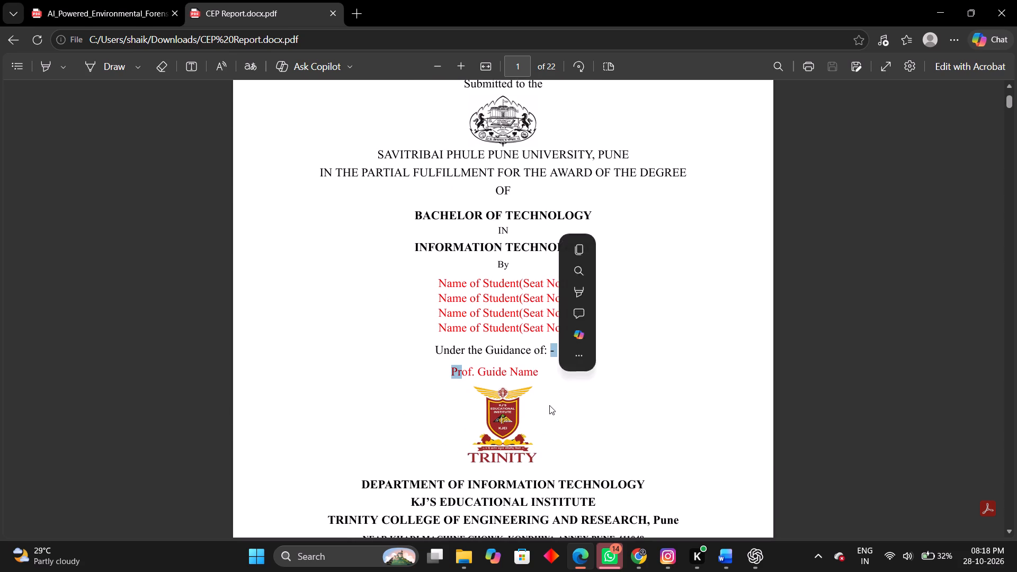
click(550, 405)
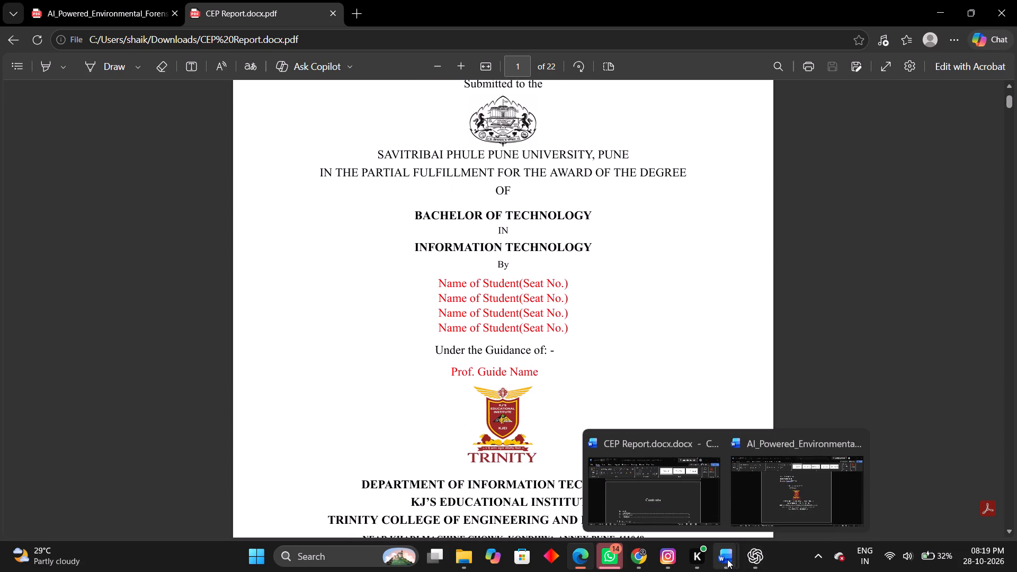
Close the CEP Report Word document and switch to the environmental forensics report in Word.
click(712, 448)
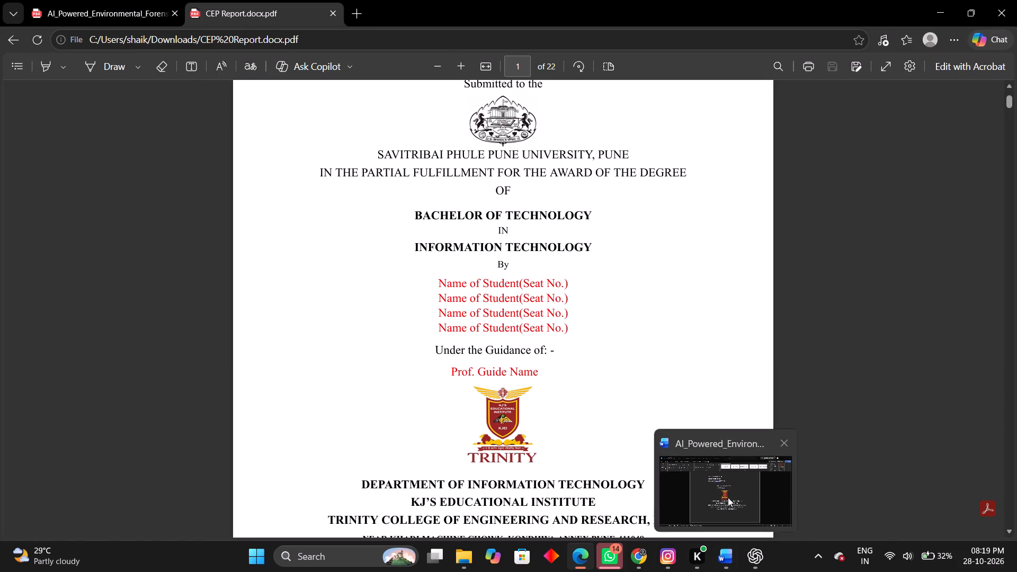
click(728, 495)
Compare the report's guidance lines and top heading with the title page of the CEP Report PDF in Edge.
drag(437, 226, 553, 230)
click(544, 241)
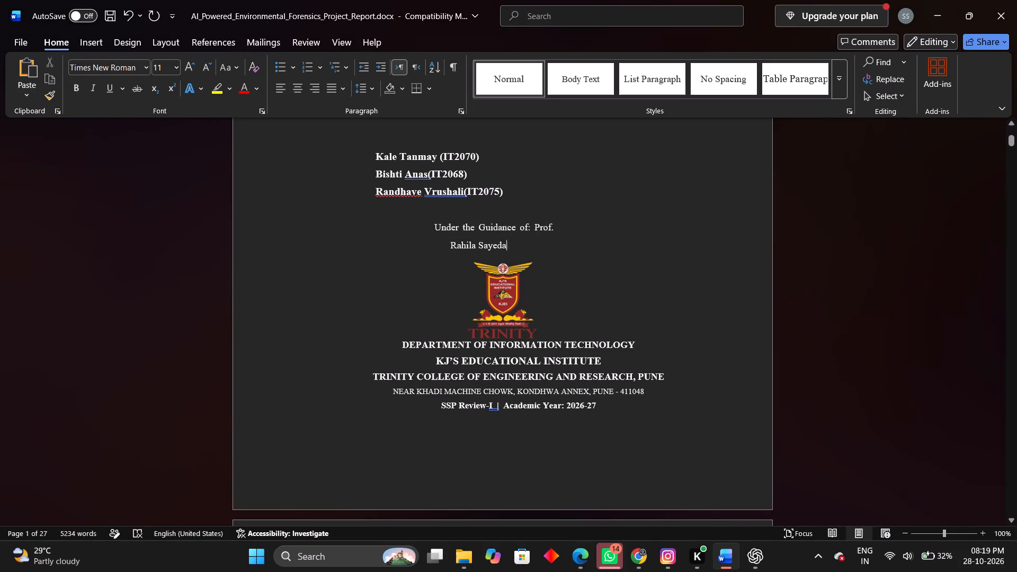
scroll(567, 461, up, 10)
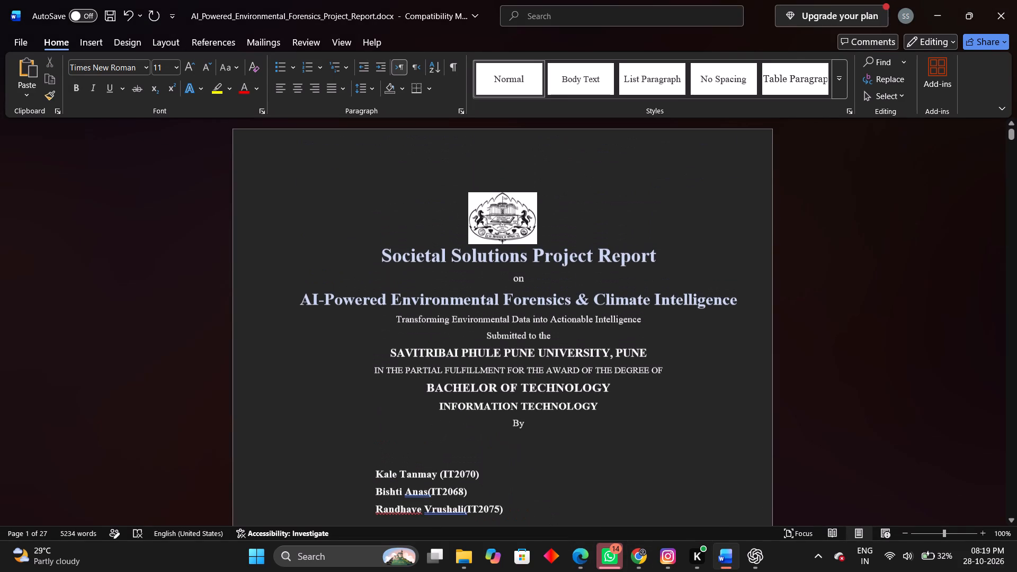
click(592, 557)
scroll(501, 210, up, 3)
scroll(471, 139, up, 1)
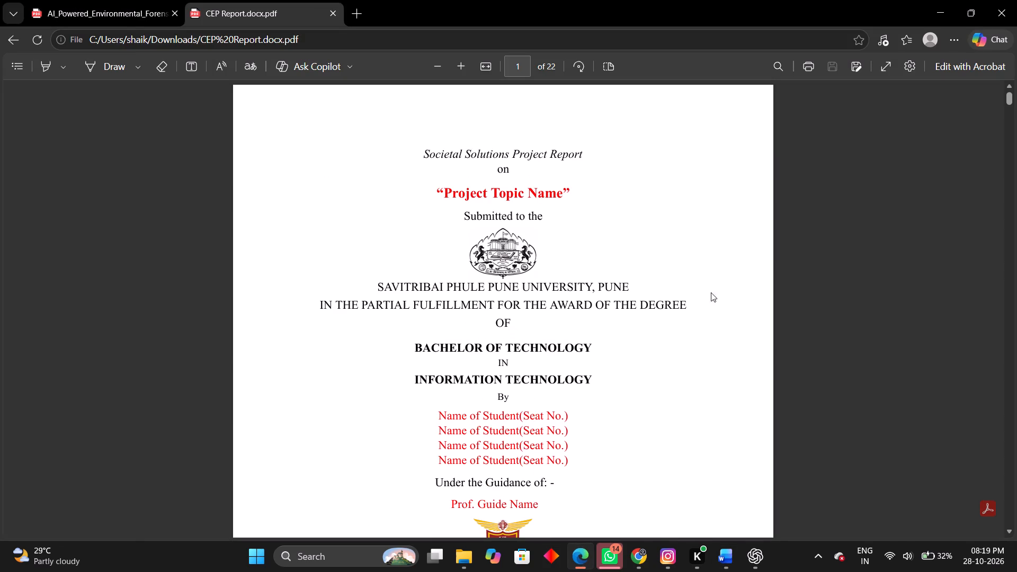
click(722, 557)
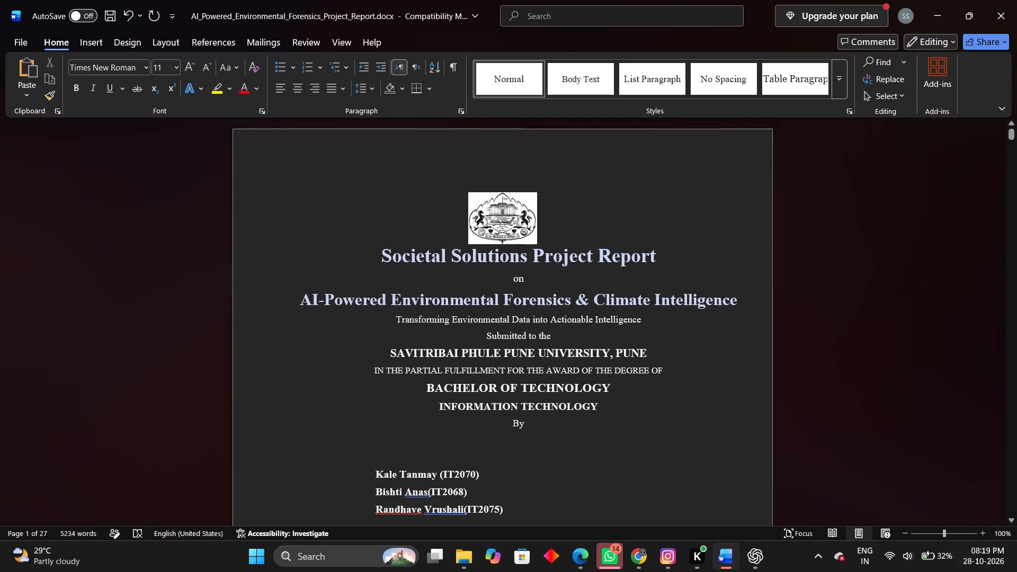
click(581, 557)
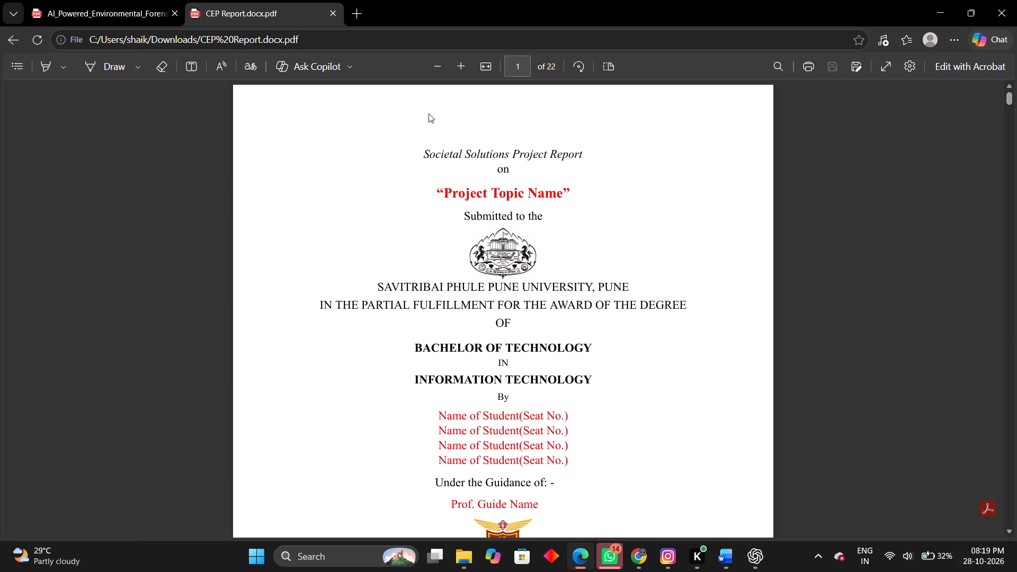
drag(430, 159, 583, 162)
drag(497, 169, 534, 169)
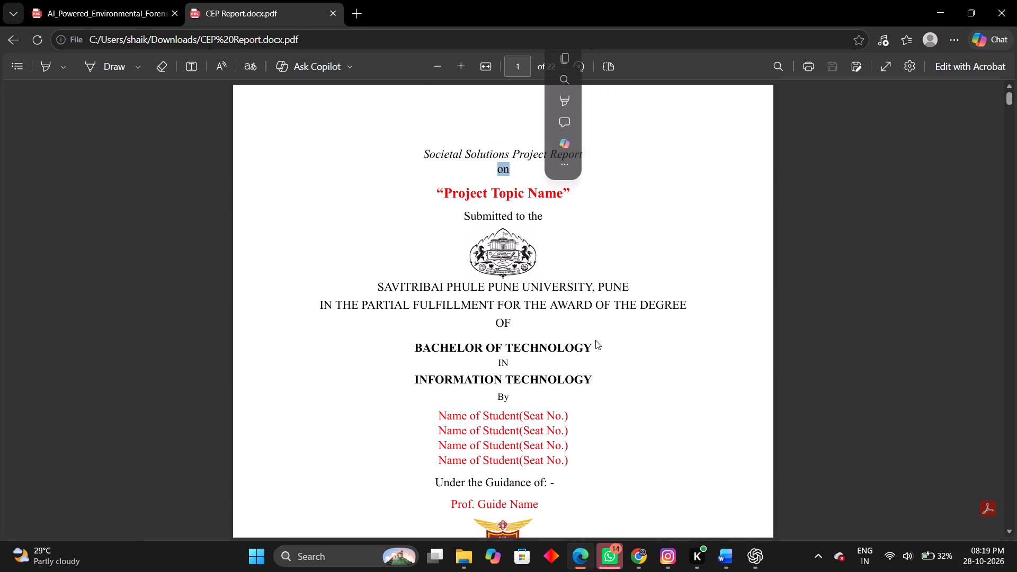
In the Word report, copy the "Societal Solutions Project Report" heading and "on" line and paste them above the university emblem.
click(732, 568)
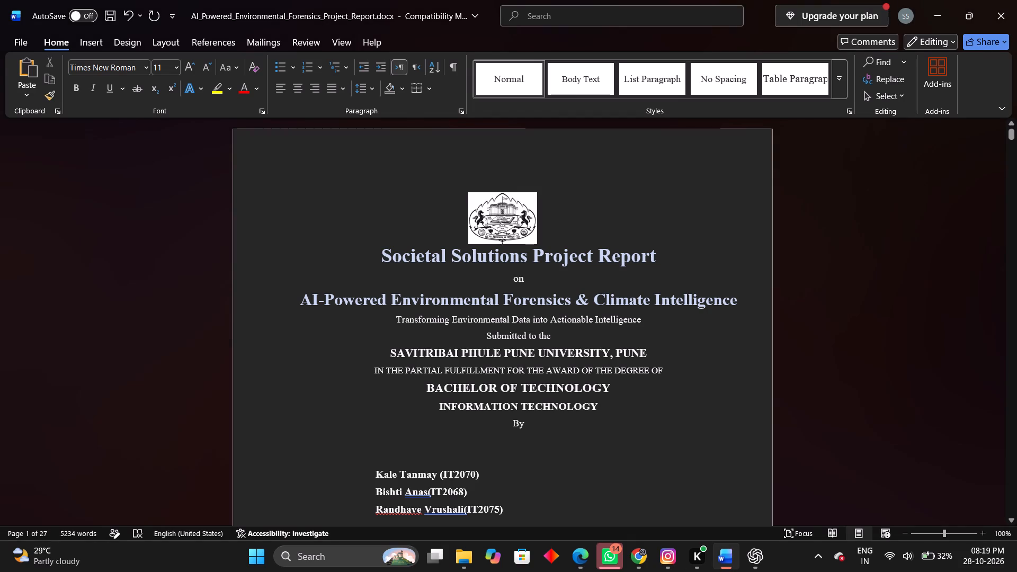
drag(383, 257, 538, 278)
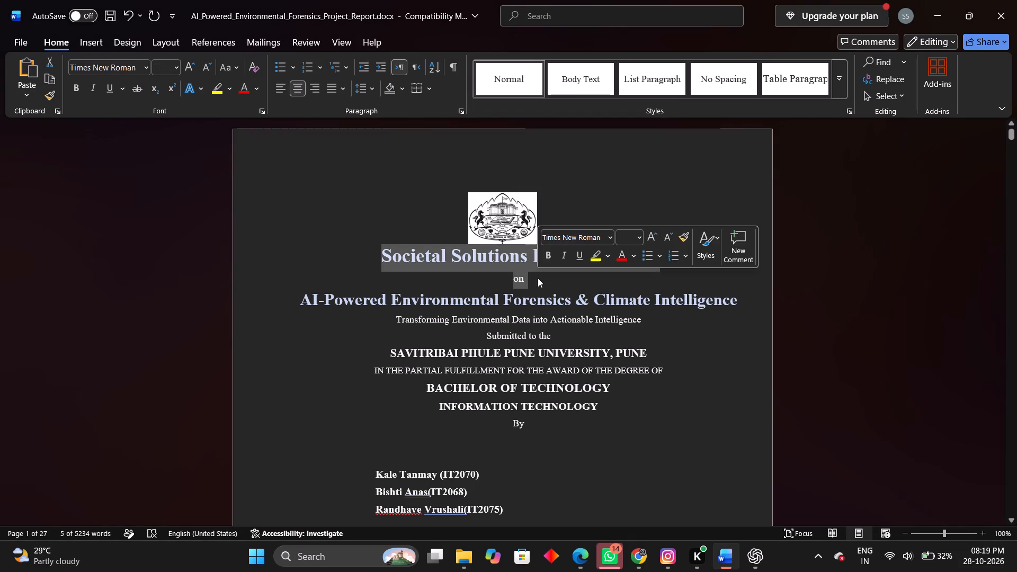
key(ctrl+c)
click(480, 182)
click(465, 203)
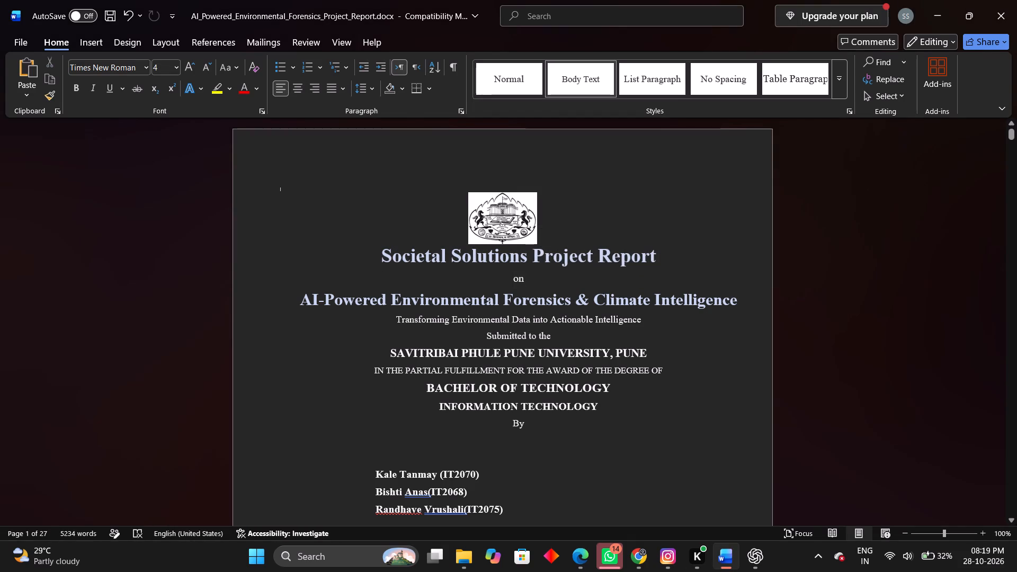
key(ctrl+v)
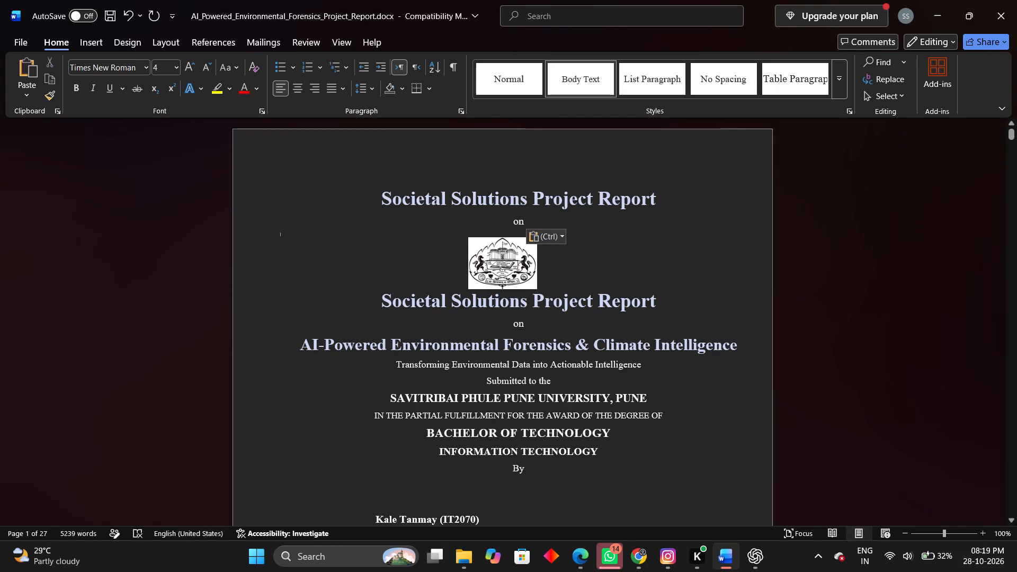
Delete the duplicate "Societal Solutions Project Report" heading and "on" line below the university emblem.
drag(385, 298, 592, 319)
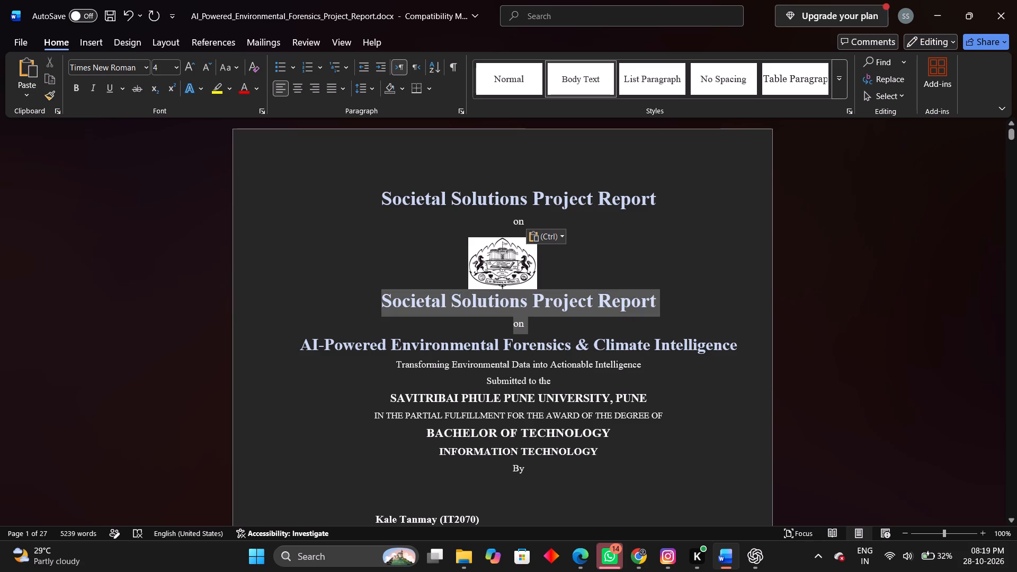
drag(592, 319, 591, 321)
key(BackSpace)
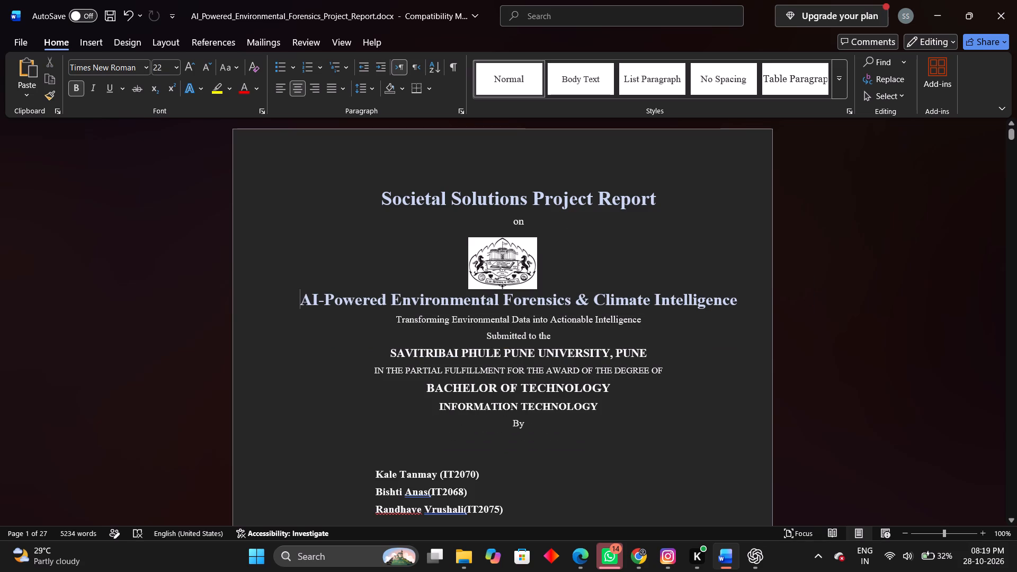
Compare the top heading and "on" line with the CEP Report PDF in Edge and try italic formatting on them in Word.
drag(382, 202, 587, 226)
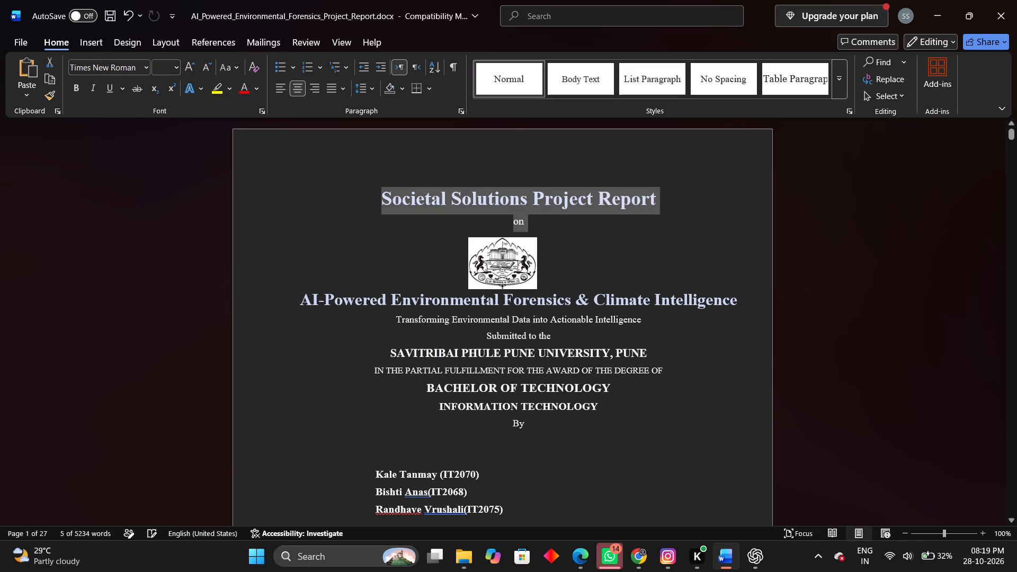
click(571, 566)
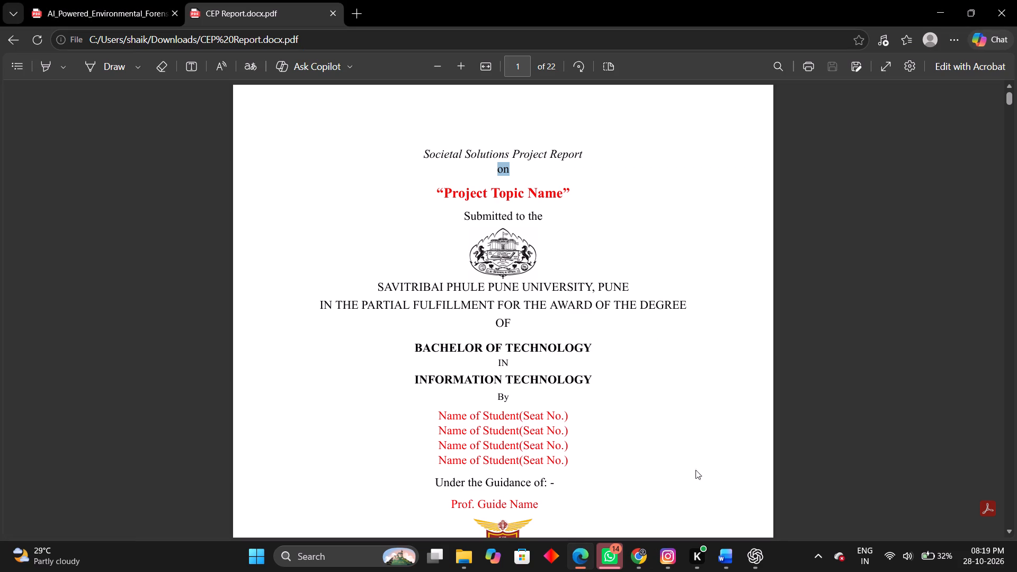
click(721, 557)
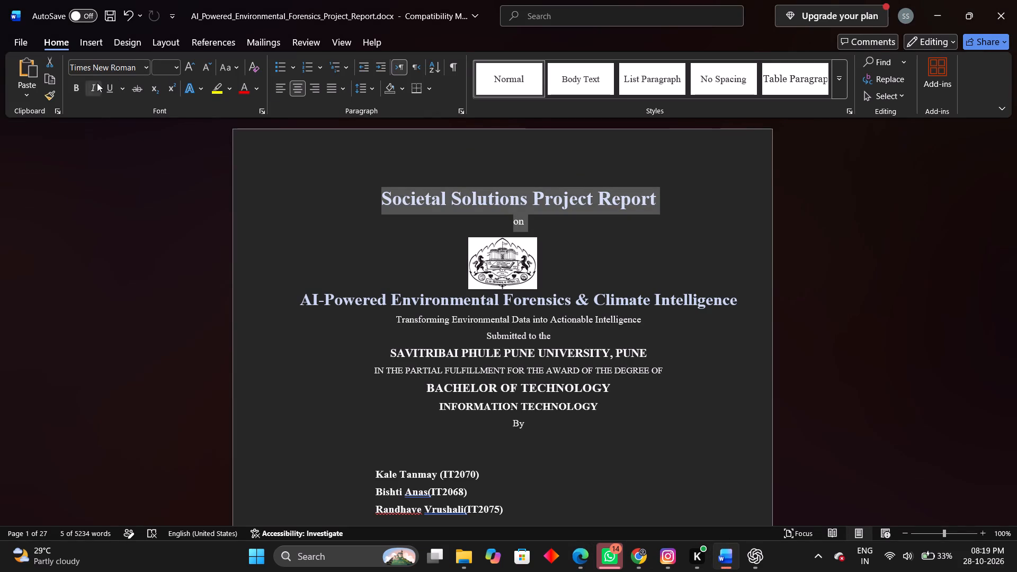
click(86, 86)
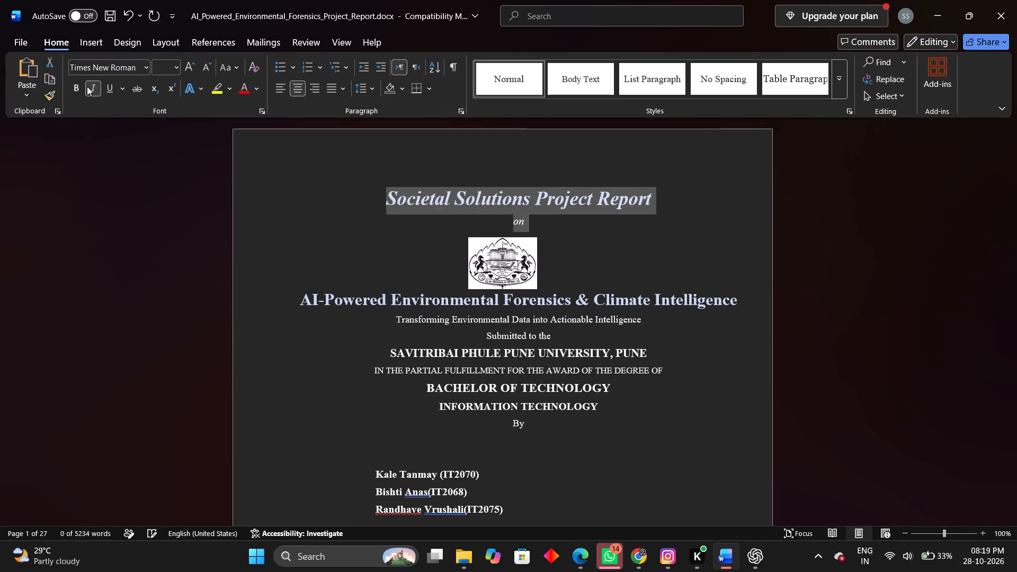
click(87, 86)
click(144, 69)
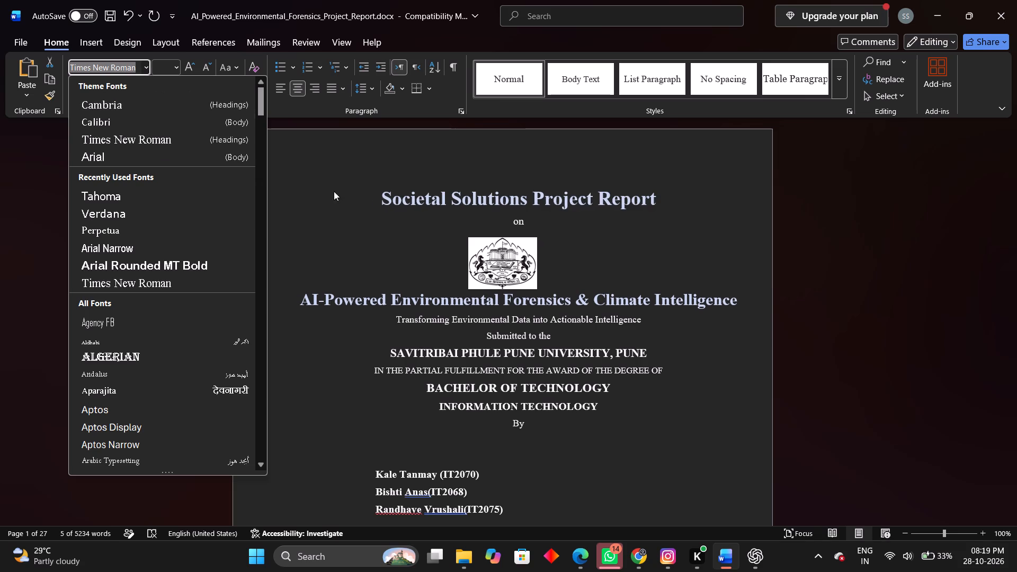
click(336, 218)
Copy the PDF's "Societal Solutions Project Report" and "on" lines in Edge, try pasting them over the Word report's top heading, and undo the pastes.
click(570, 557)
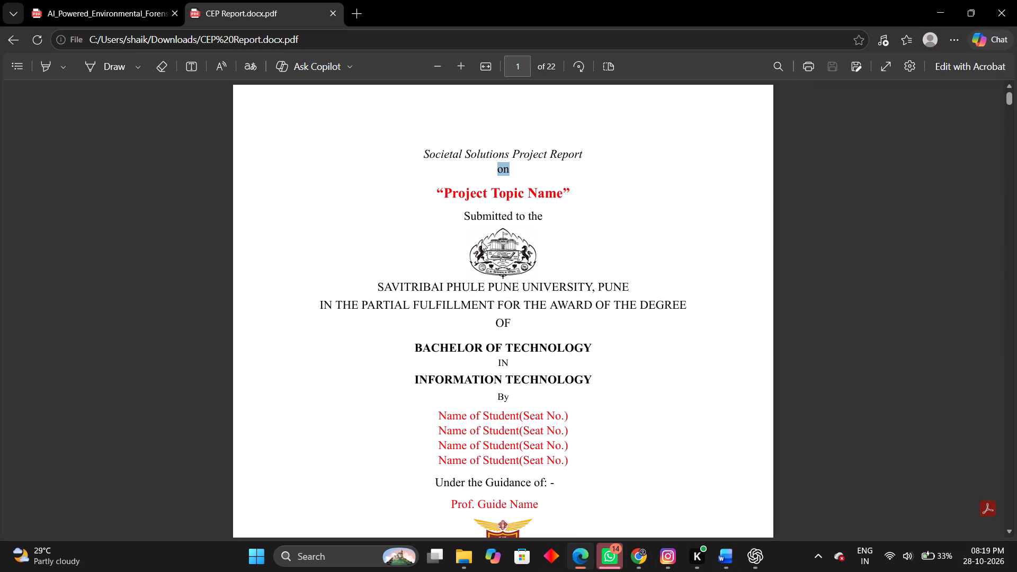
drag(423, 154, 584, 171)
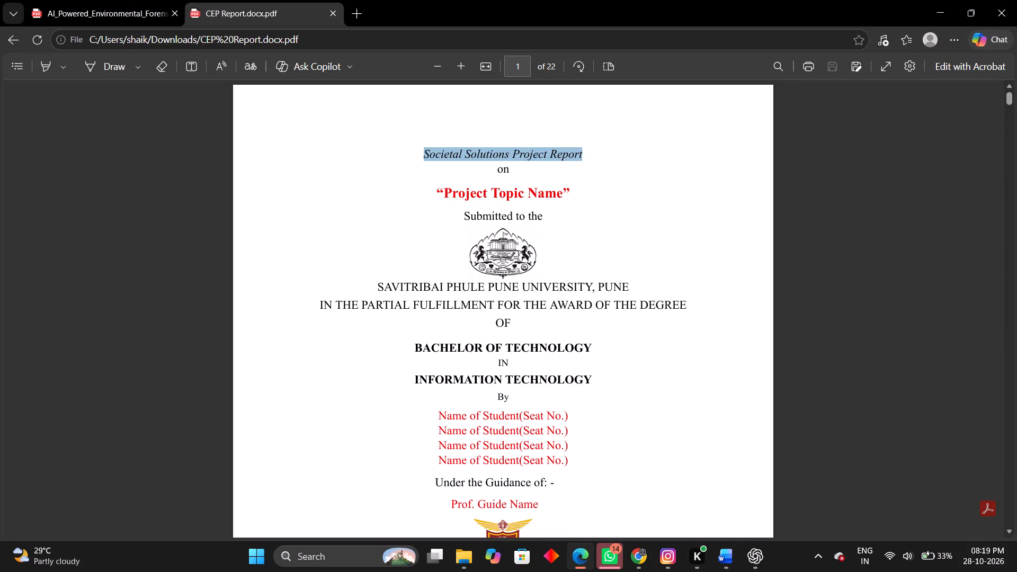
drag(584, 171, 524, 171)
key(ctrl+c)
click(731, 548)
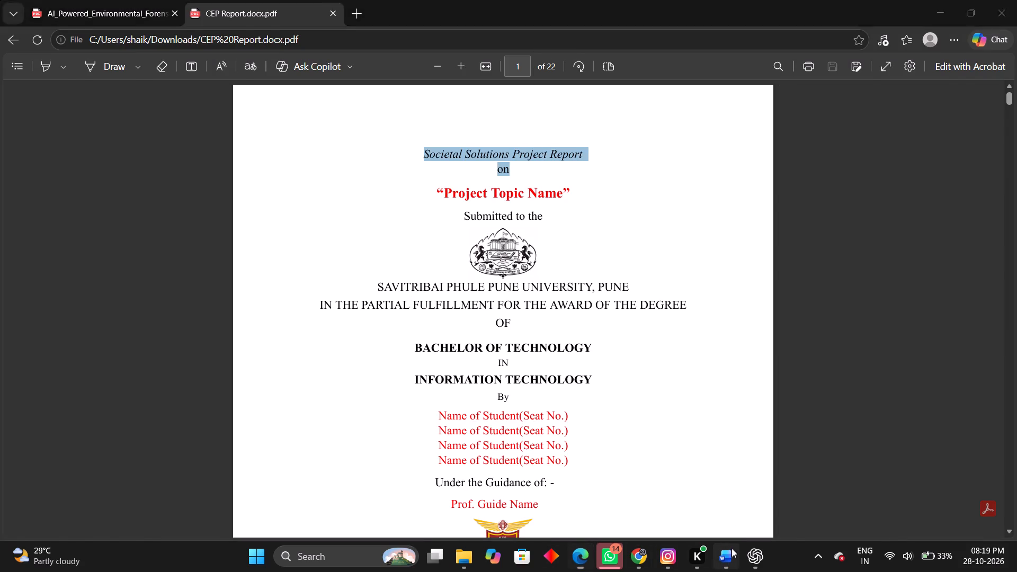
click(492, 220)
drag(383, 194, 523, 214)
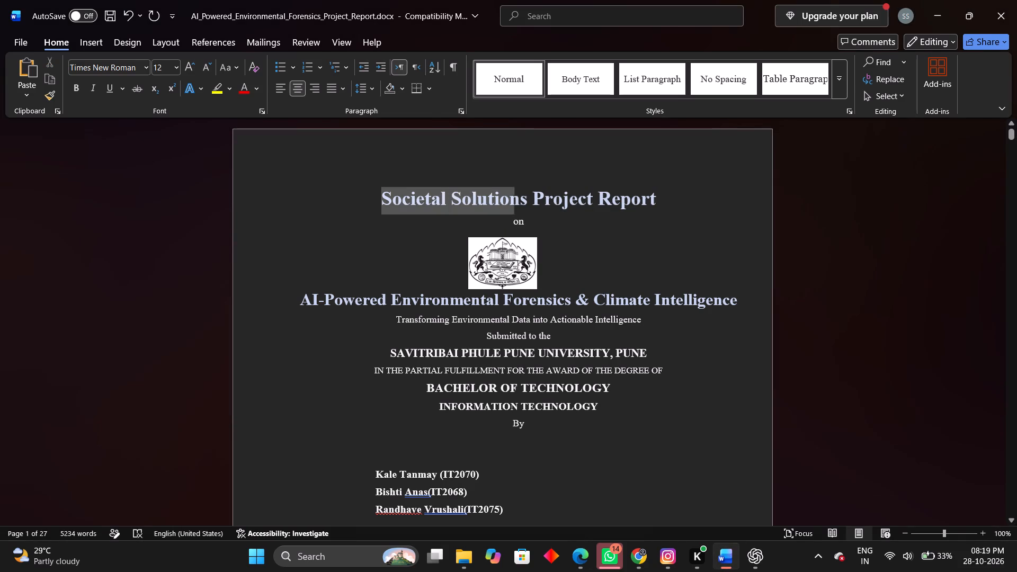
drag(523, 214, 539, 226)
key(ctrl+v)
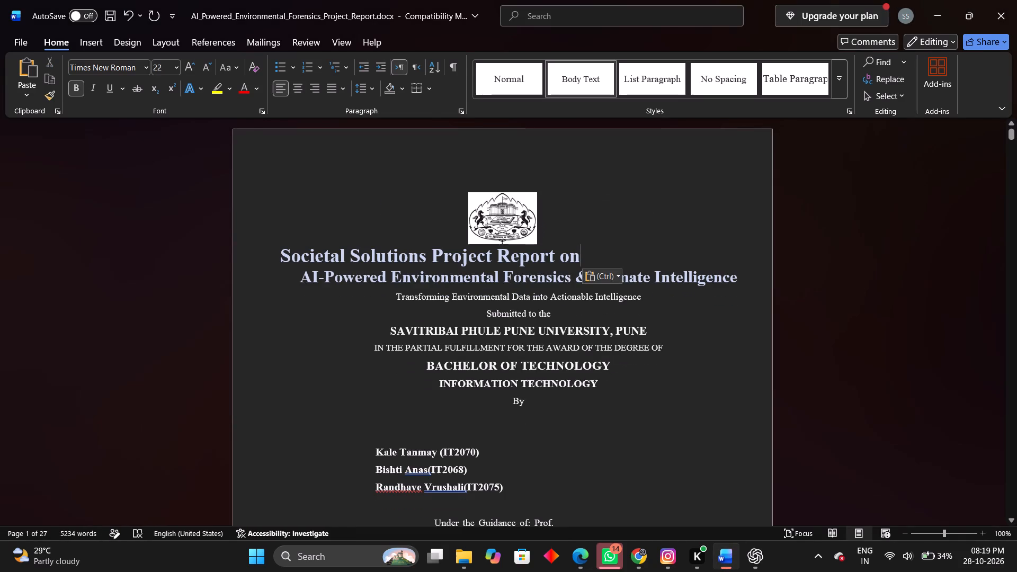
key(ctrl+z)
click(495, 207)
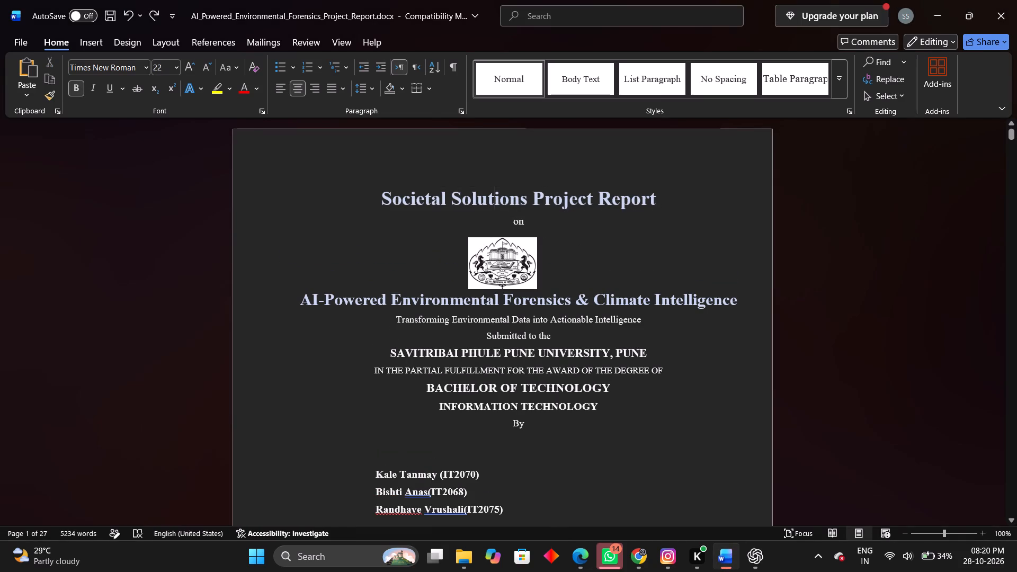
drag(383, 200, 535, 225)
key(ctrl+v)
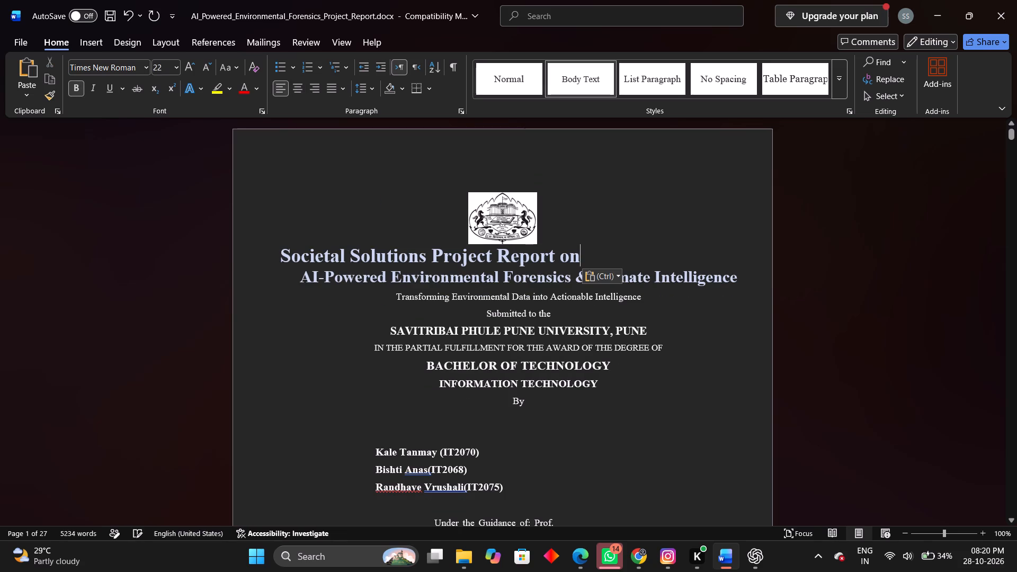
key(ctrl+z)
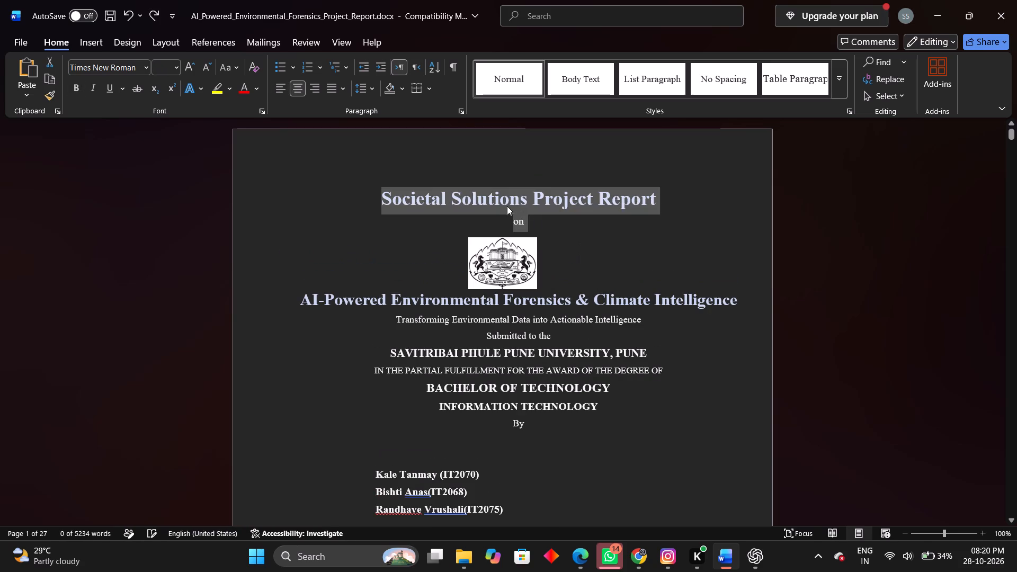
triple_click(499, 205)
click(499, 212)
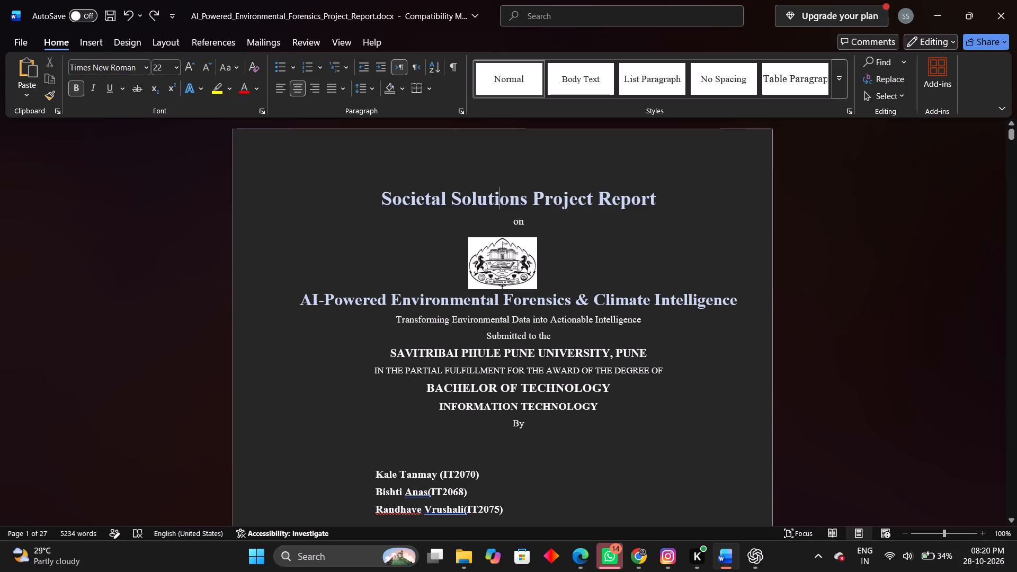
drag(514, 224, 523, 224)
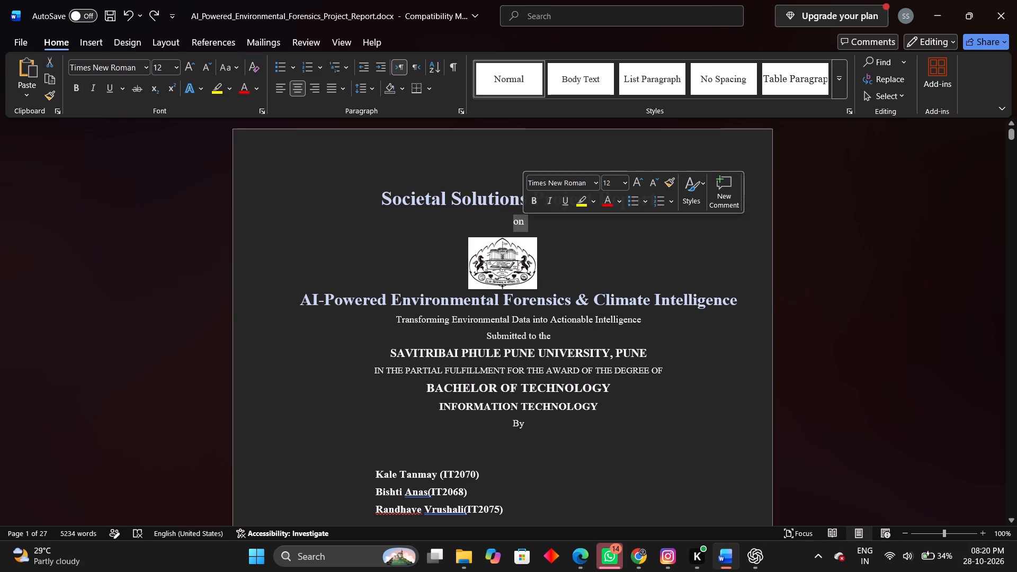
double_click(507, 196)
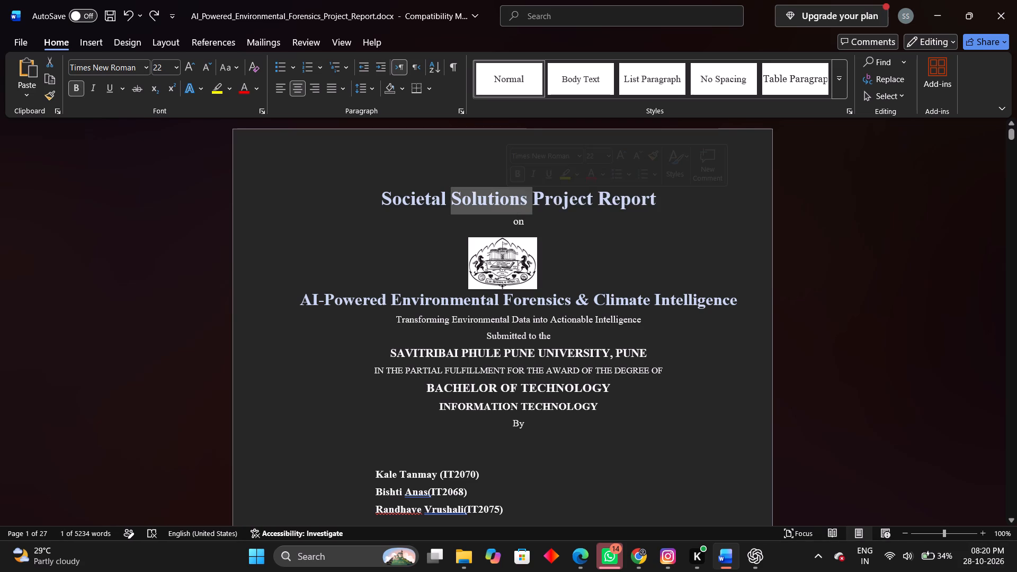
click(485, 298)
Move the university emblem sideways so it is centred beneath the "on" line.
click(497, 269)
drag(498, 267, 511, 267)
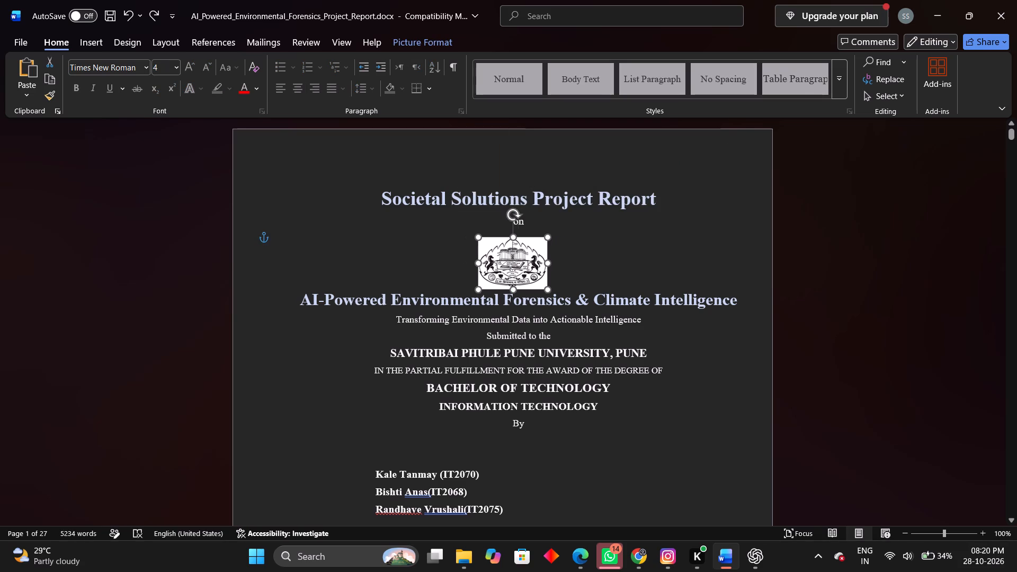
drag(511, 267, 515, 266)
click(584, 265)
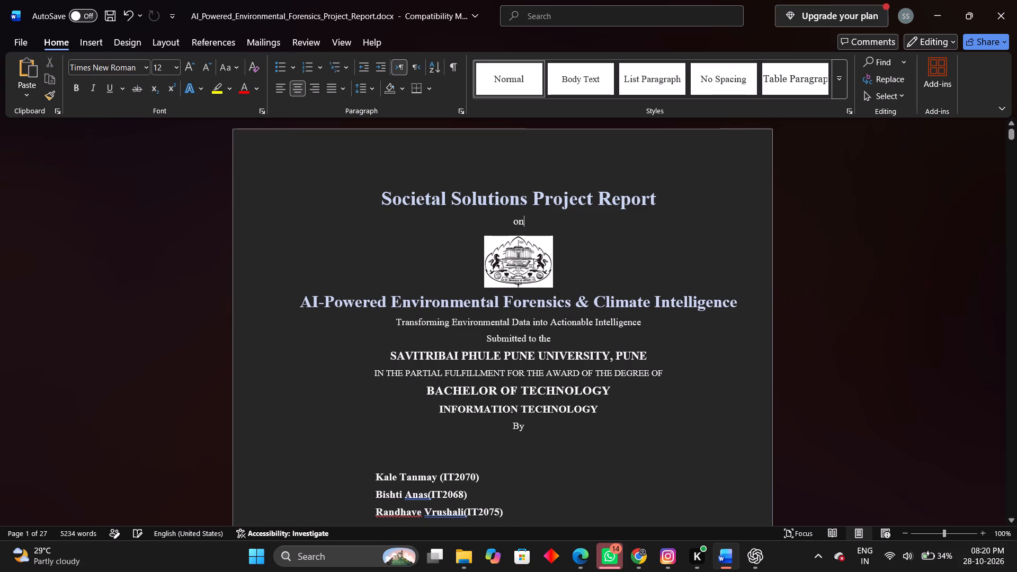
Reposition the Trinity logo near the centre of the text, between the guide's name and the "DEPARTMENT OF INFORMATION TECHNOLOGY" heading.
scroll(558, 293, down, 10)
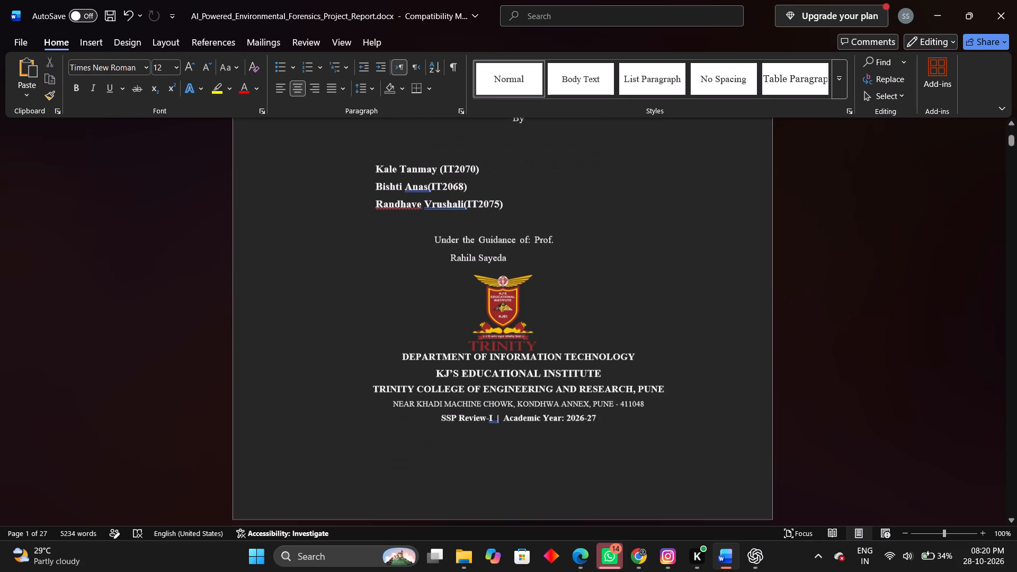
double_click(513, 301)
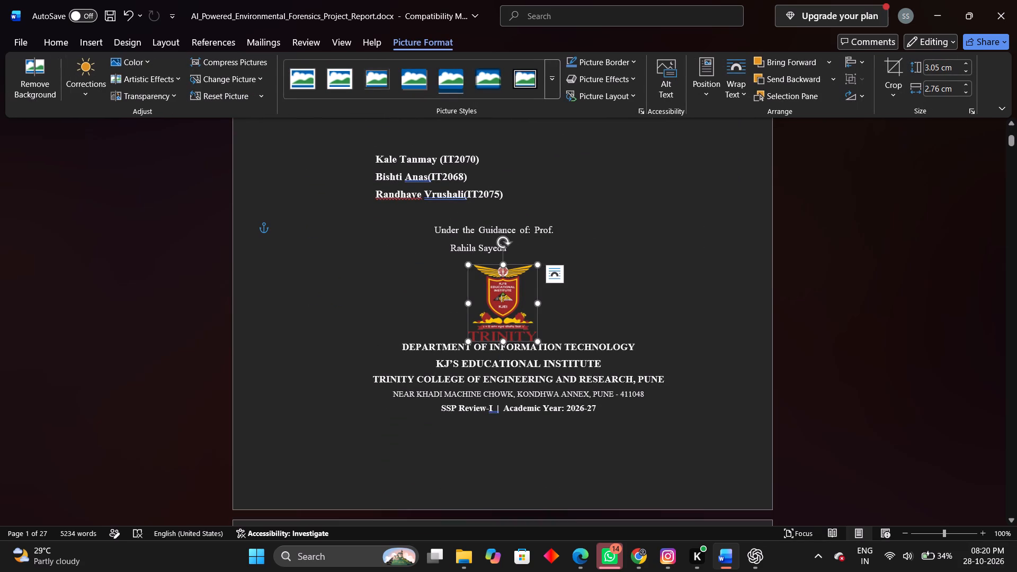
double_click(513, 301)
drag(513, 301, 541, 301)
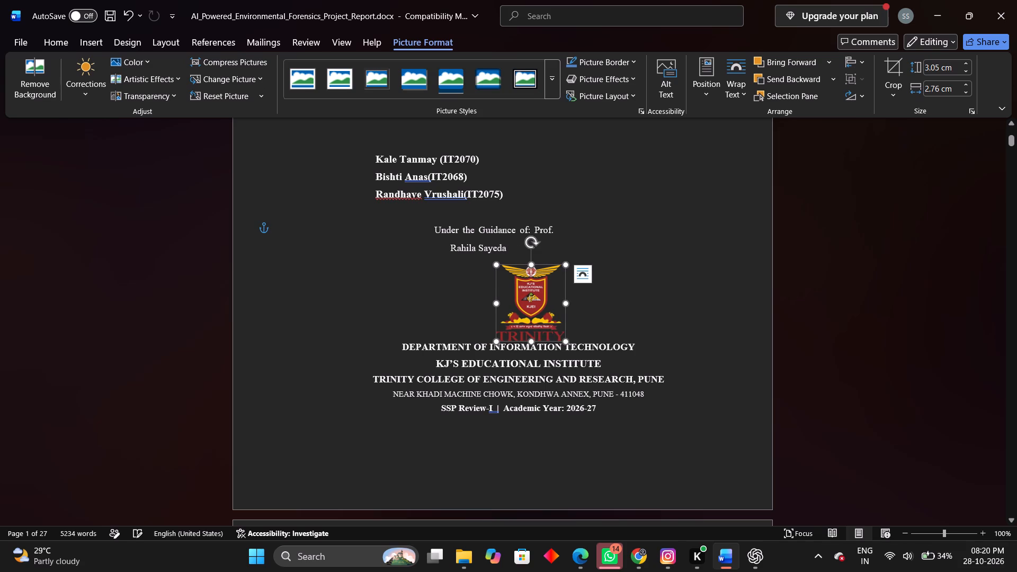
drag(541, 301, 530, 303)
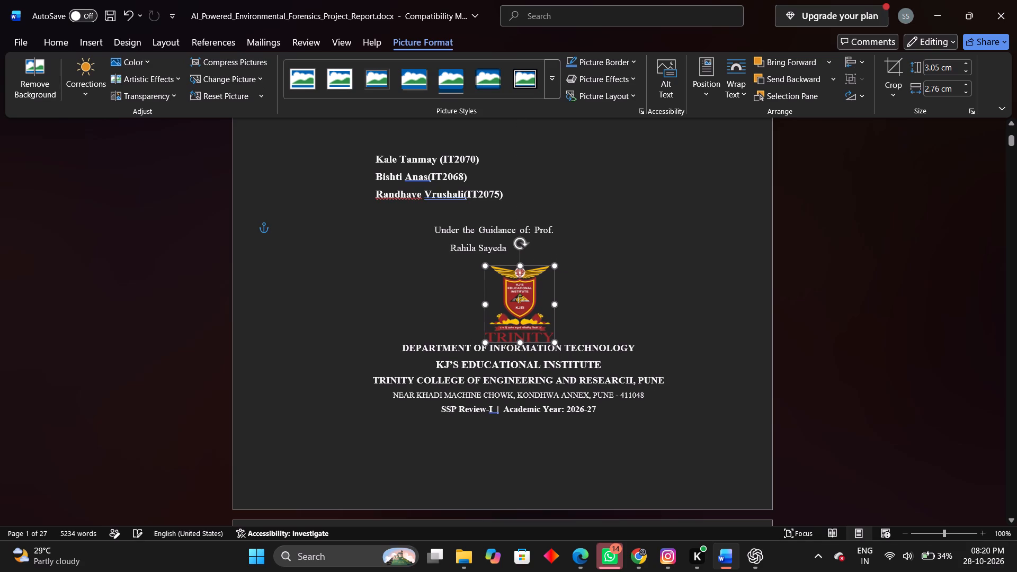
drag(530, 303, 536, 311)
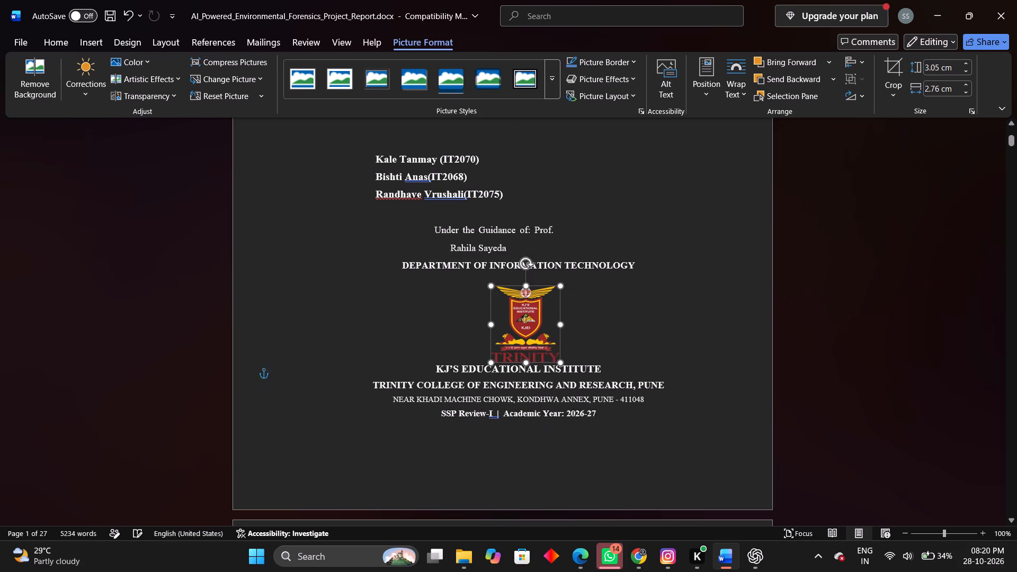
drag(536, 311, 535, 299)
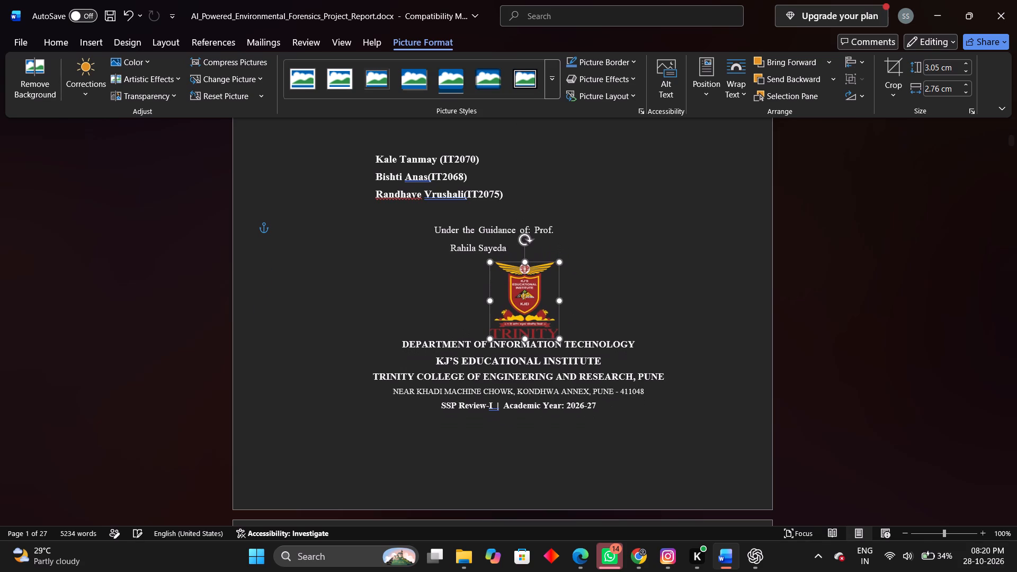
drag(535, 299, 535, 305)
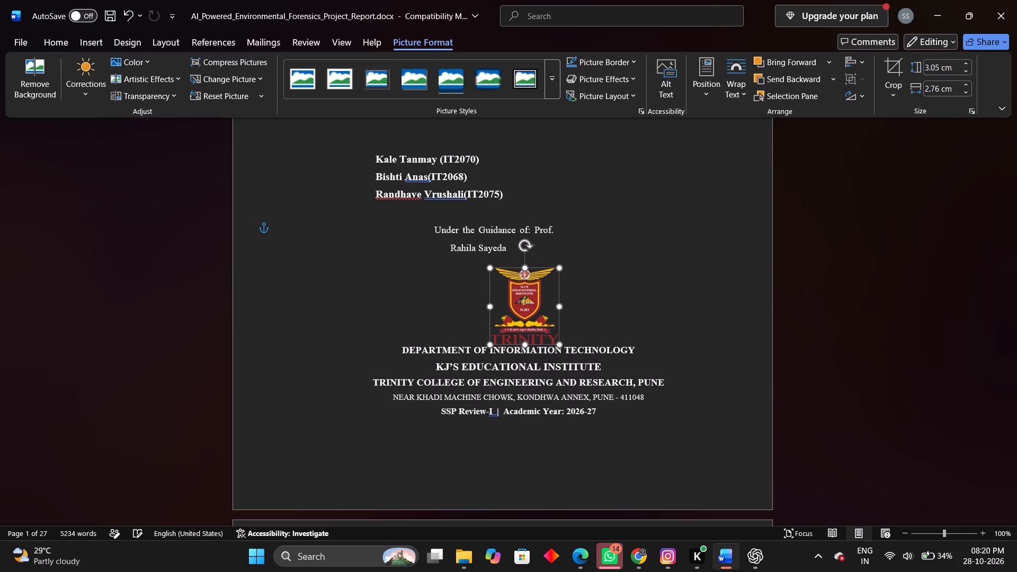
drag(535, 305, 535, 307)
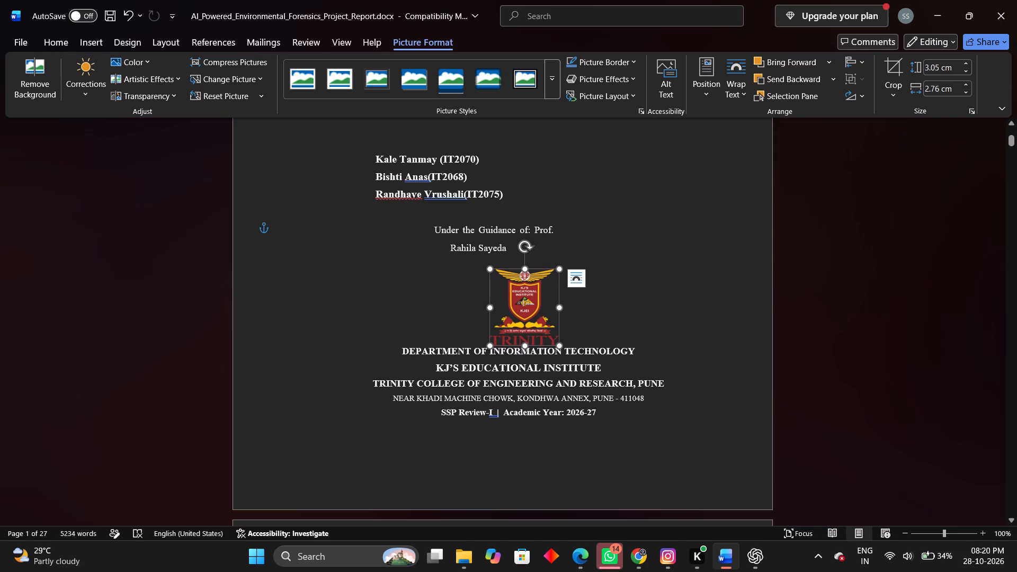
Split the guidance text after "Under the Guidance of:" so "Prof." and the guide's name share a new line starting with one space.
click(536, 230)
key(BackSpace)
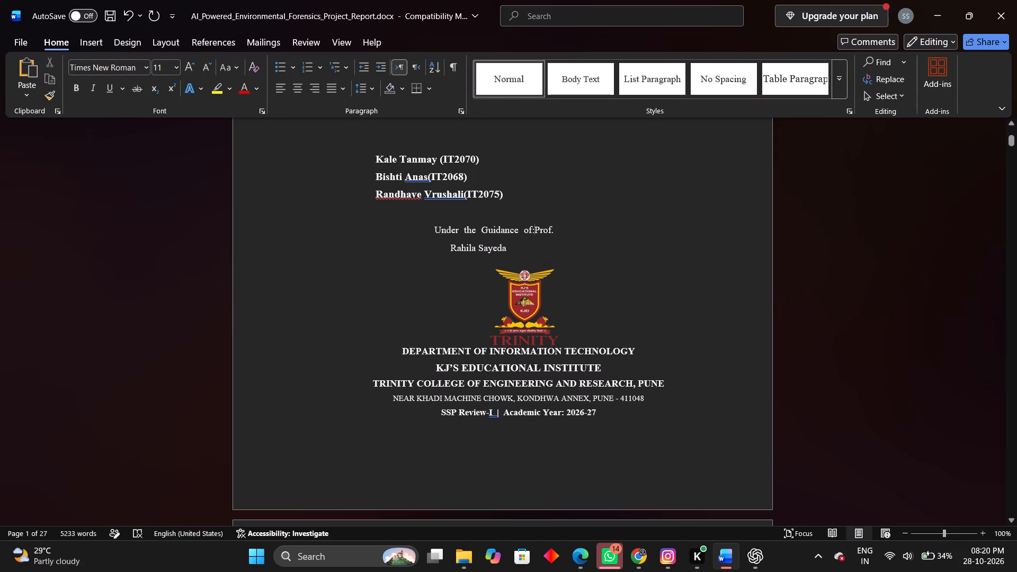
key(ctrl+z)
key(Return)
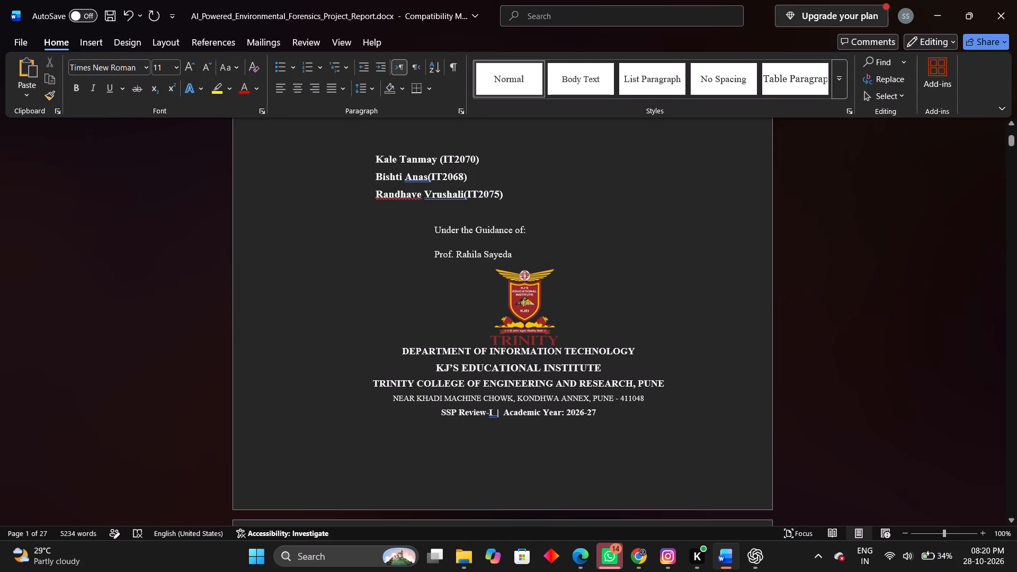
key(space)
click(466, 243)
Left-align the guide's name line beneath "Under the Guidance of:".
drag(438, 254, 443, 254)
drag(443, 254, 519, 254)
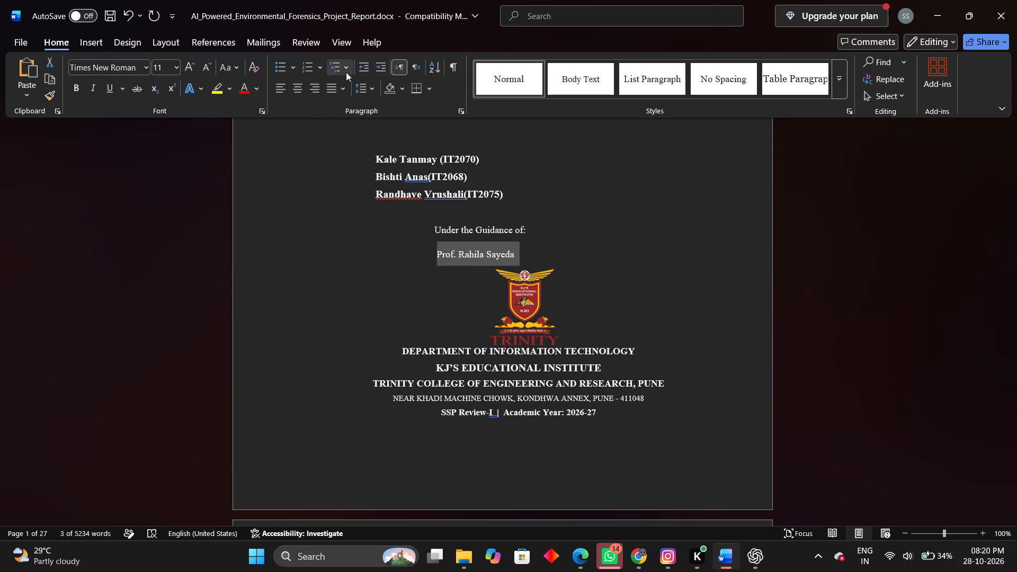
click(343, 88)
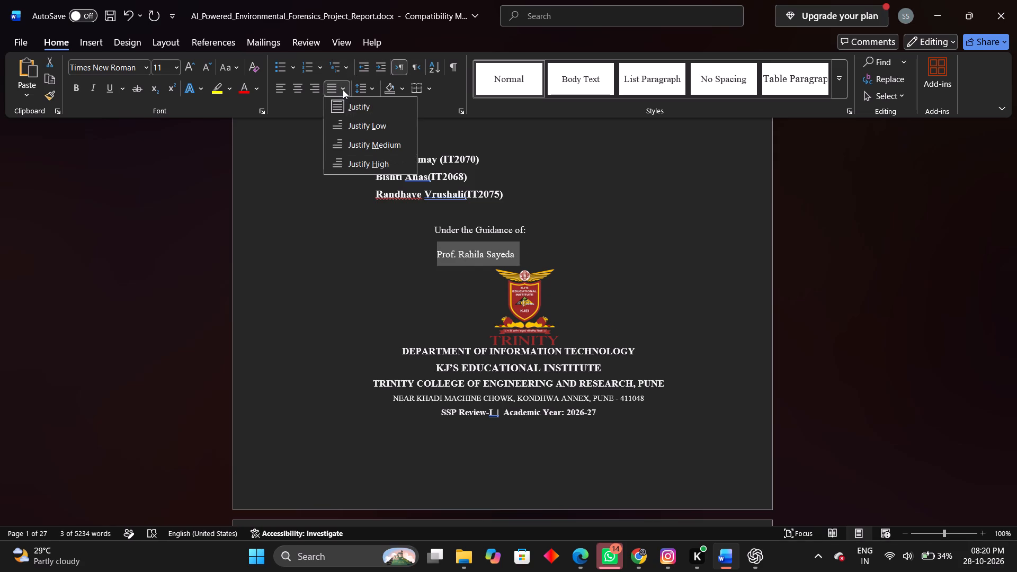
click(343, 90)
click(374, 88)
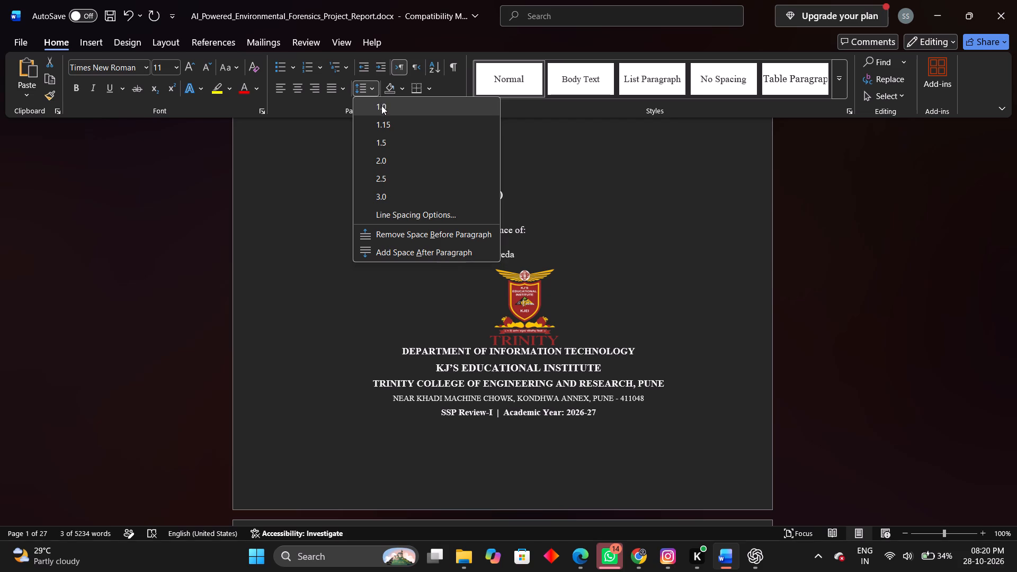
click(424, 220)
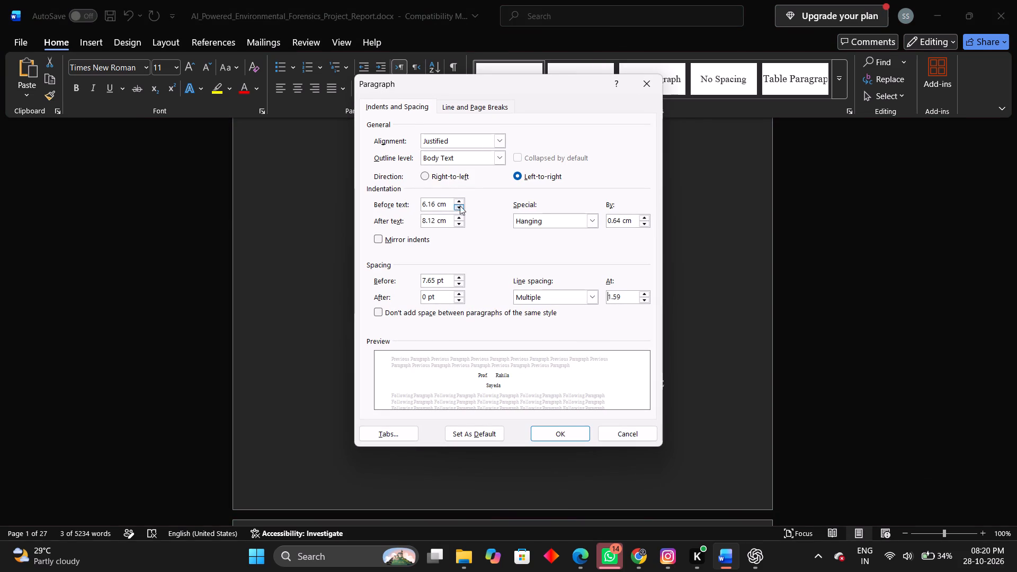
click(648, 81)
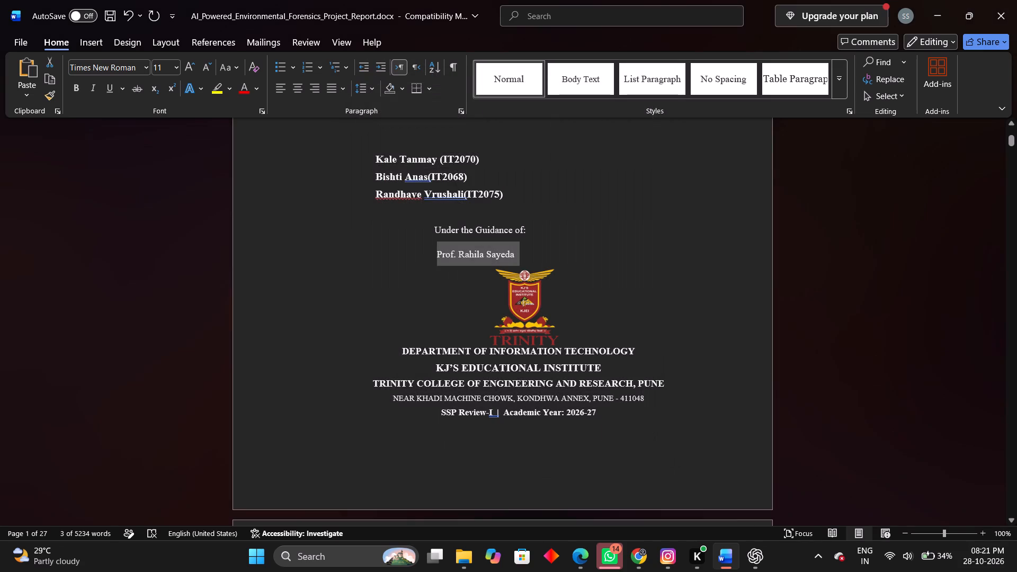
click(395, 66)
click(395, 66)
click(334, 93)
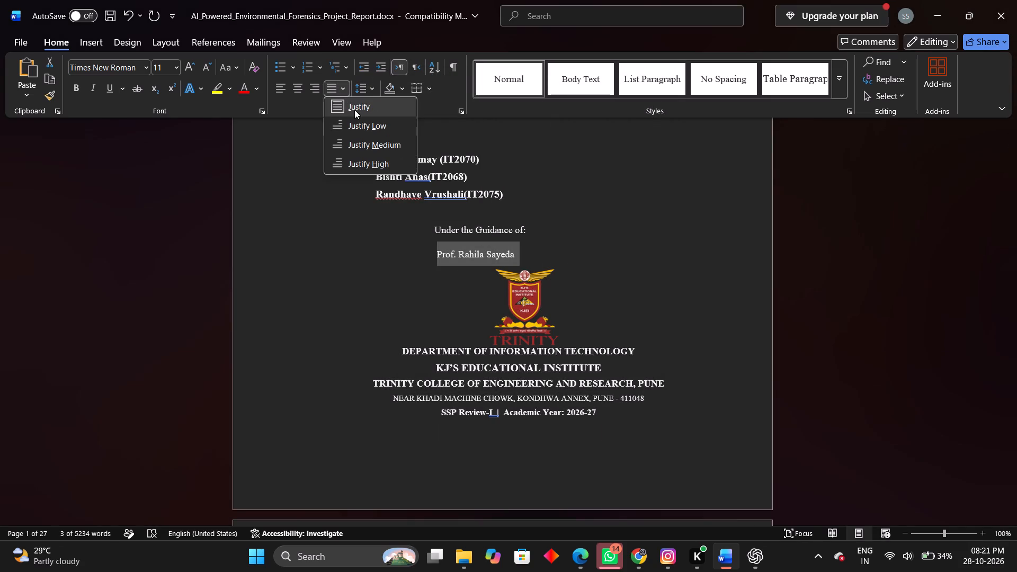
click(354, 103)
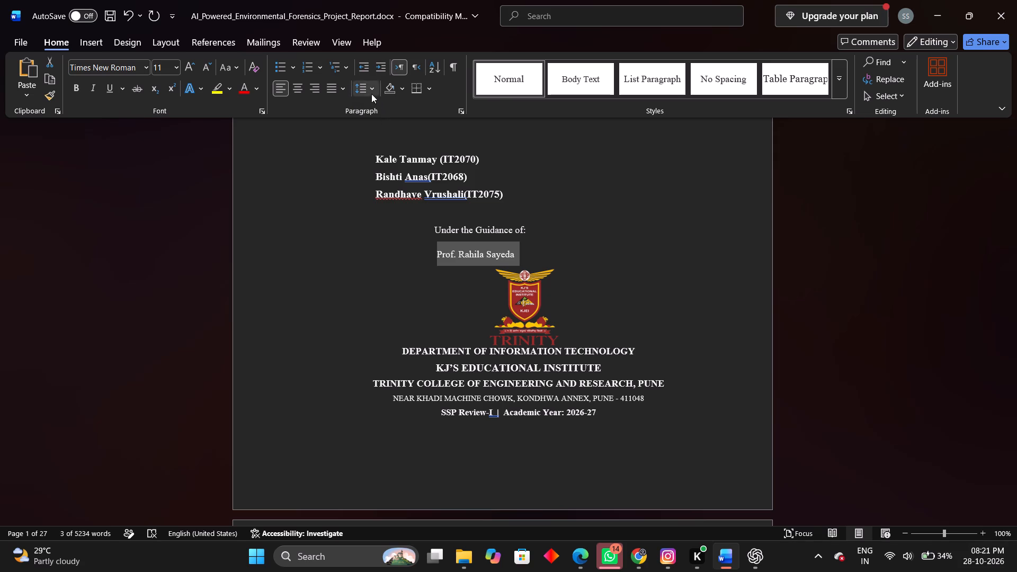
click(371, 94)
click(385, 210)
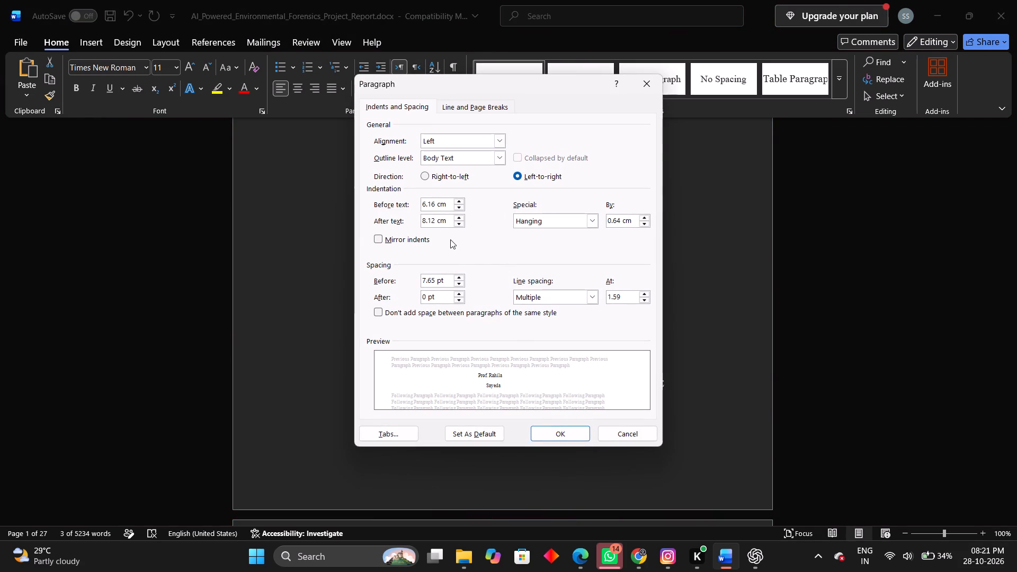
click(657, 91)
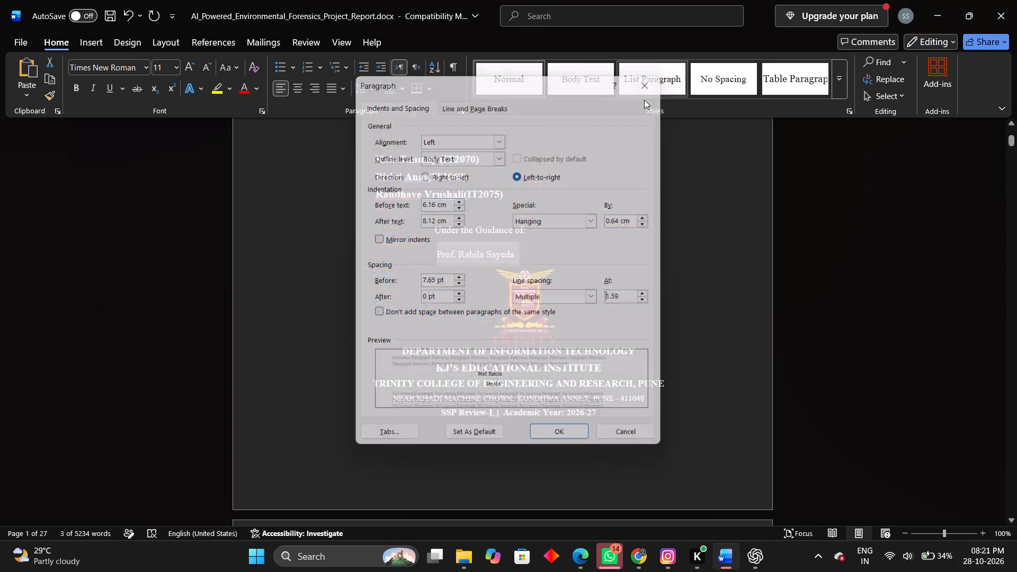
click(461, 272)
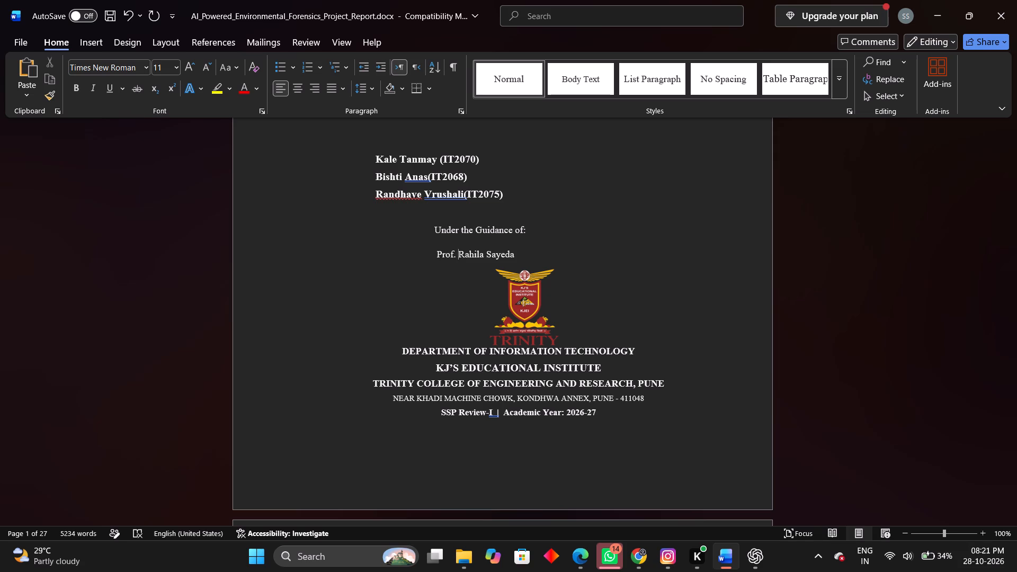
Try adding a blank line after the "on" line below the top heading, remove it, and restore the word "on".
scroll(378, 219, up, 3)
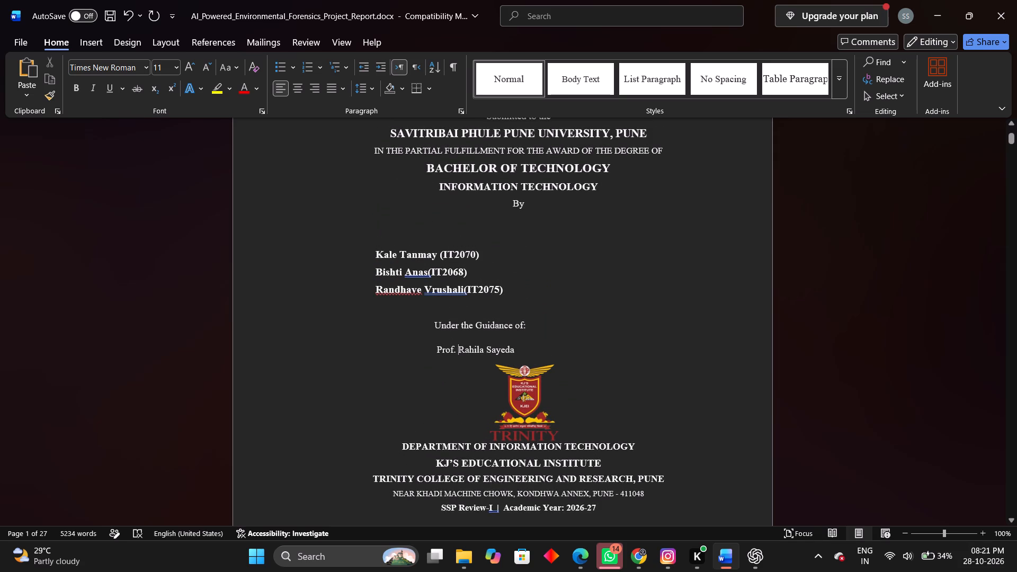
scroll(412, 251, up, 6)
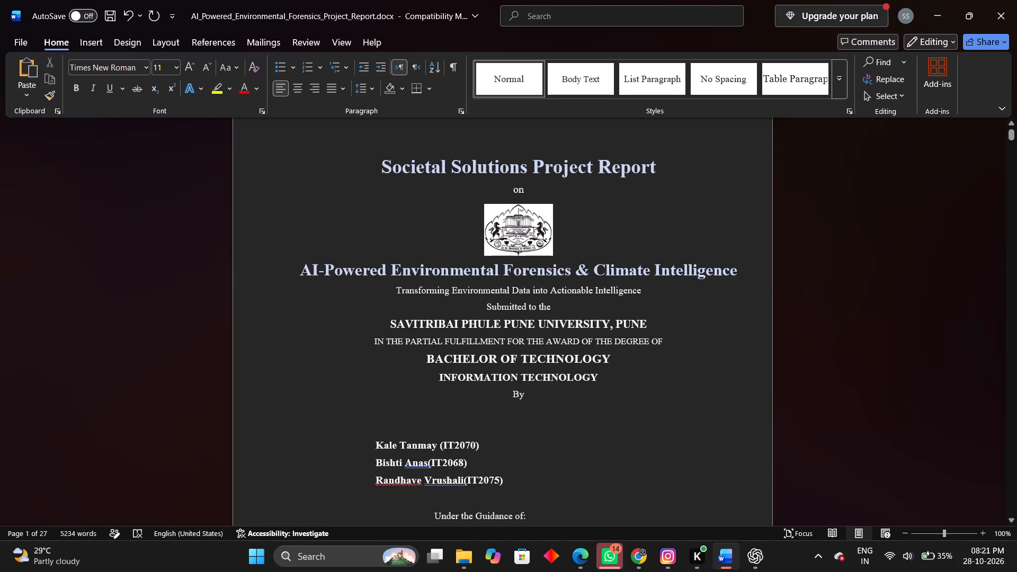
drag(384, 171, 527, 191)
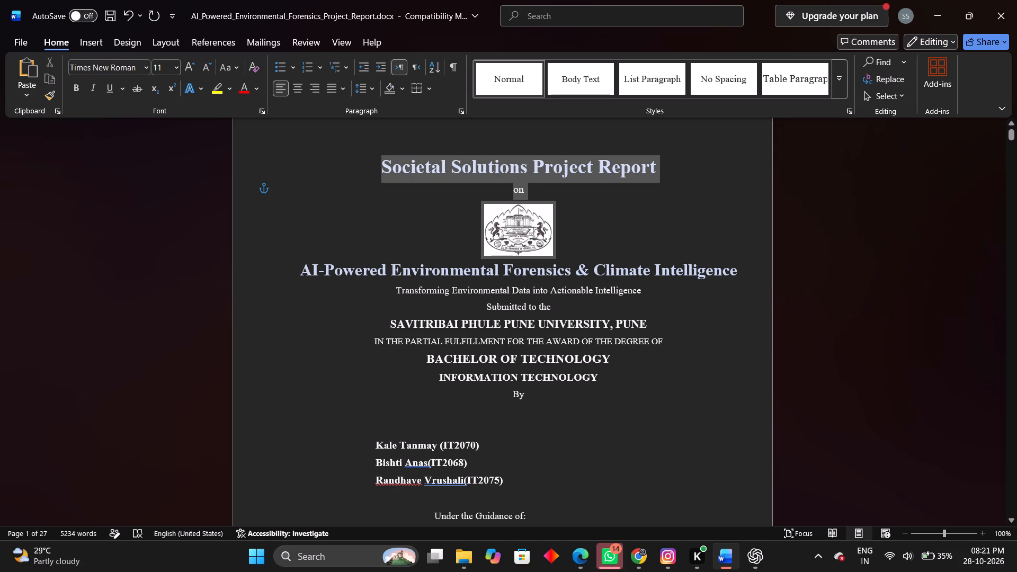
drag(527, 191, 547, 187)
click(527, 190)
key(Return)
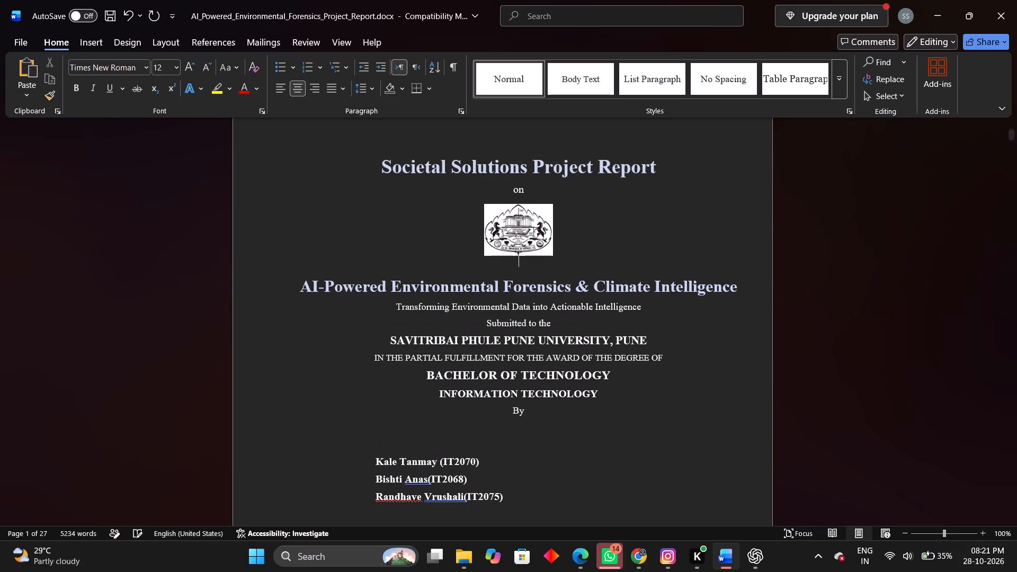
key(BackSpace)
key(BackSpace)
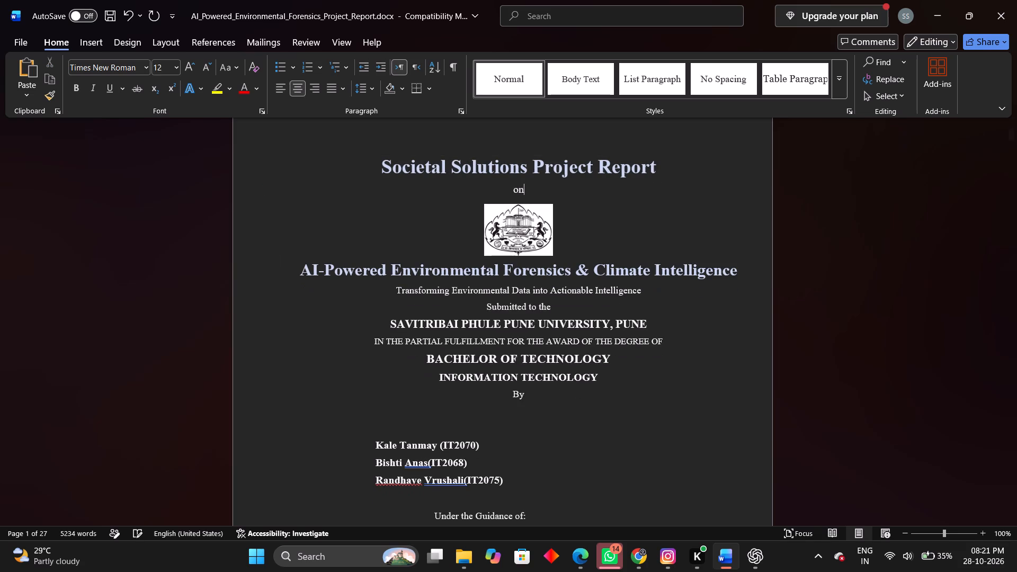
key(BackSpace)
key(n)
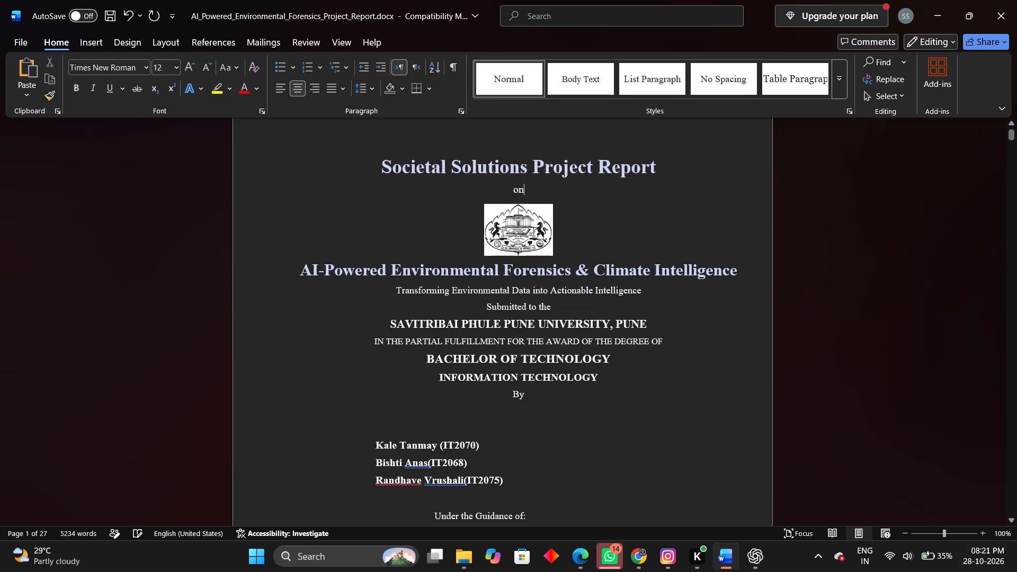
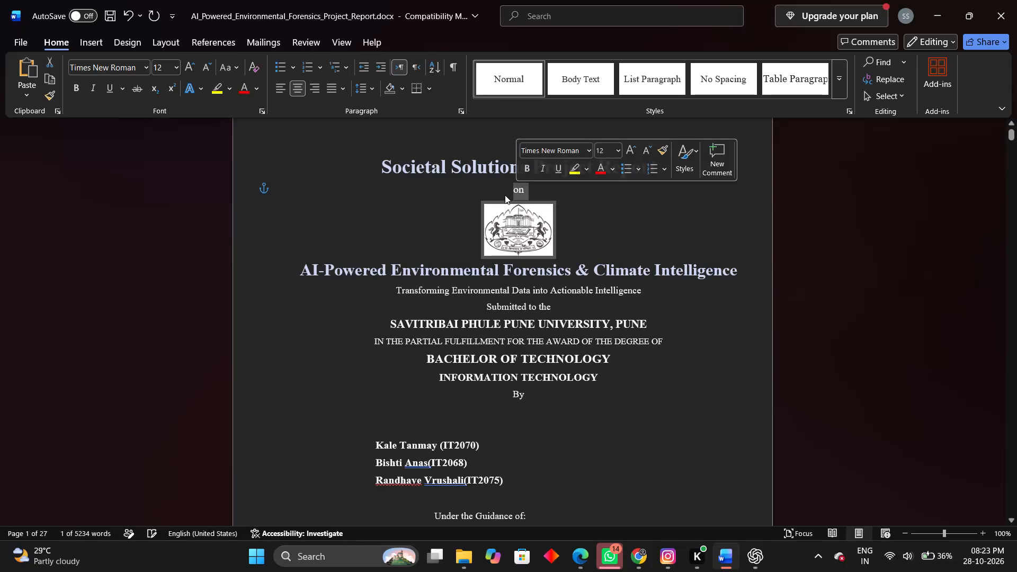
Centre the university emblem below the "on" line and above the project title.
click(504, 197)
click(511, 206)
drag(522, 237, 537, 238)
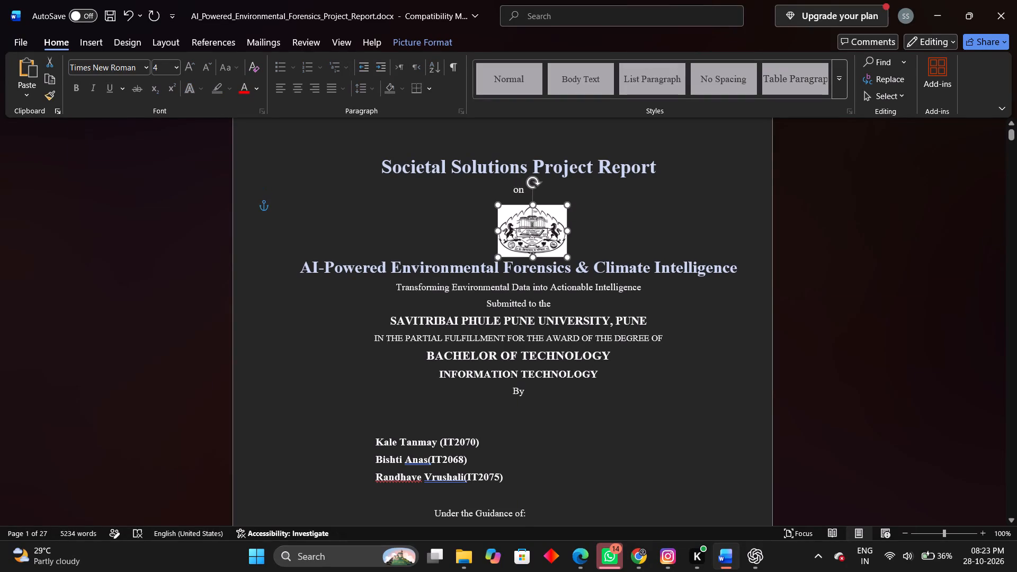
drag(537, 238, 521, 247)
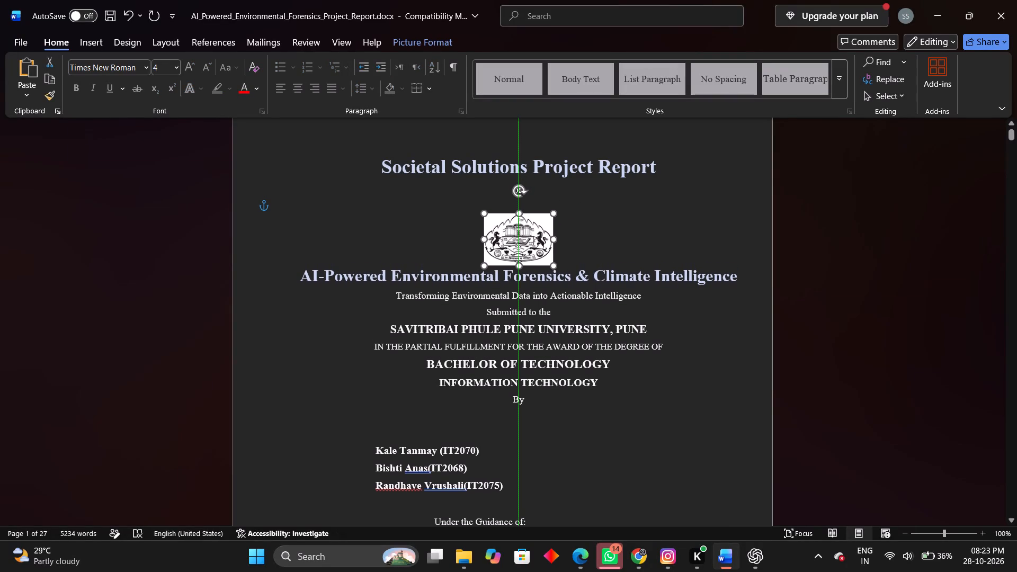
drag(521, 247, 520, 247)
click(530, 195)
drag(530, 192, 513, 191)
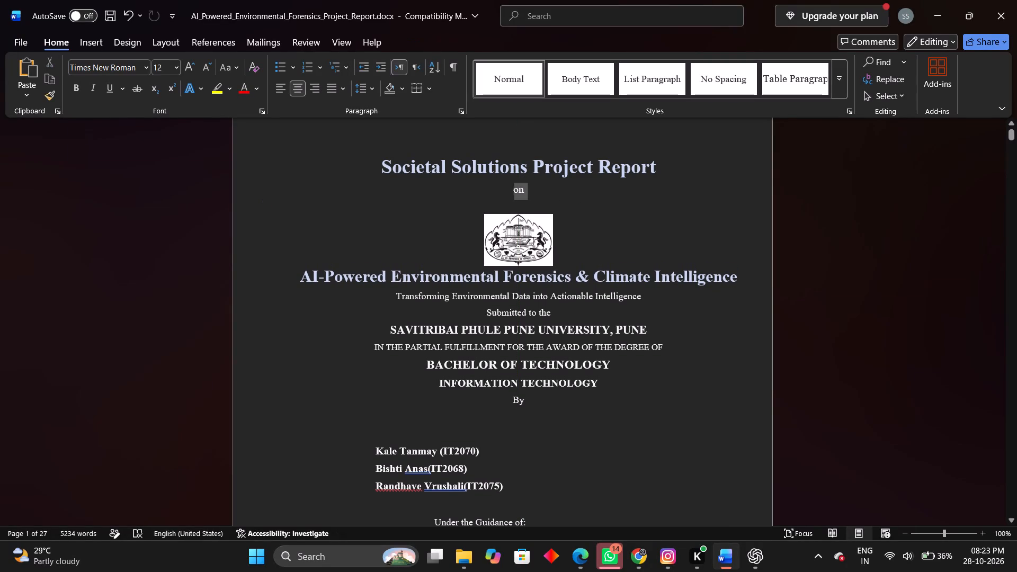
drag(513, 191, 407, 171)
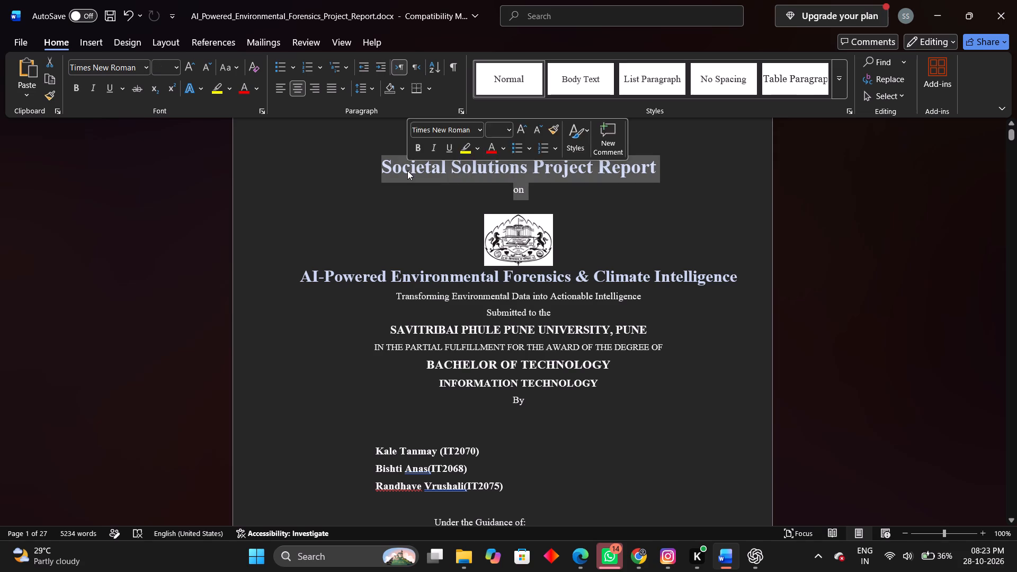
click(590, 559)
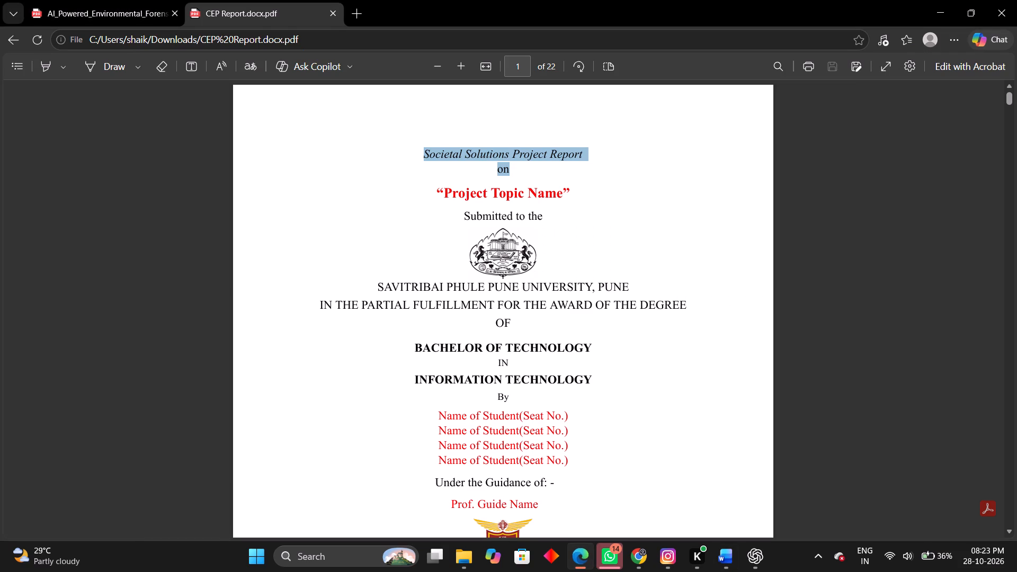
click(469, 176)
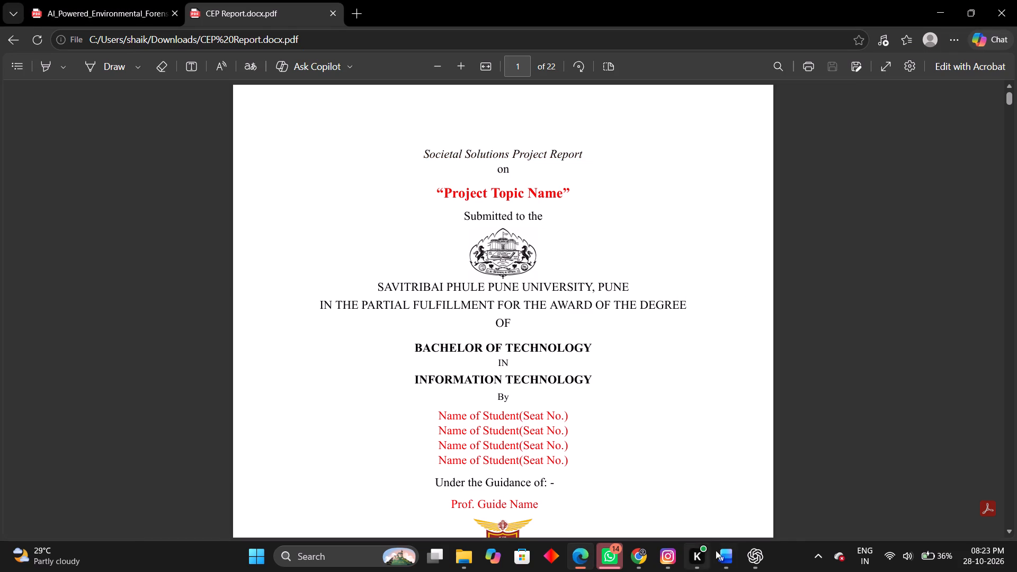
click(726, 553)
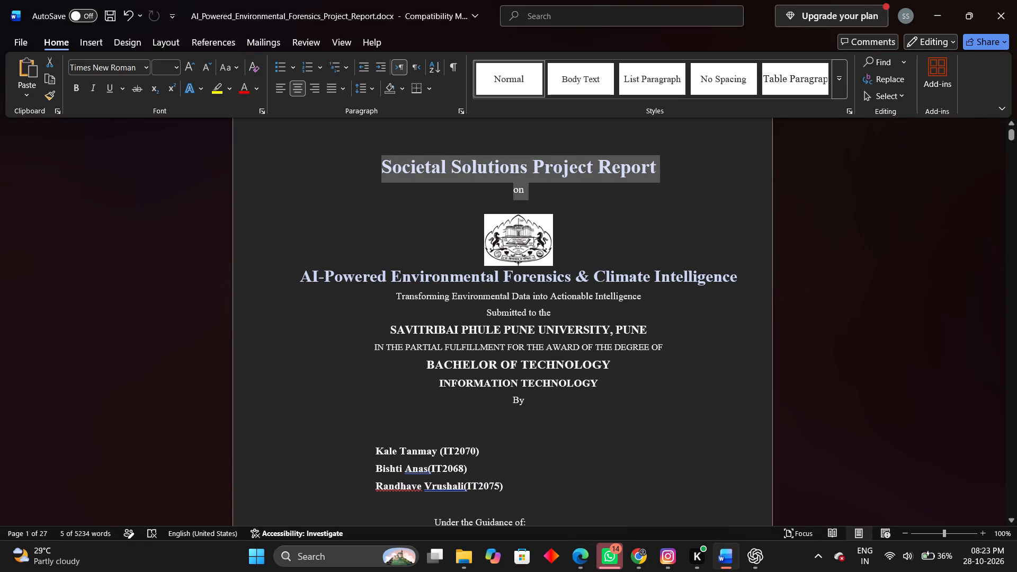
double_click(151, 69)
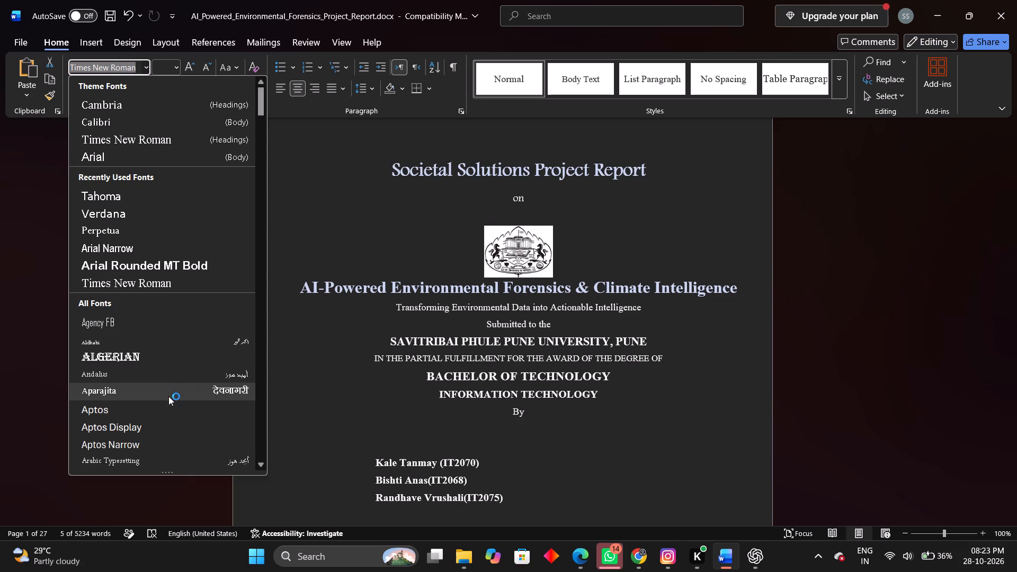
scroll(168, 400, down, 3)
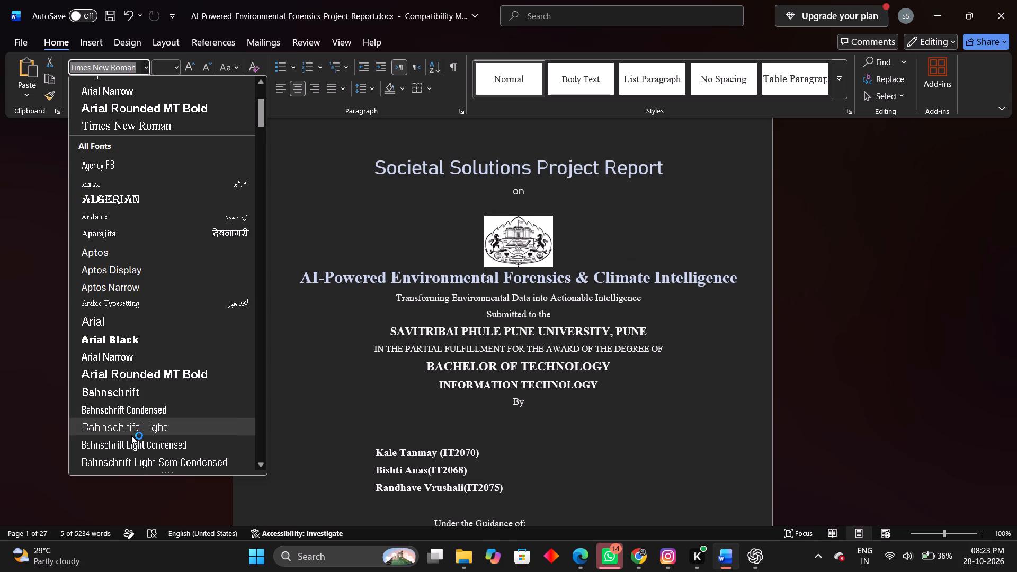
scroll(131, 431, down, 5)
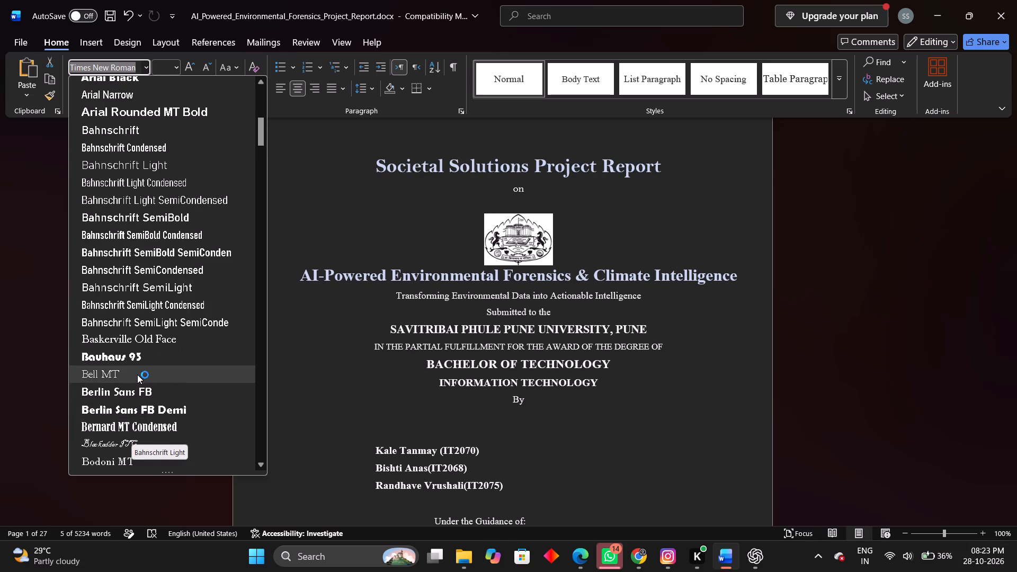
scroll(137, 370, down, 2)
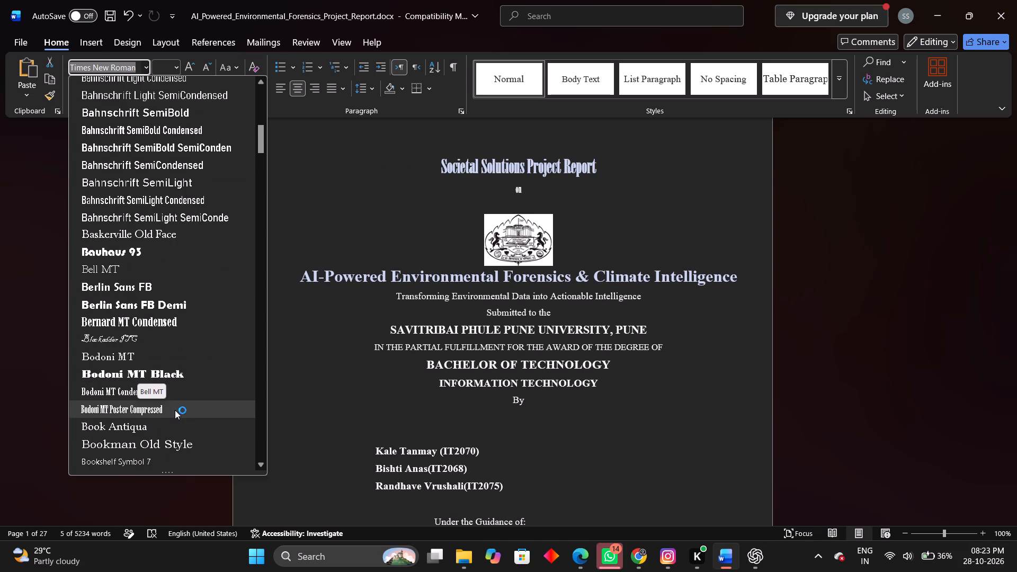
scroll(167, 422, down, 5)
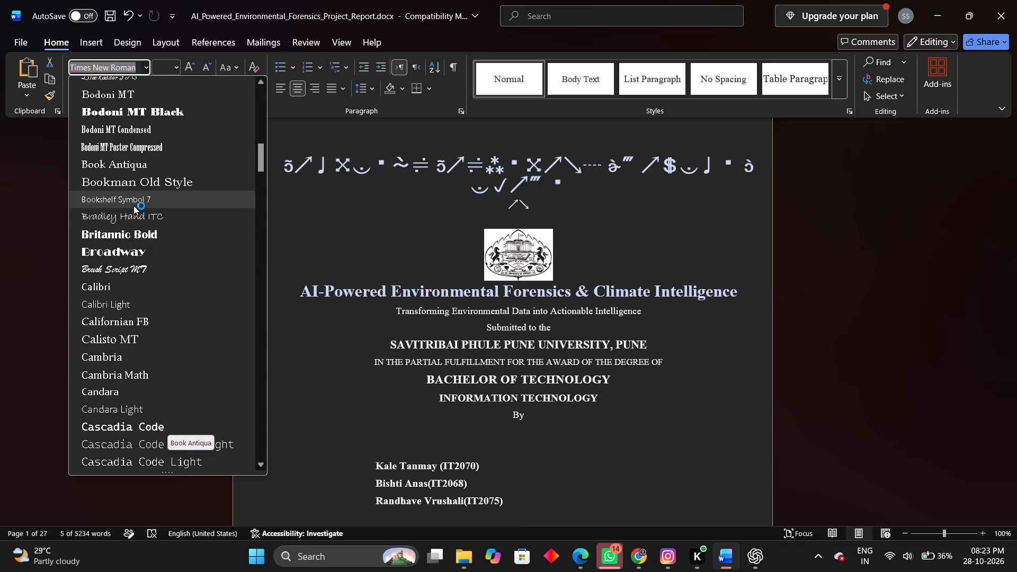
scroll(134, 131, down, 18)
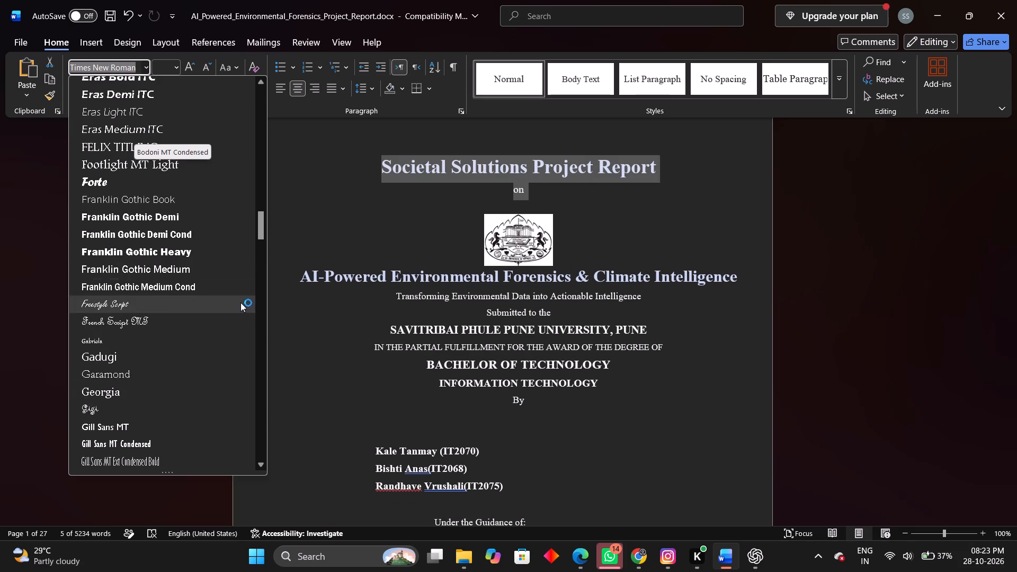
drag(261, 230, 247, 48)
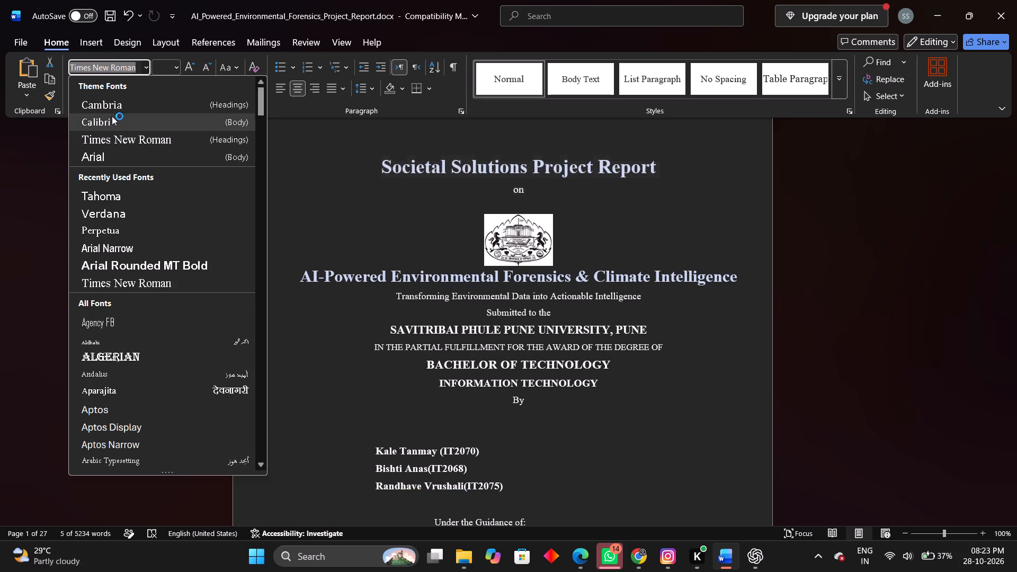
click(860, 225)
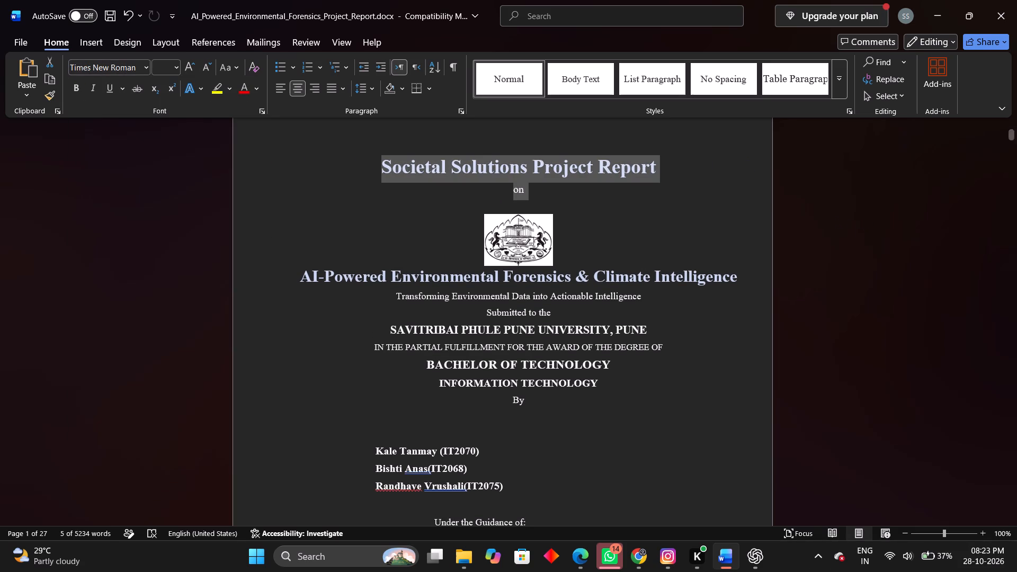
click(593, 559)
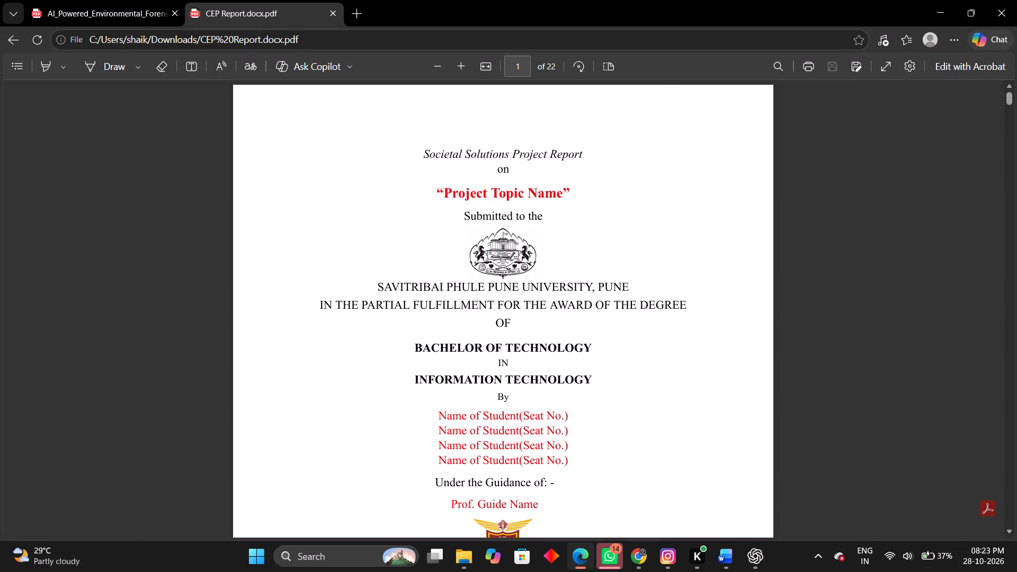
scroll(458, 311, down, 10)
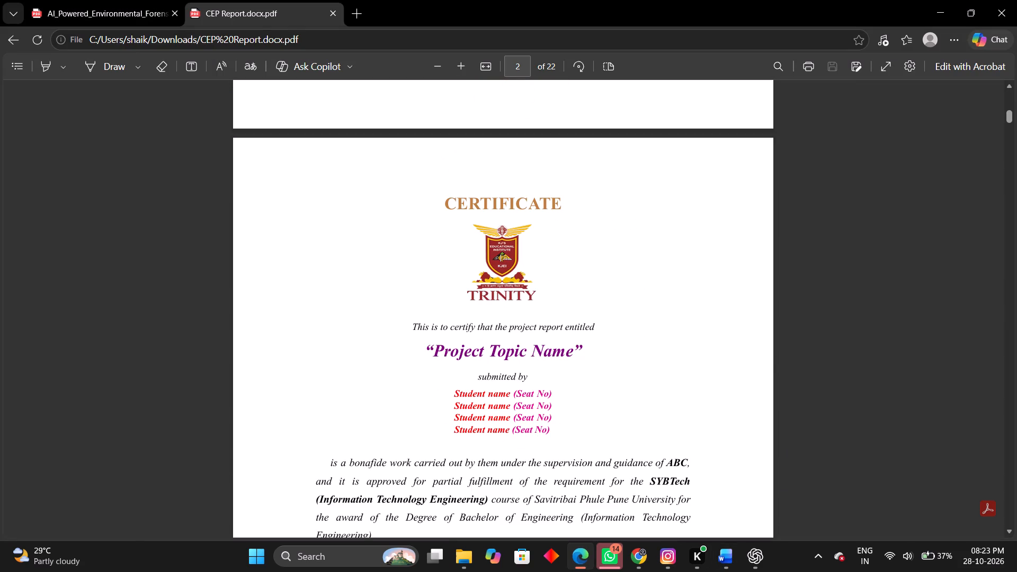
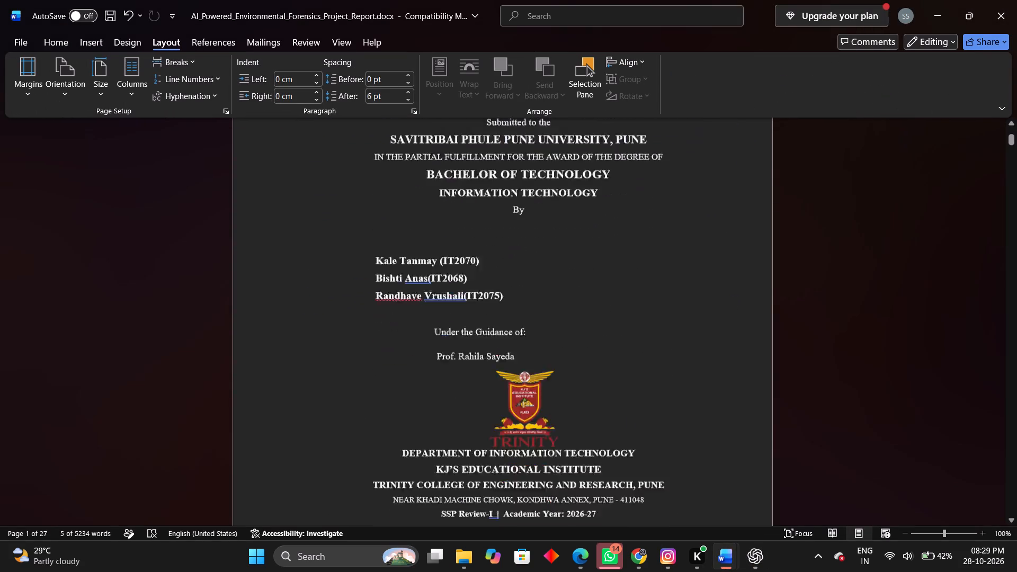
scroll(457, 290, down, 7)
click(721, 558)
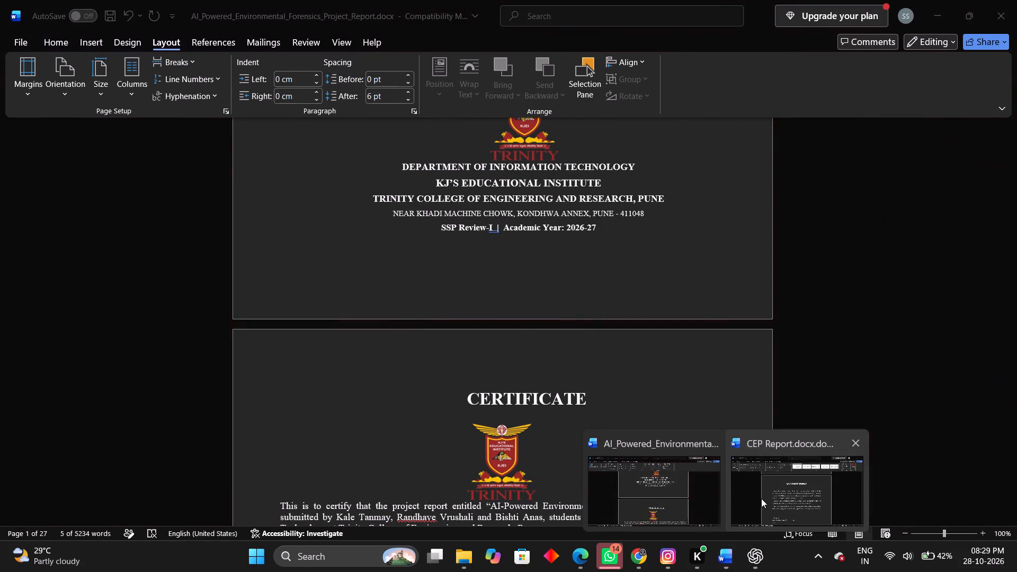
click(761, 498)
scroll(409, 397, down, 6)
scroll(410, 398, up, 20)
scroll(410, 398, up, 7)
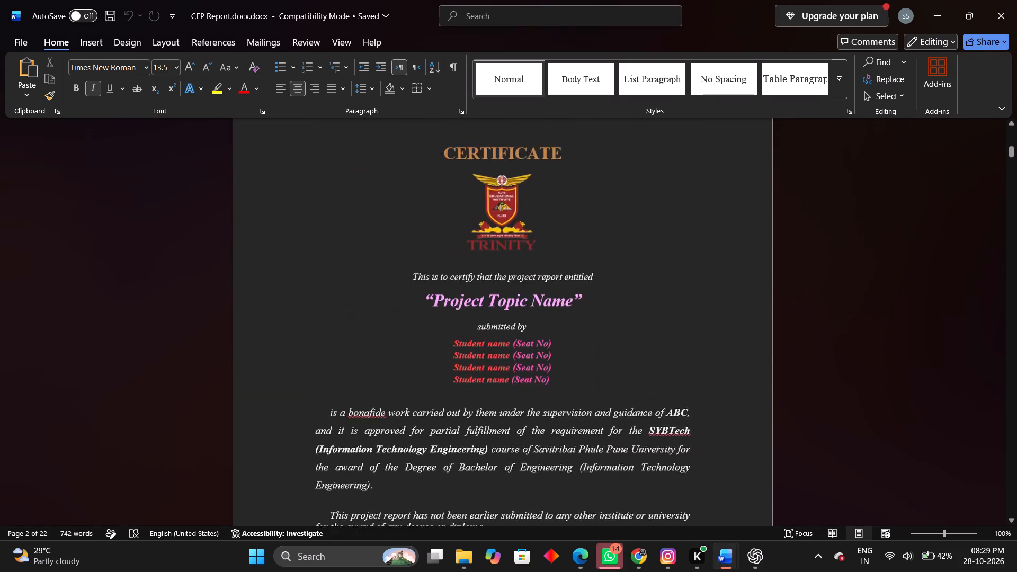
scroll(410, 398, up, 10)
scroll(410, 398, down, 3)
scroll(410, 398, up, 18)
Replace the first "Name of Student(Seat No.)" placeholder on the CEP Report title page with a team member's surname.
scroll(410, 398, down, 4)
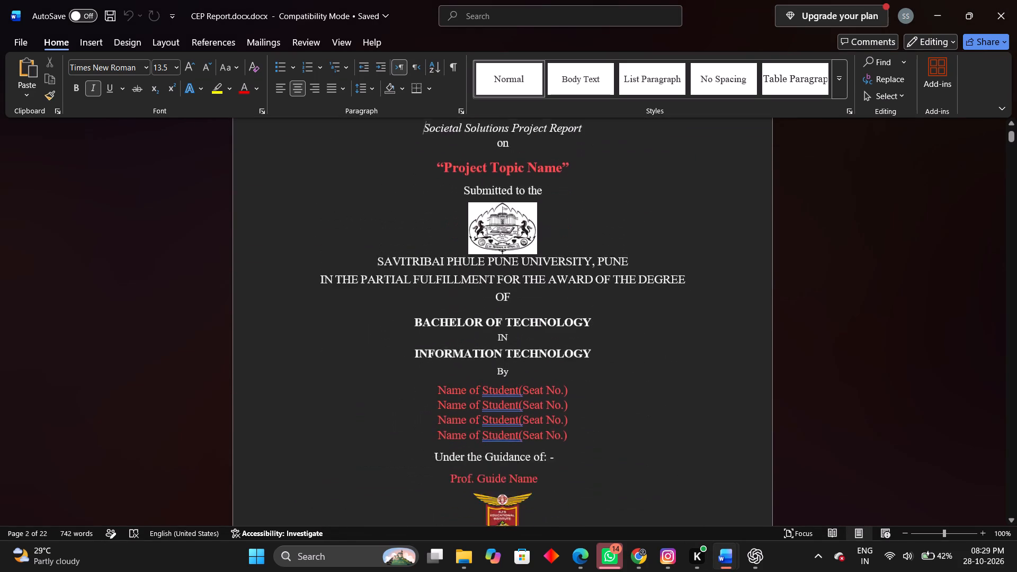
drag(439, 335, 460, 335)
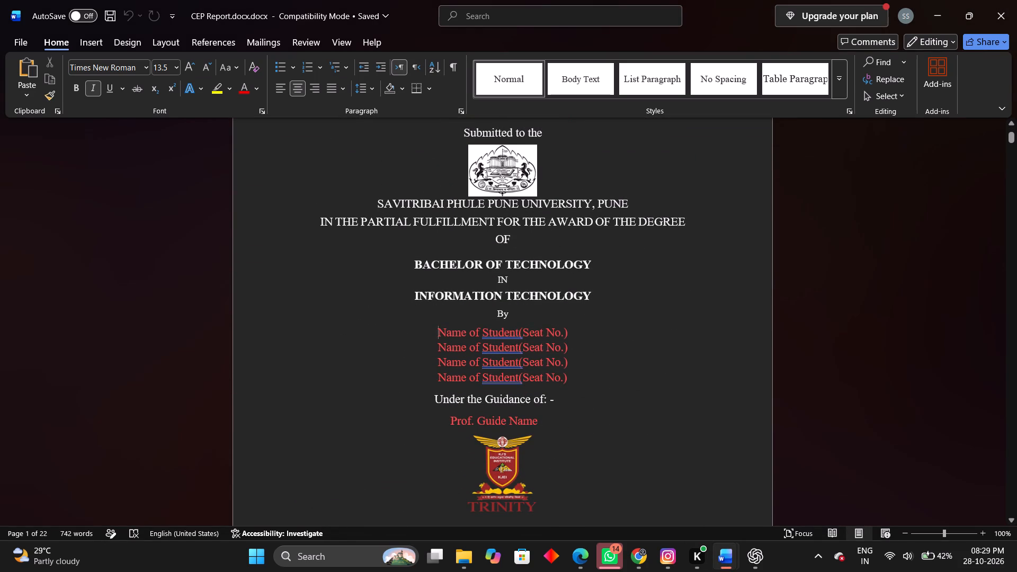
drag(460, 335, 566, 336)
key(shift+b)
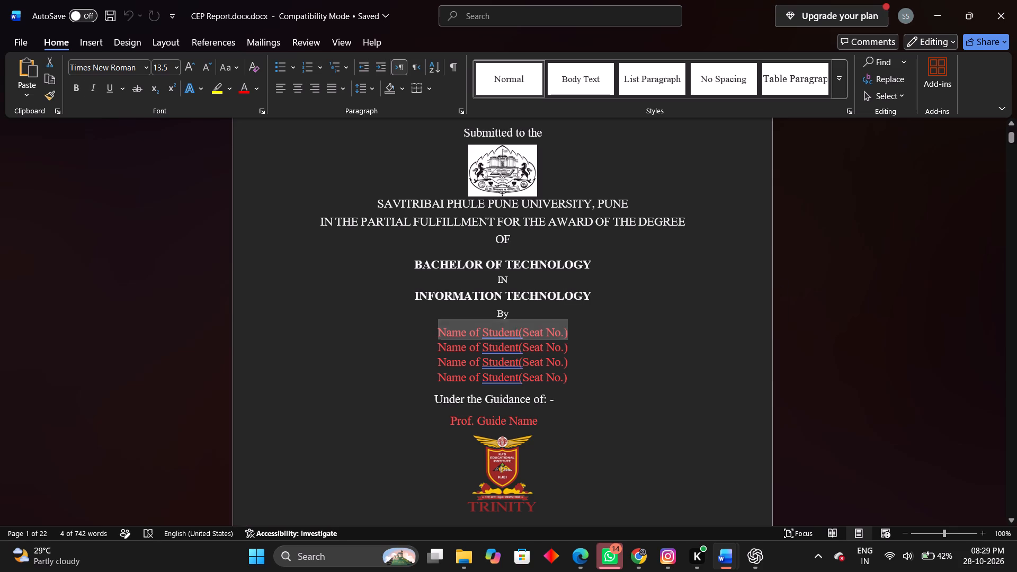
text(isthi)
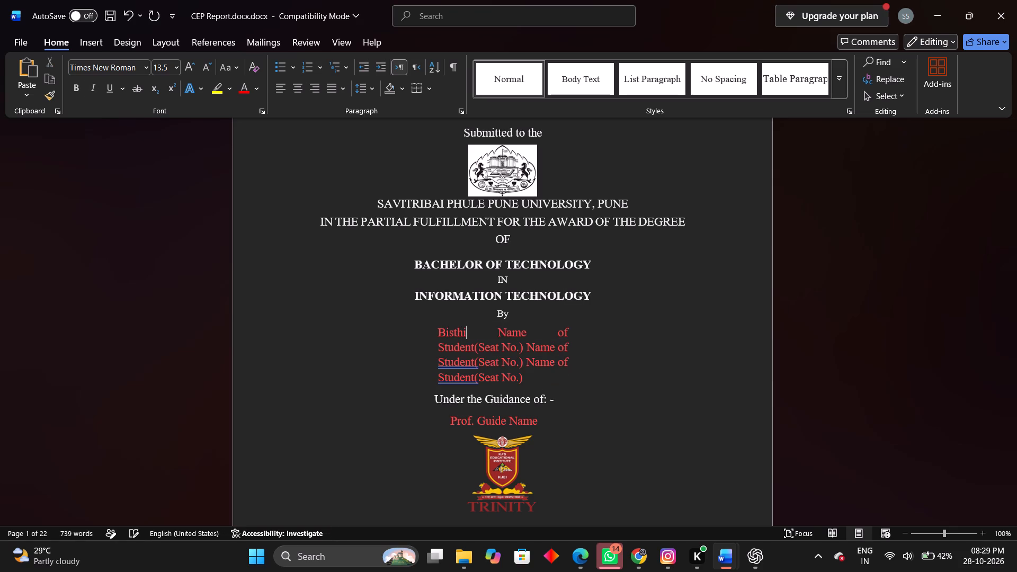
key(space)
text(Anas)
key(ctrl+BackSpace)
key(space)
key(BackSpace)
Delete the "Name of" text following the surname and add the member's first name with an opening parenthesis before "Student(Seat No.)".
drag(575, 336, 547, 336)
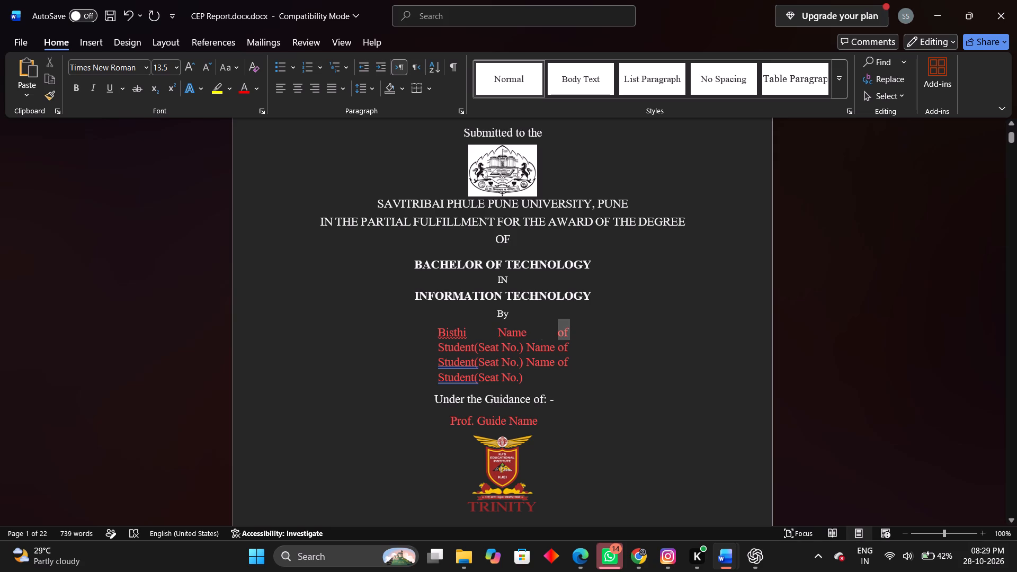
drag(547, 336, 496, 336)
key(BackSpace)
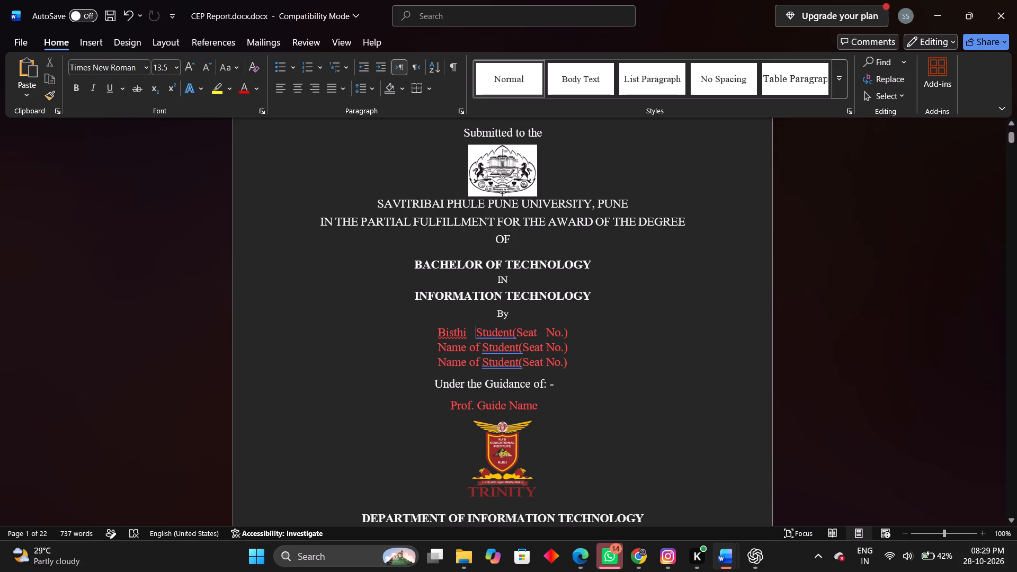
key(BackSpace)
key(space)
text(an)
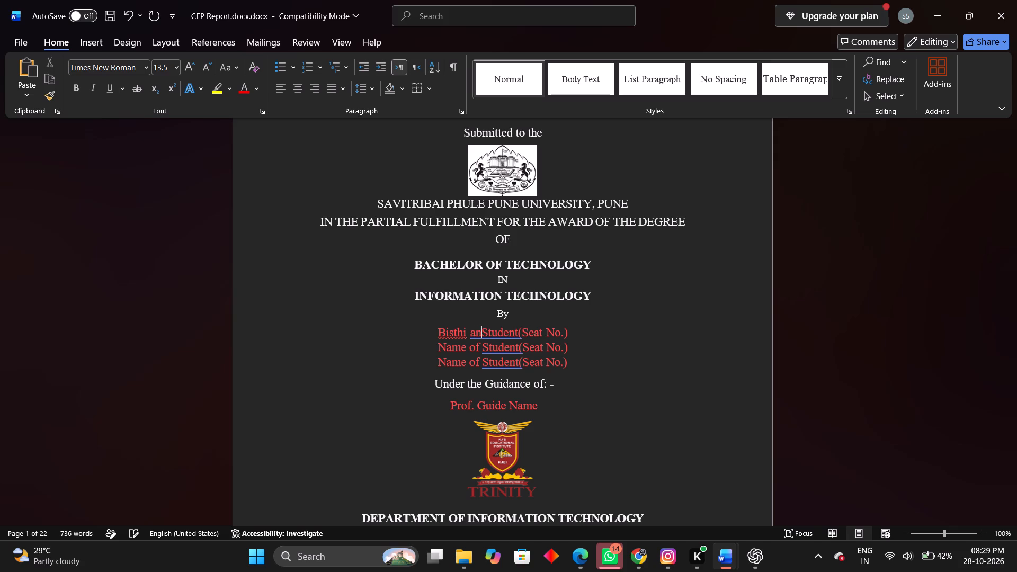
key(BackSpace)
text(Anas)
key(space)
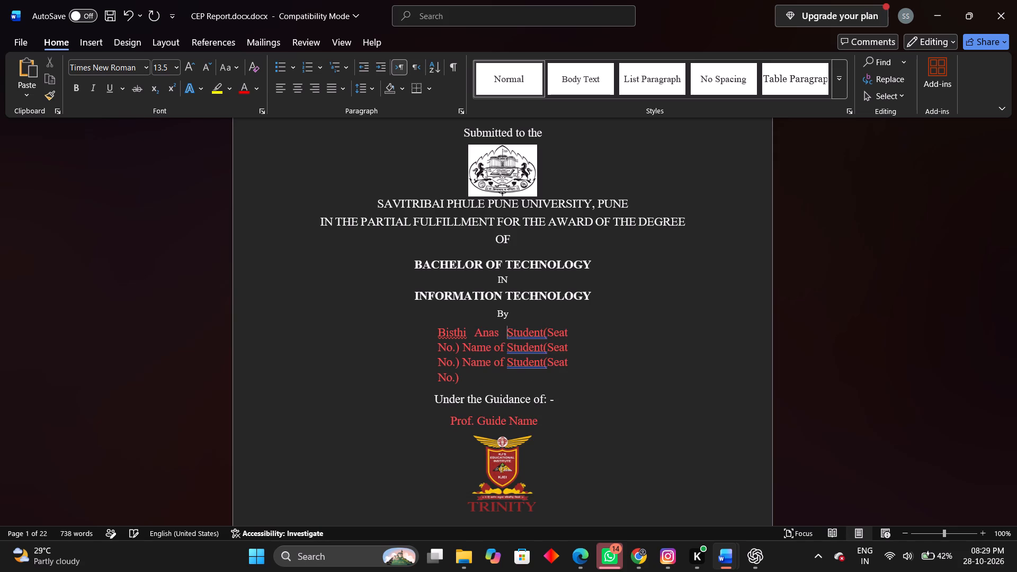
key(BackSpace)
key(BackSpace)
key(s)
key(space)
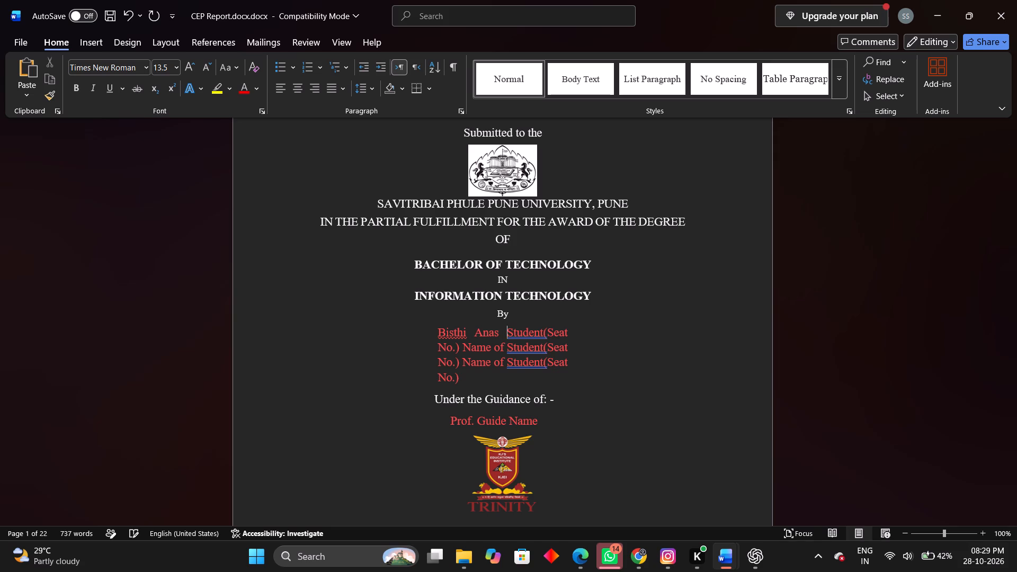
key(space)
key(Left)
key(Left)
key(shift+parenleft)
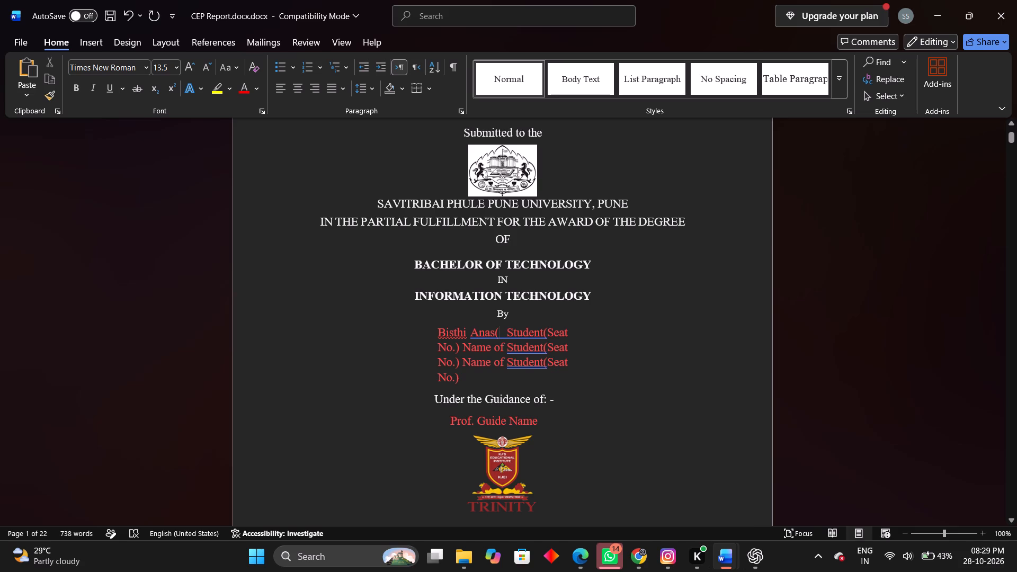
Examine the CEP Report template from the certificate page through to Abbreviations, ending back at its title page.
scroll(580, 368, down, 4)
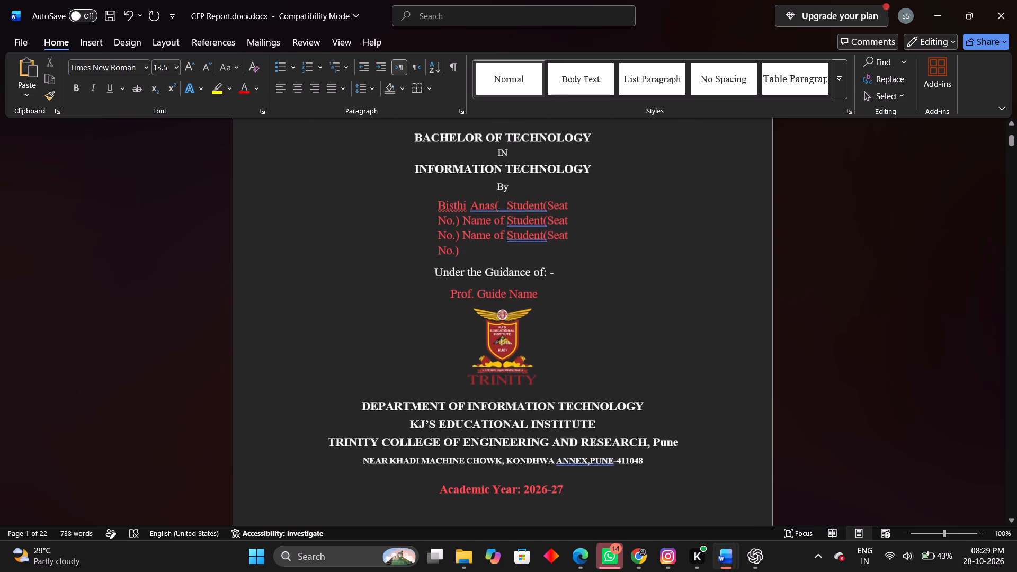
scroll(580, 369, down, 19)
scroll(576, 393, down, 8)
scroll(576, 393, up, 9)
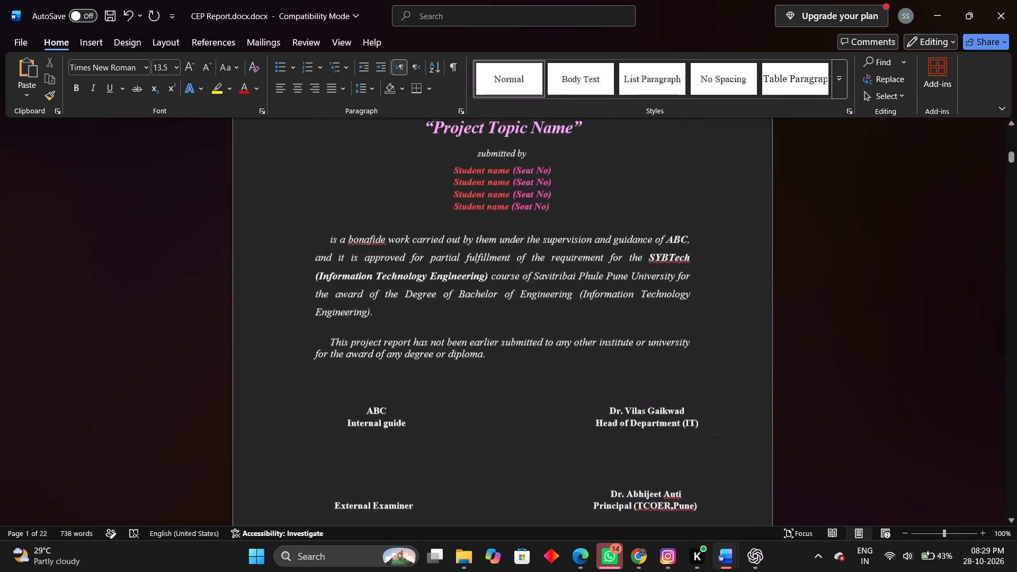
scroll(576, 393, up, 3)
scroll(595, 403, down, 5)
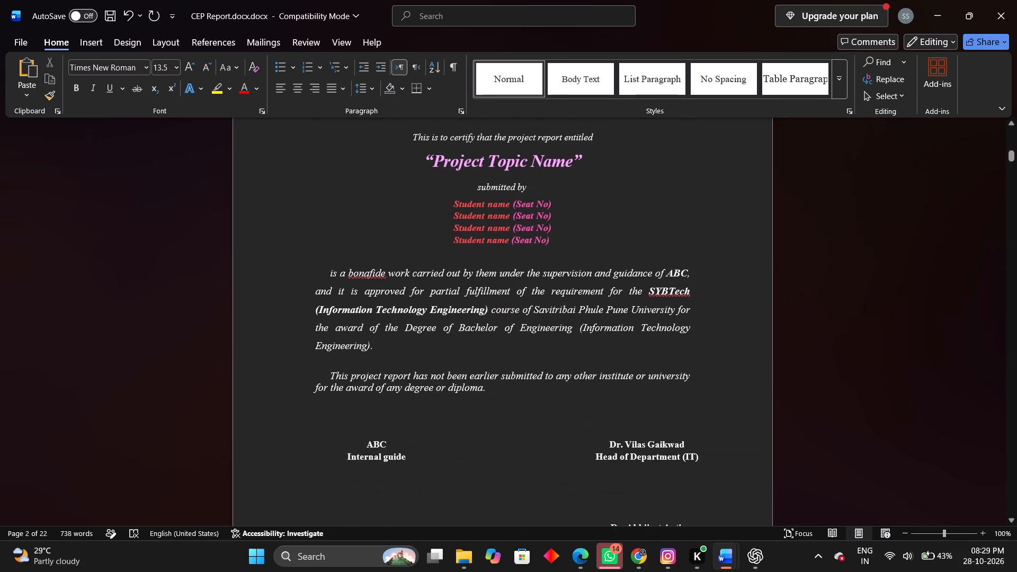
scroll(595, 403, down, 1)
scroll(595, 403, up, 12)
scroll(595, 403, down, 16)
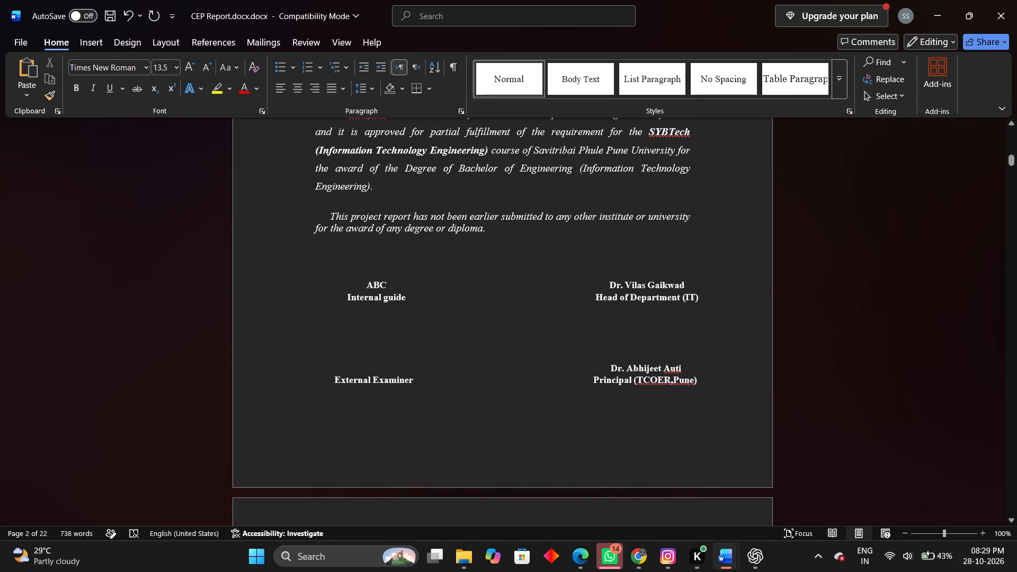
scroll(958, 137, down, 7)
drag(1012, 170, 1011, 237)
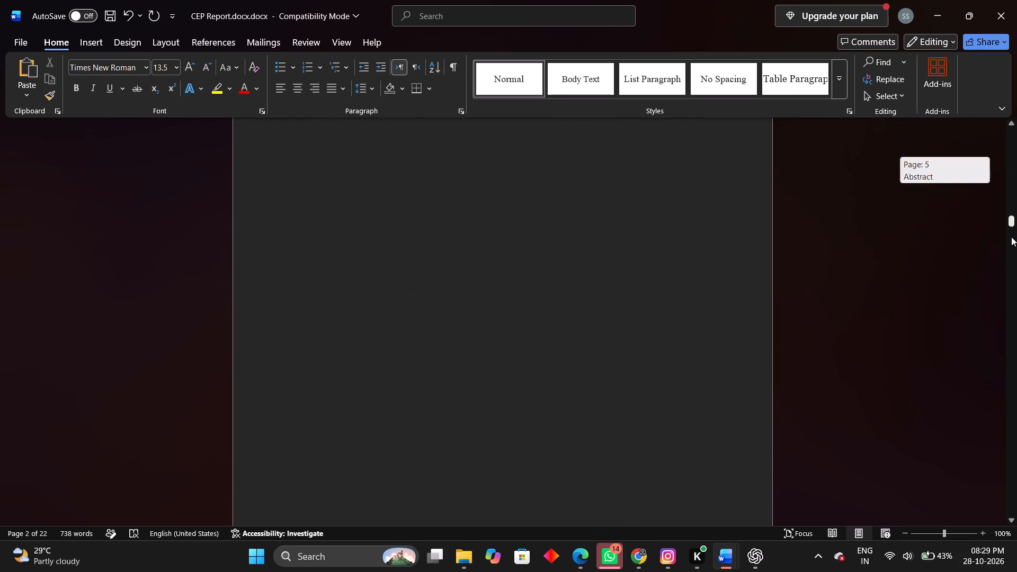
drag(1011, 237, 1012, 246)
scroll(801, 260, down, 4)
scroll(801, 260, up, 4)
scroll(801, 260, down, 12)
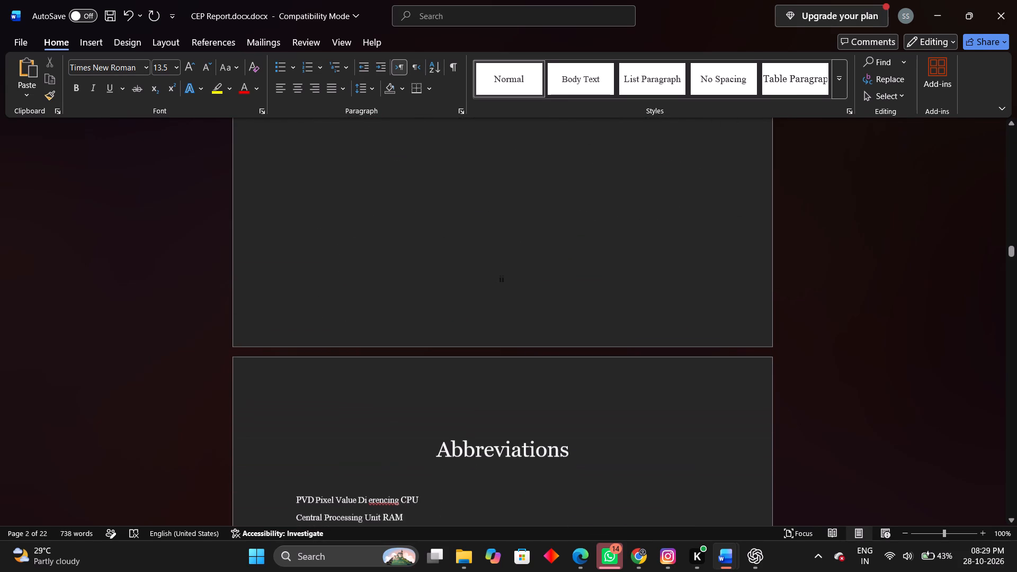
scroll(562, 306, up, 6)
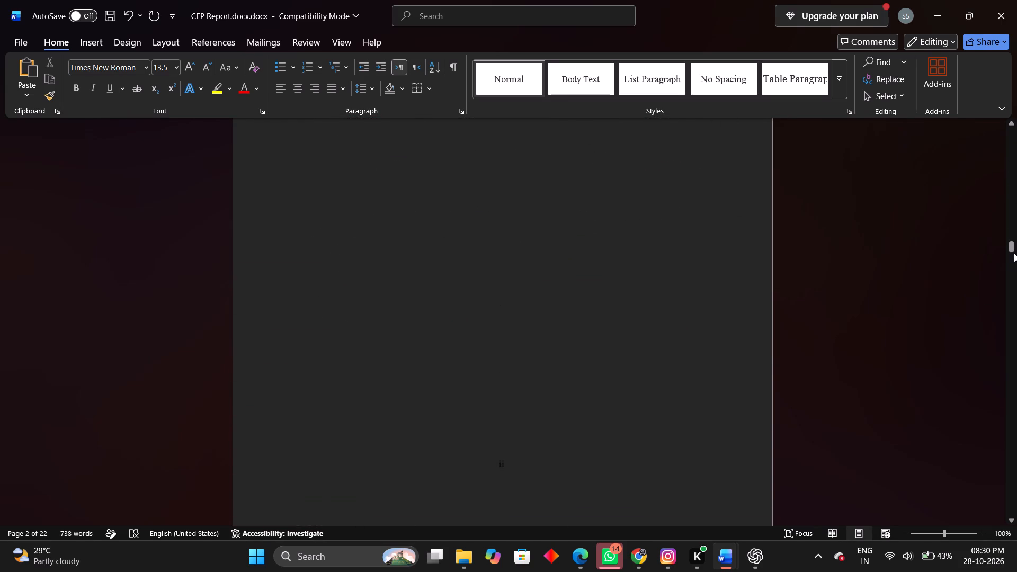
drag(1014, 249, 1010, 106)
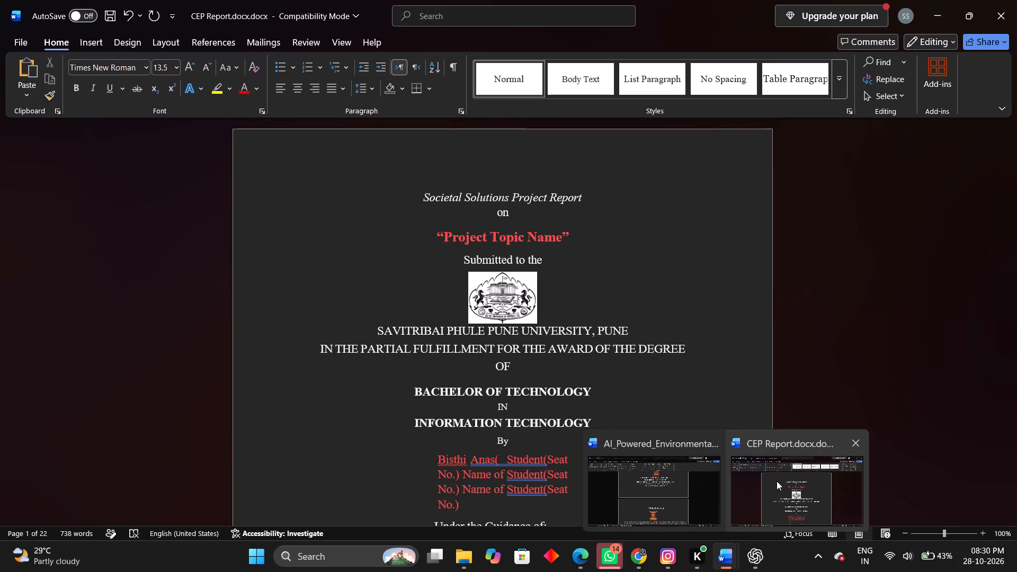
Compare the title page of AI_Powered_Environmental_Forensics_Project_Report.docx with the CEP Report template's title page.
click(666, 500)
scroll(665, 447, down, 1)
scroll(665, 447, up, 6)
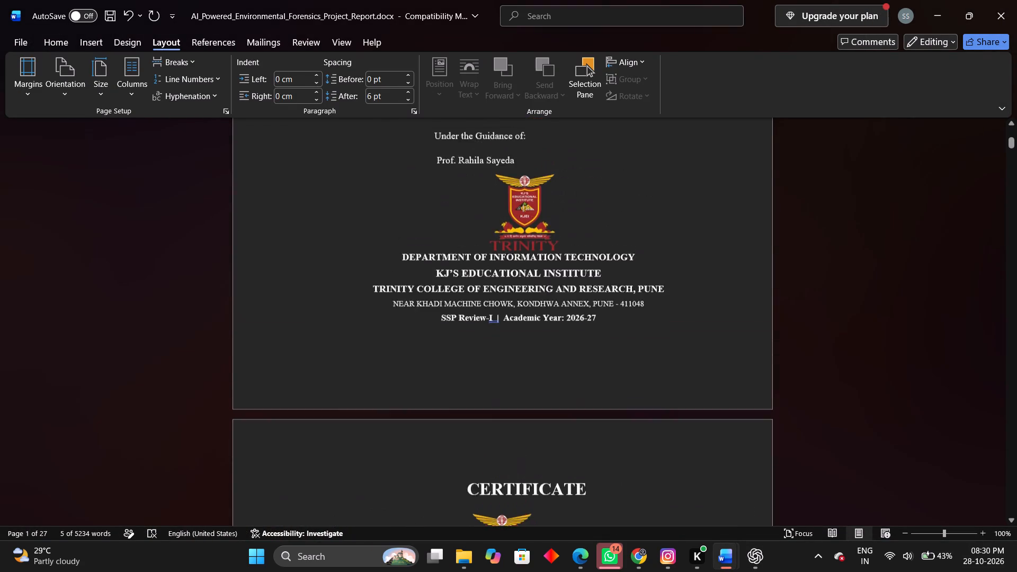
scroll(665, 447, up, 8)
click(726, 559)
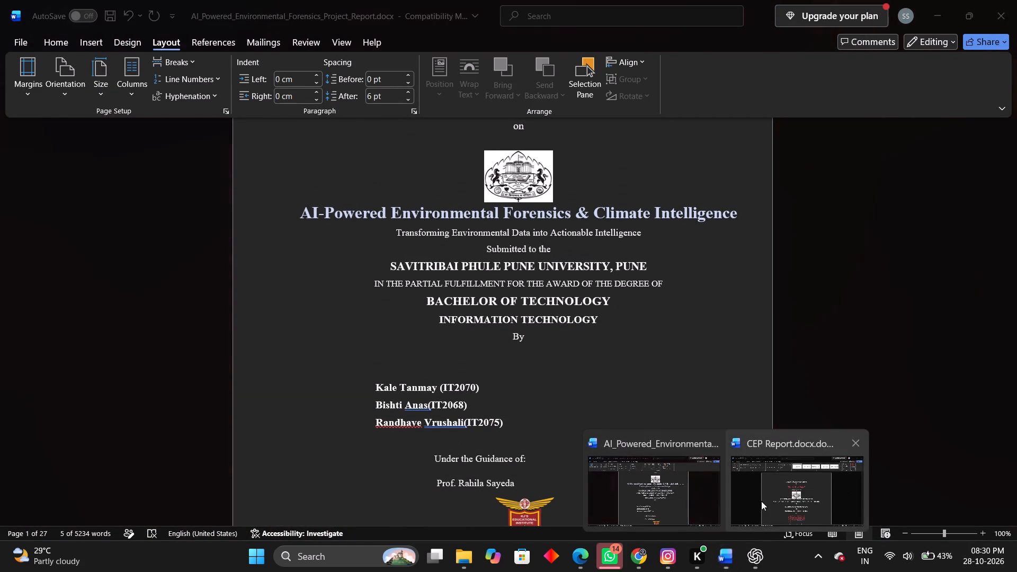
click(761, 501)
click(717, 553)
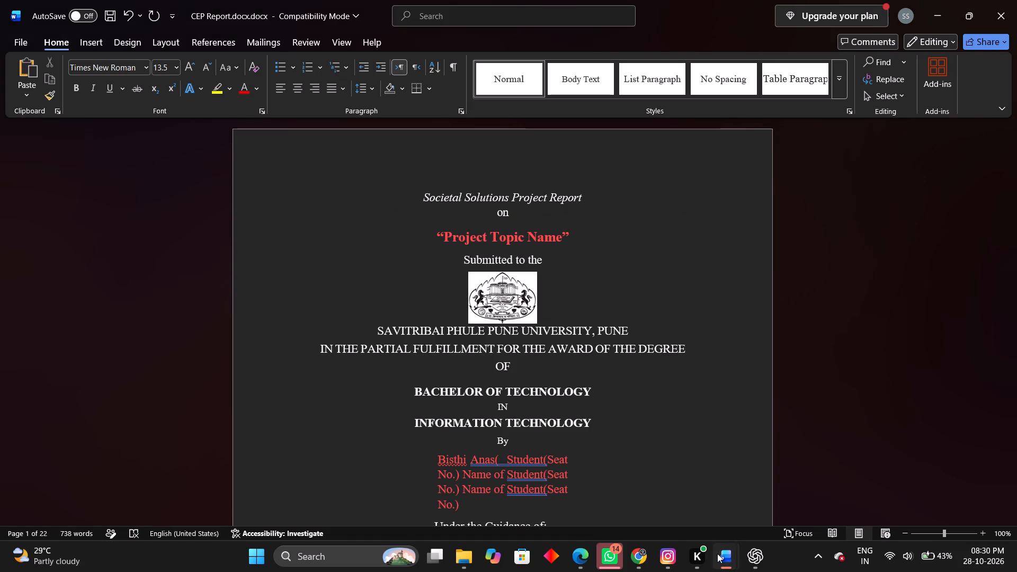
click(671, 510)
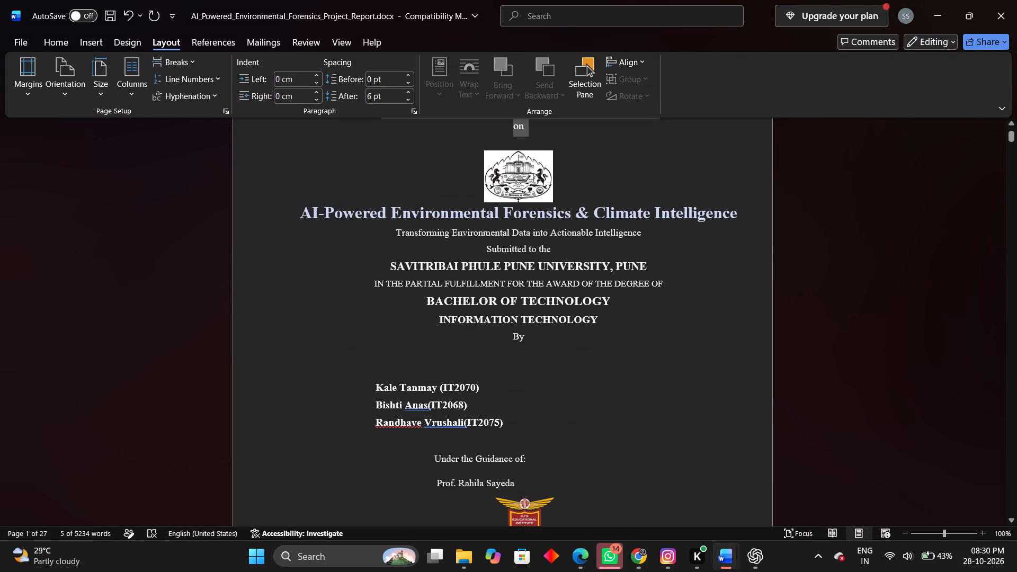
Replace all the student placeholder text on the CEP Report title page with the three team member lines copied from the project report.
drag(508, 425, 378, 394)
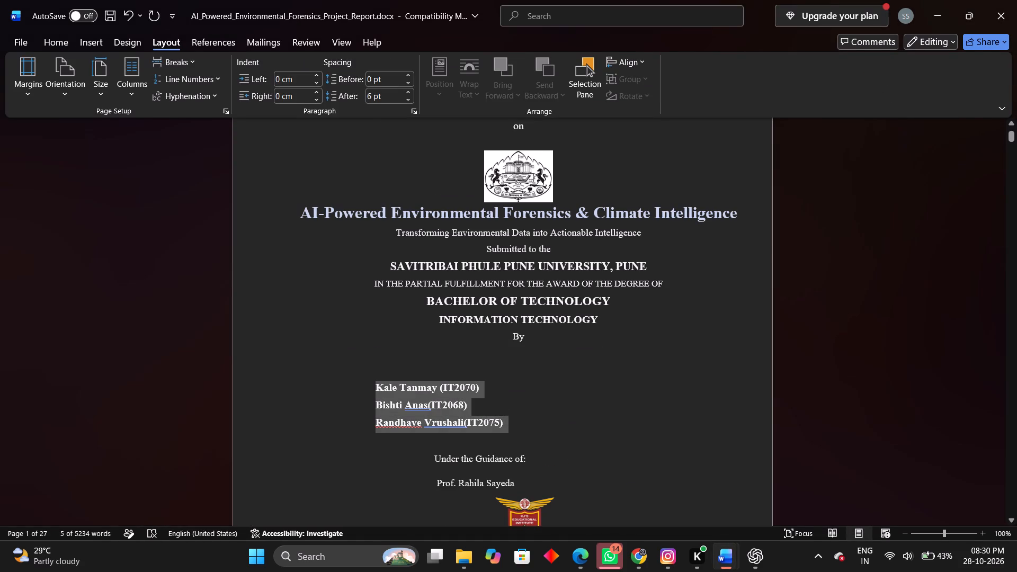
drag(378, 394, 378, 392)
key(ctrl+c)
click(756, 497)
scroll(516, 458, down, 2)
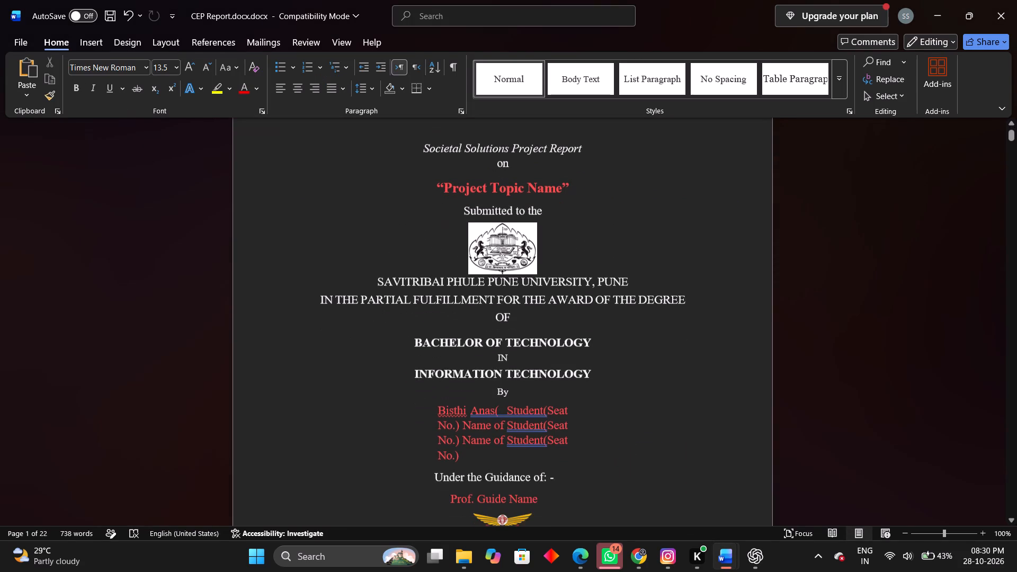
drag(569, 427, 566, 427)
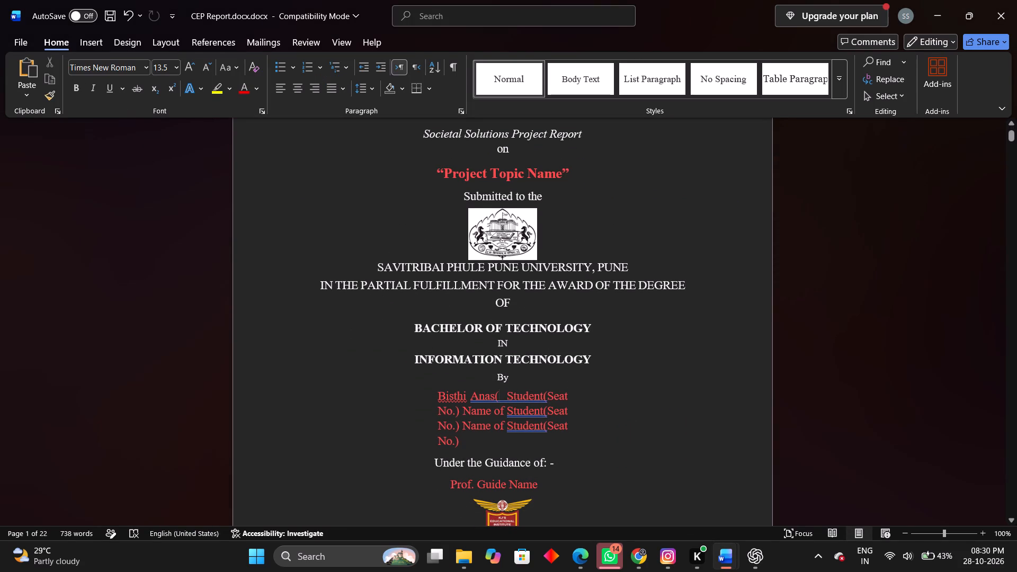
drag(566, 427, 444, 401)
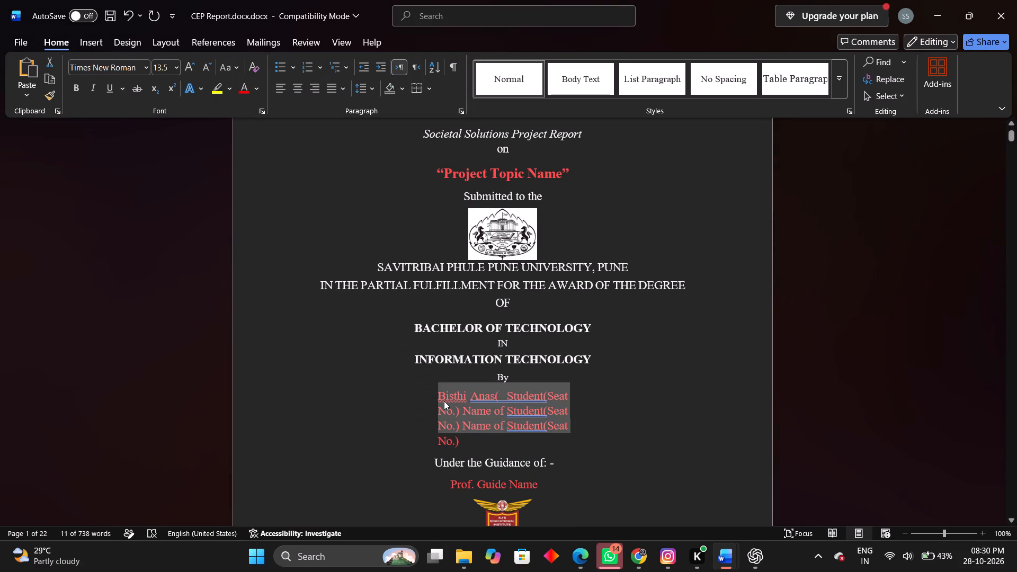
key(ctrl+v)
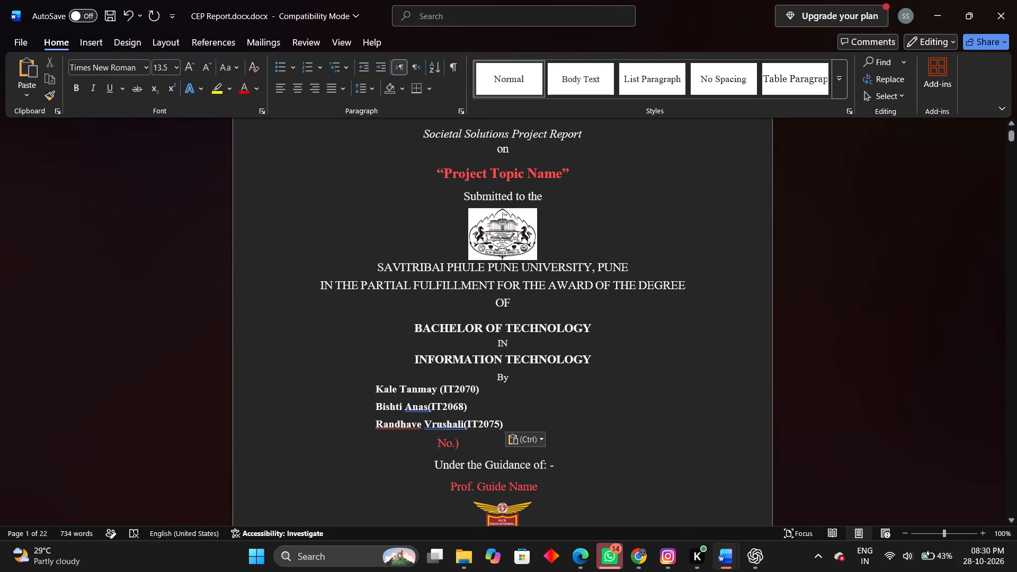
click(372, 386)
scroll(507, 412, down, 1)
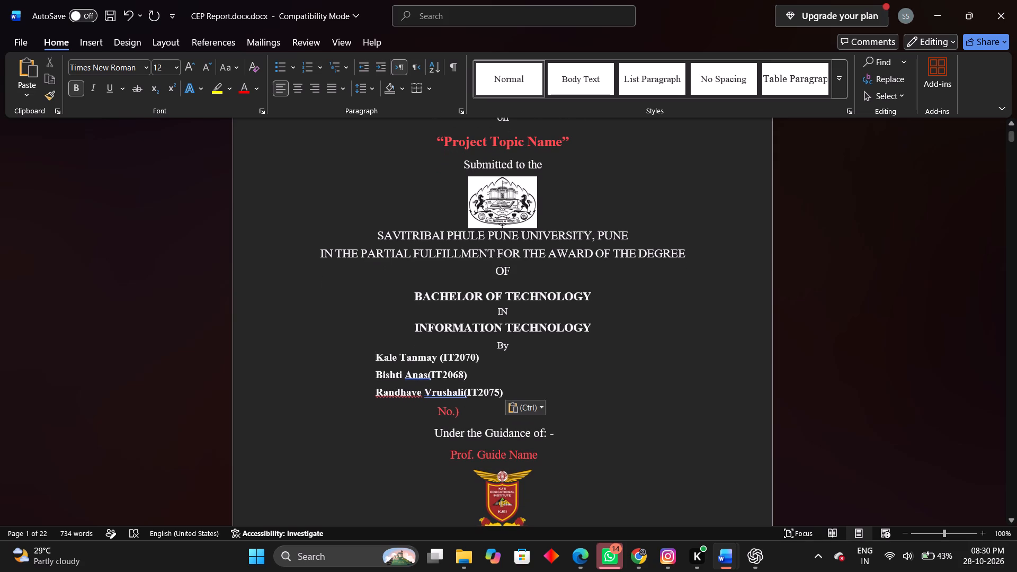
drag(469, 413, 424, 414)
key(BackSpace)
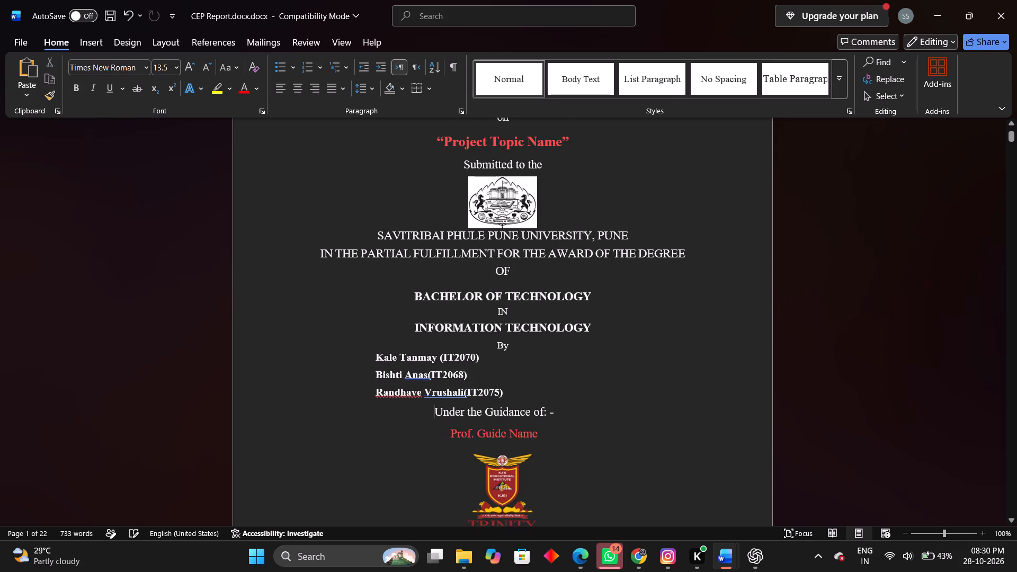
Insert a blank line below and a blank line above the team member list on the CEP Report title page.
click(512, 398)
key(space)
key(Return)
click(516, 352)
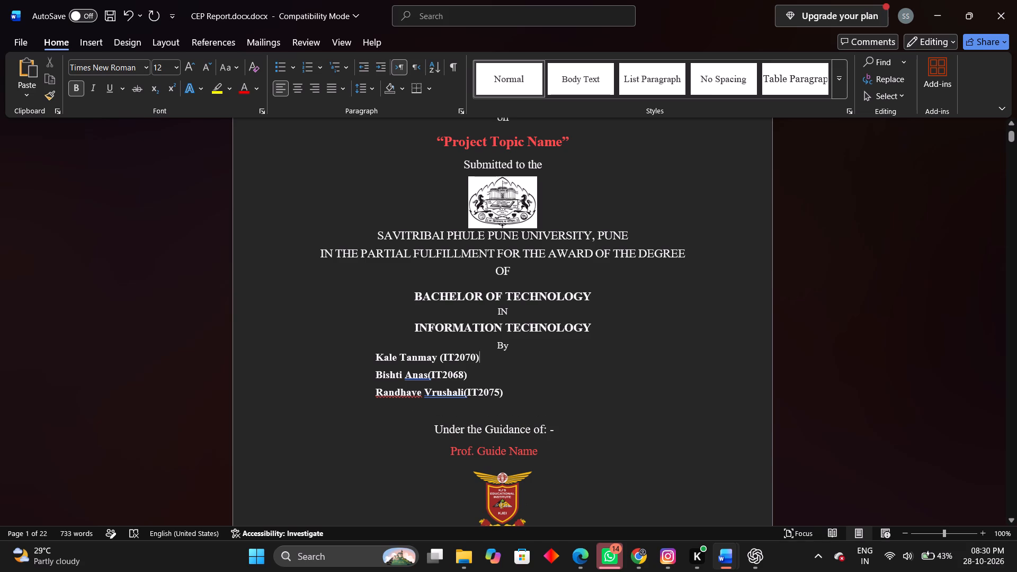
click(516, 348)
key(Return)
Replace "Prof. Guide Name" on the CEP Report title page with the guide's name copied from the project report's title page.
scroll(511, 360, down, 7)
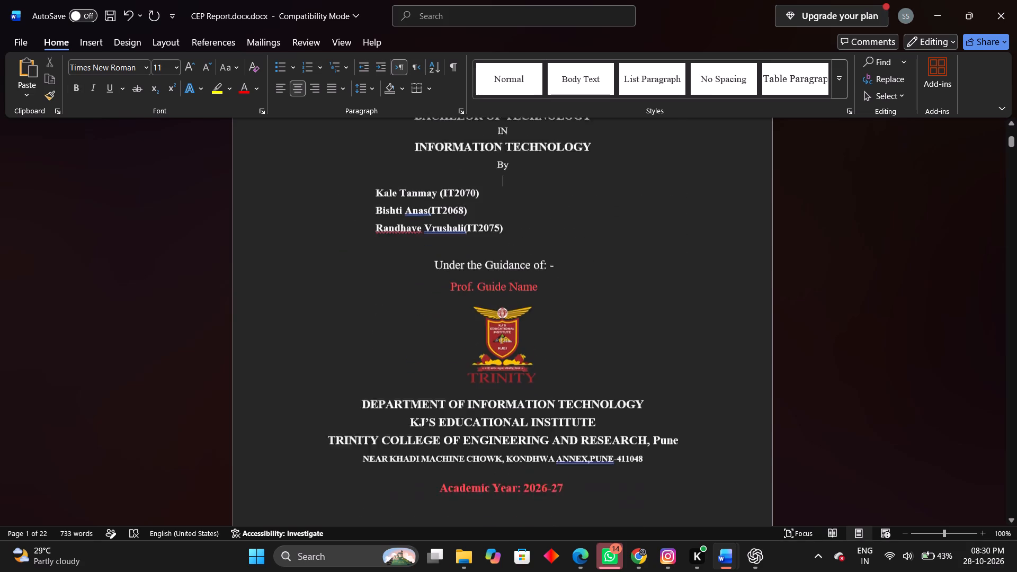
scroll(515, 356, down, 2)
scroll(515, 356, up, 4)
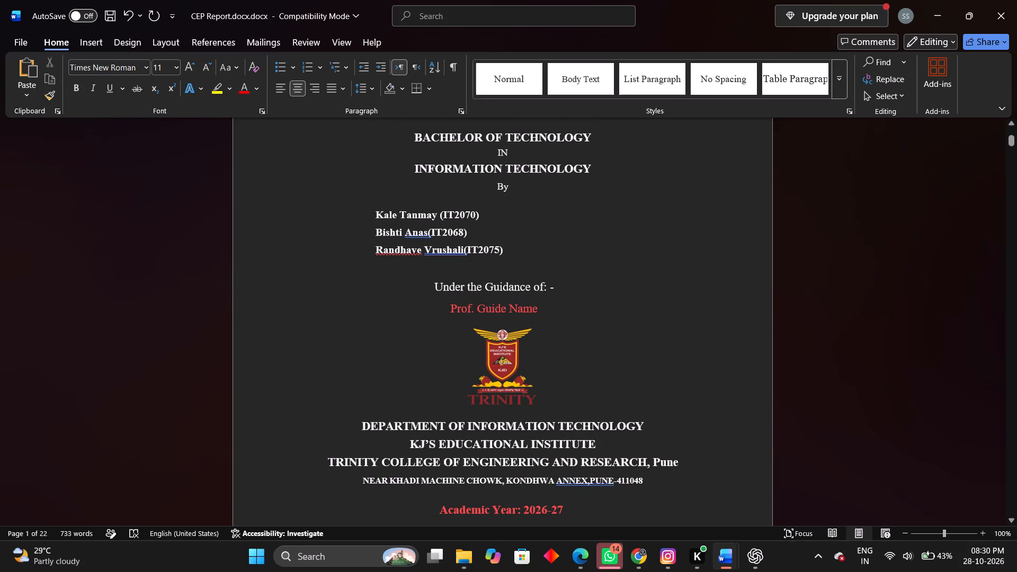
drag(451, 313, 529, 312)
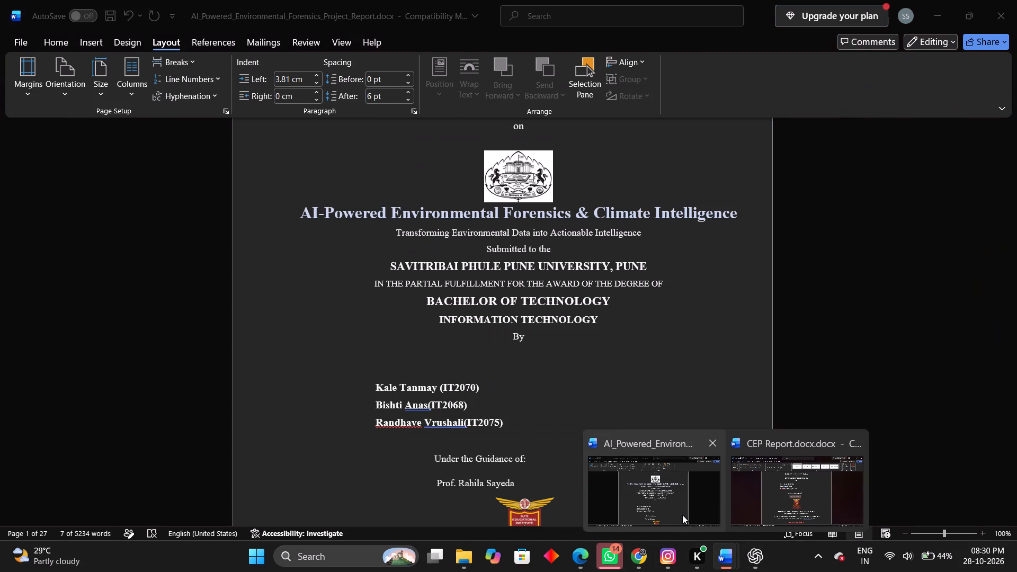
click(682, 515)
drag(438, 486, 507, 486)
key(ctrl+c)
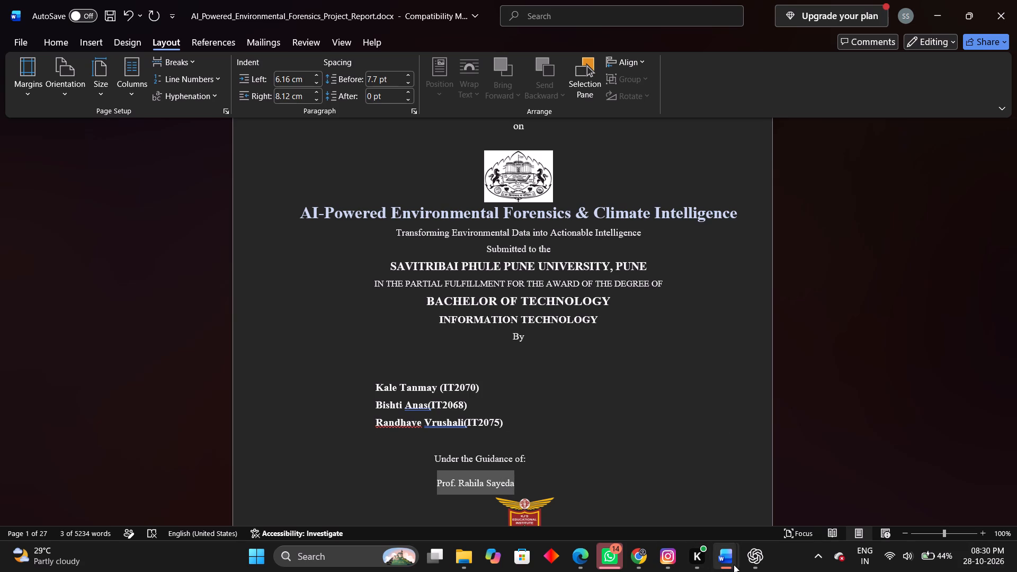
click(757, 498)
key(ctrl+v)
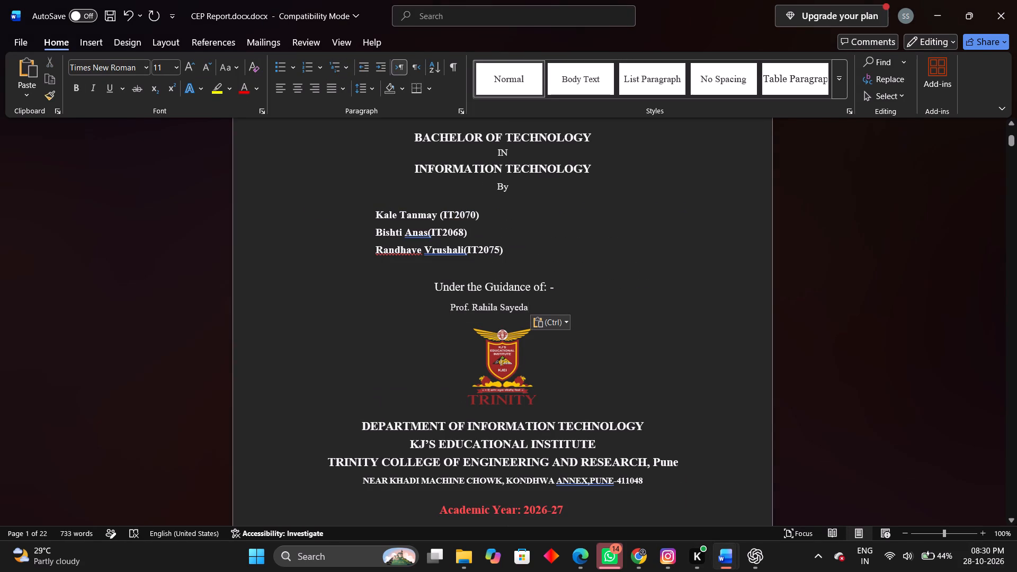
Set the guide's name on the CEP Report title page to font size 12.
drag(450, 311, 524, 313)
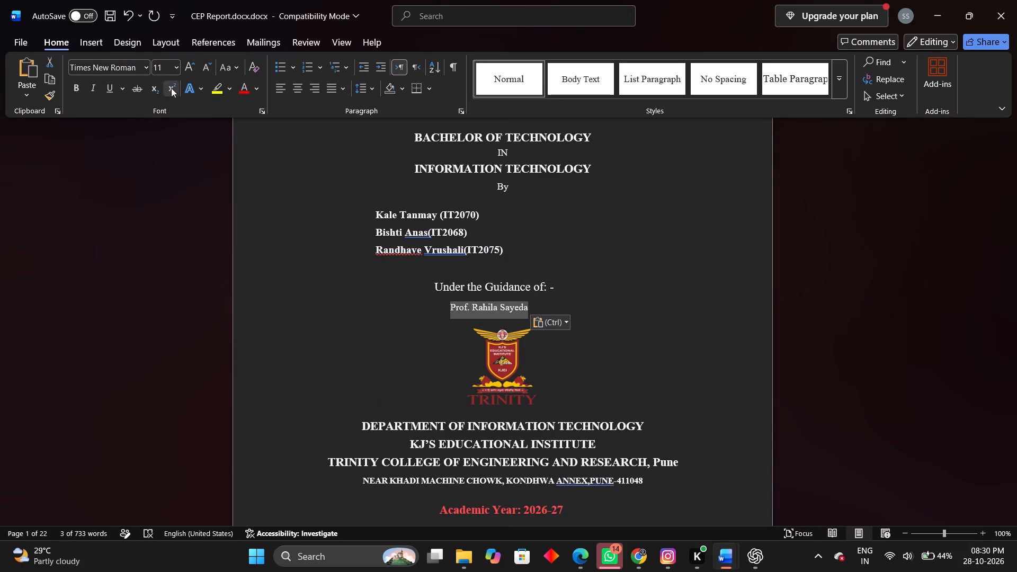
click(192, 73)
click(192, 73)
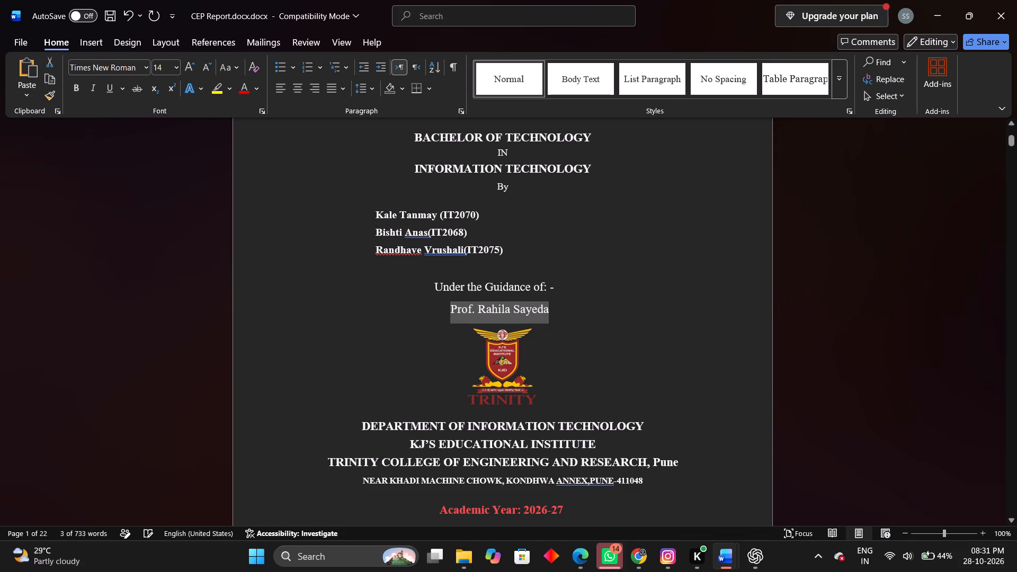
click(213, 71)
click(368, 336)
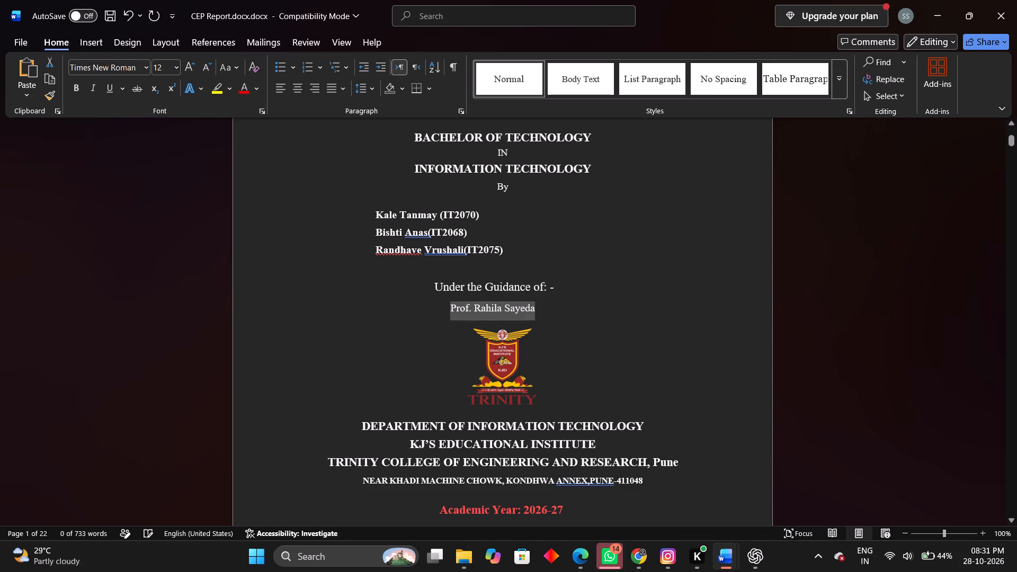
Compare the CEP Report template's title page ending and certificate page with the project report's title page.
scroll(487, 316, down, 4)
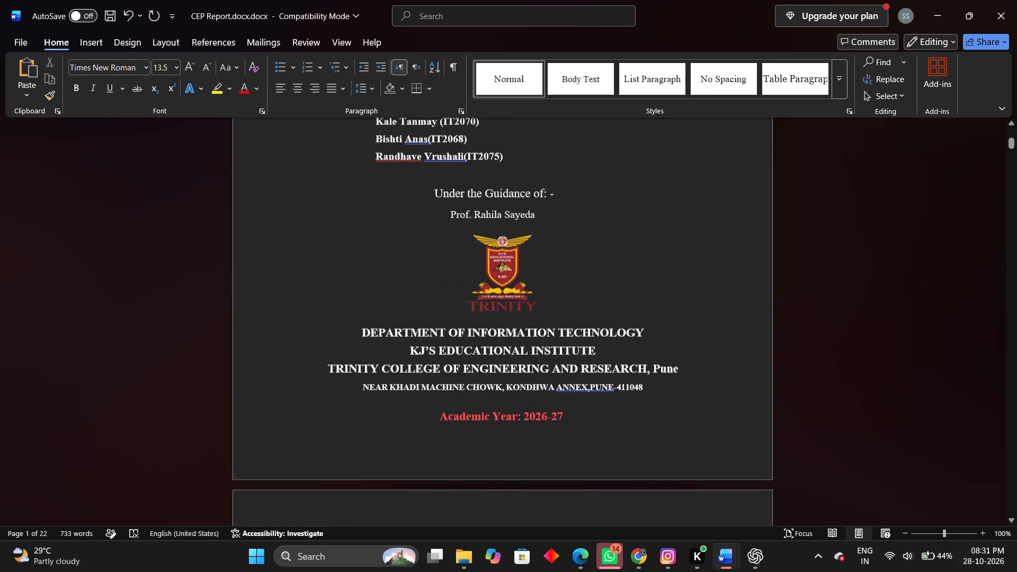
scroll(487, 316, down, 5)
scroll(487, 316, up, 1)
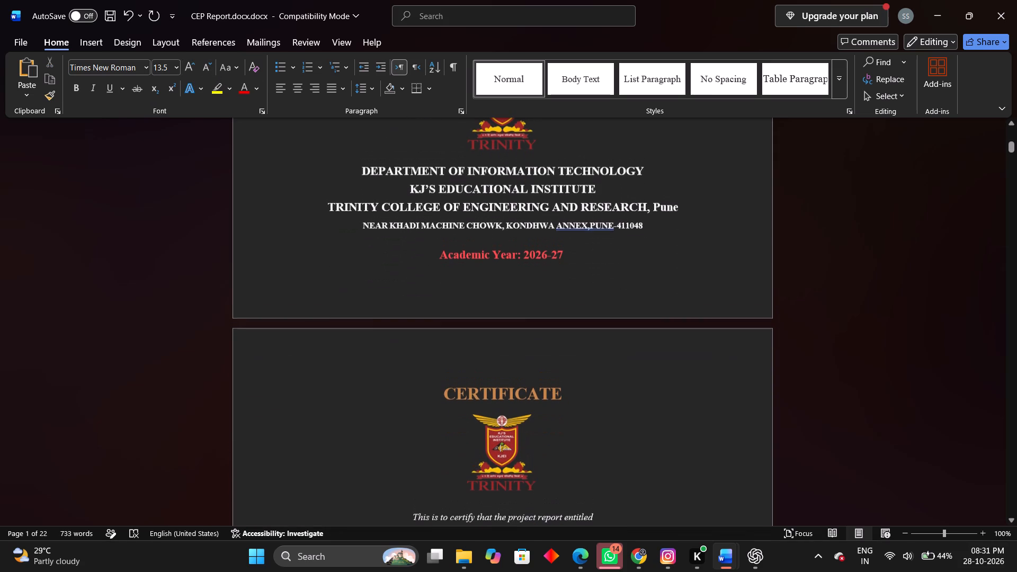
scroll(492, 327, up, 1)
scroll(492, 327, down, 6)
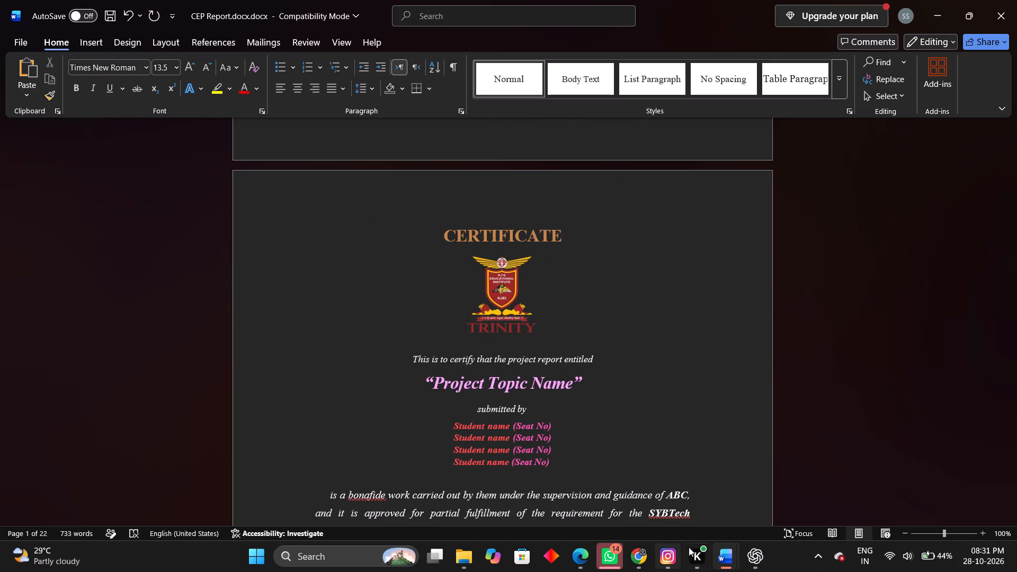
click(765, 490)
click(677, 471)
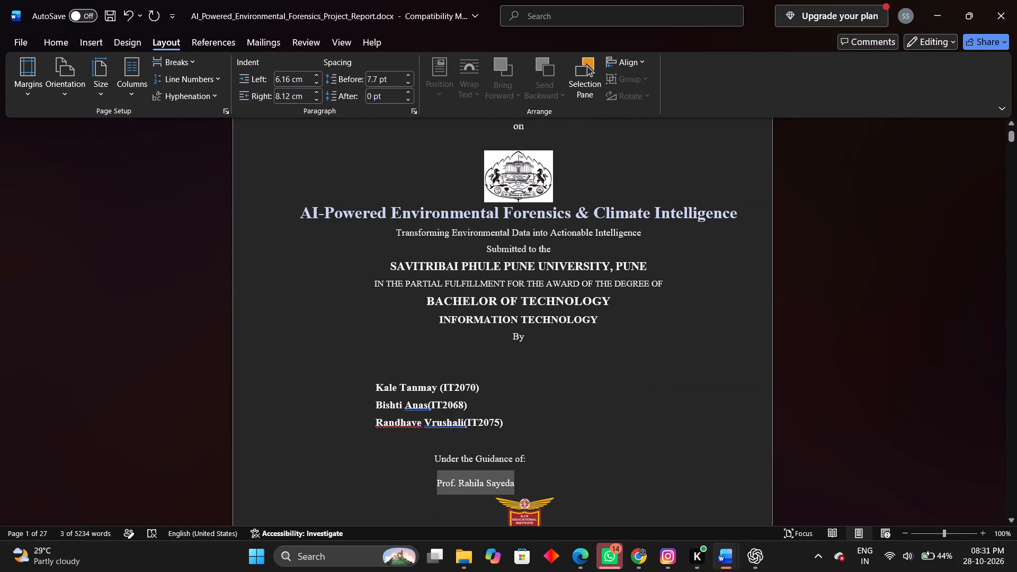
scroll(540, 386, down, 4)
scroll(545, 387, up, 5)
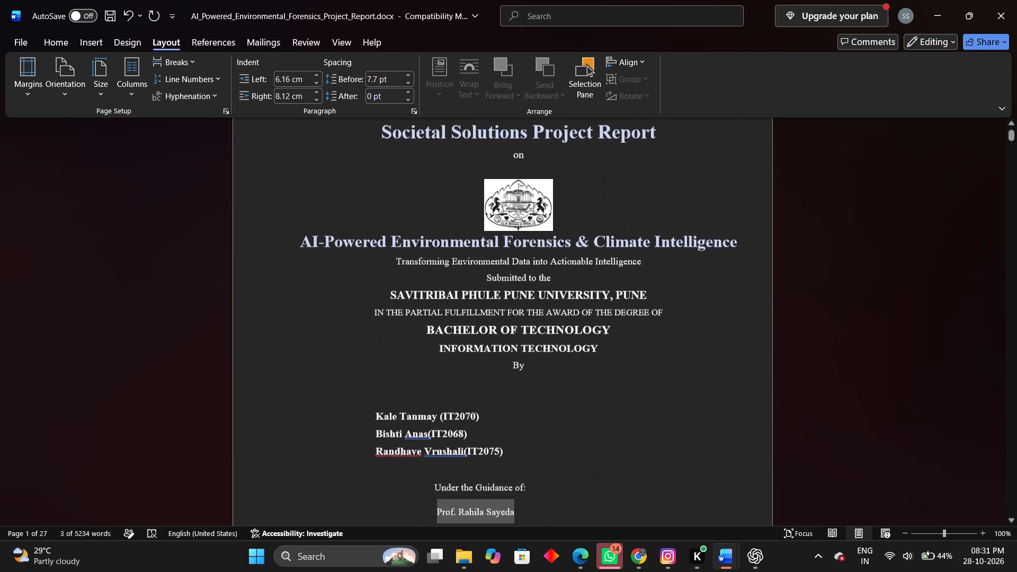
click(754, 515)
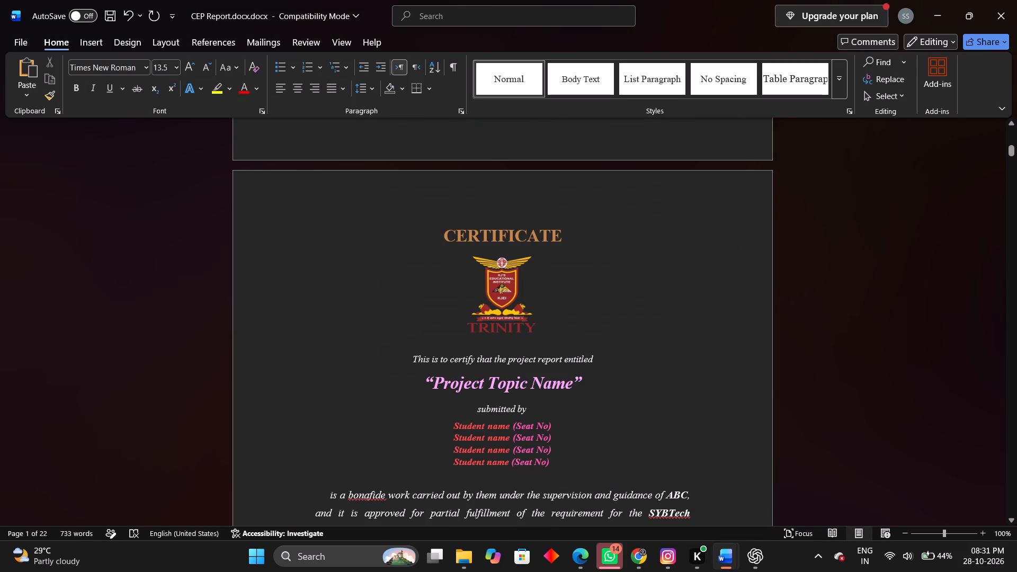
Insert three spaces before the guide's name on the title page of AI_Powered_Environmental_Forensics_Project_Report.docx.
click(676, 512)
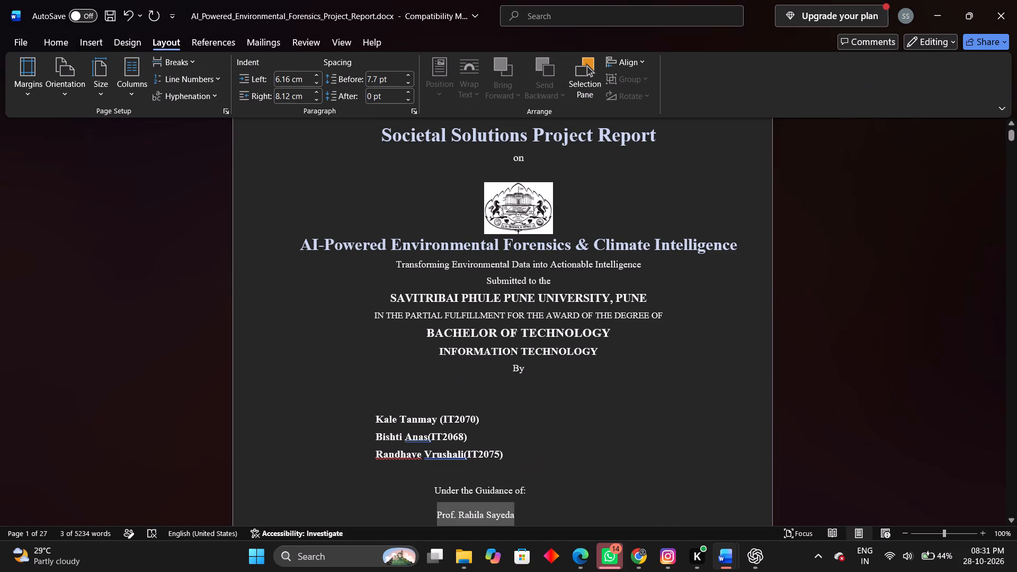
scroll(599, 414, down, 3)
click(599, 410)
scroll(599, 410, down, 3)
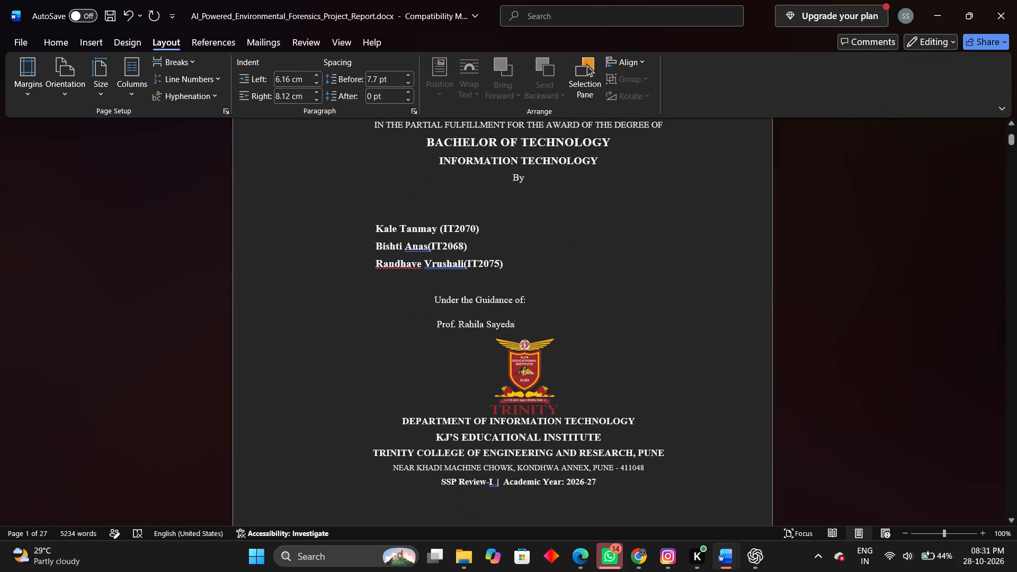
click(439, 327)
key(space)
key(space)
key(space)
Compare the project report's lower title page and certificate page with the same parts of the CEP Report template.
scroll(438, 327, down, 5)
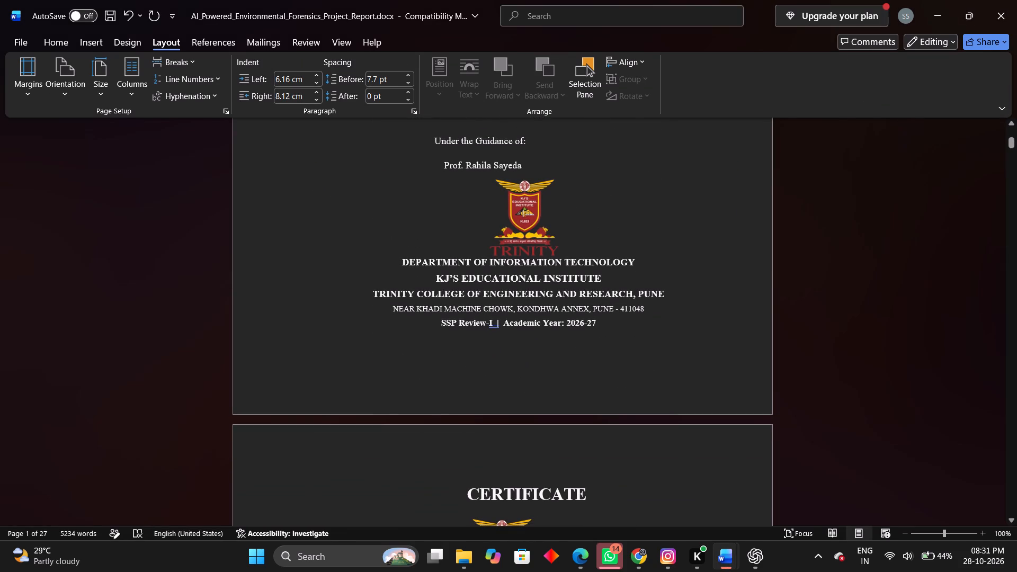
scroll(440, 337, down, 7)
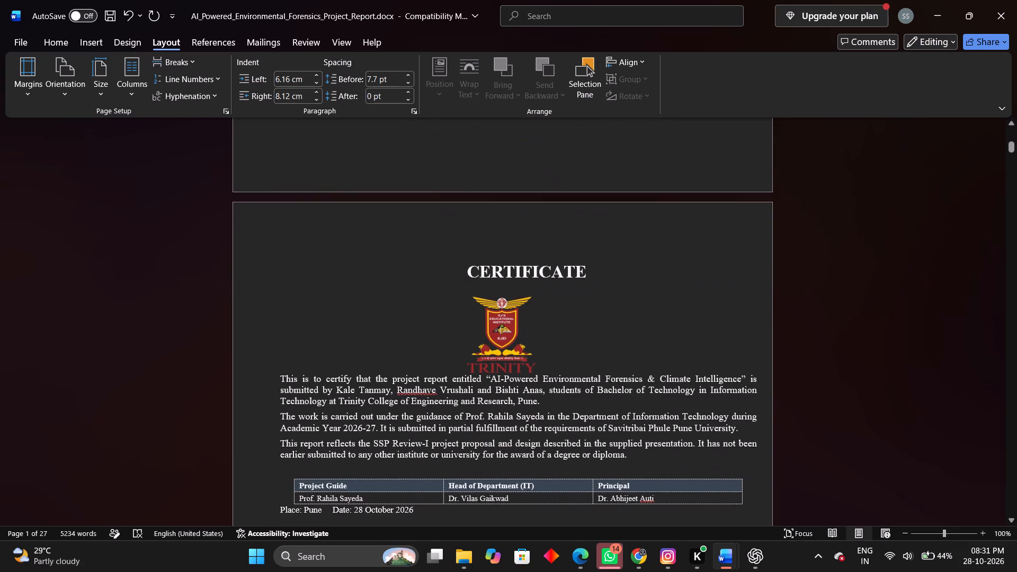
scroll(440, 337, down, 3)
scroll(639, 374, up, 9)
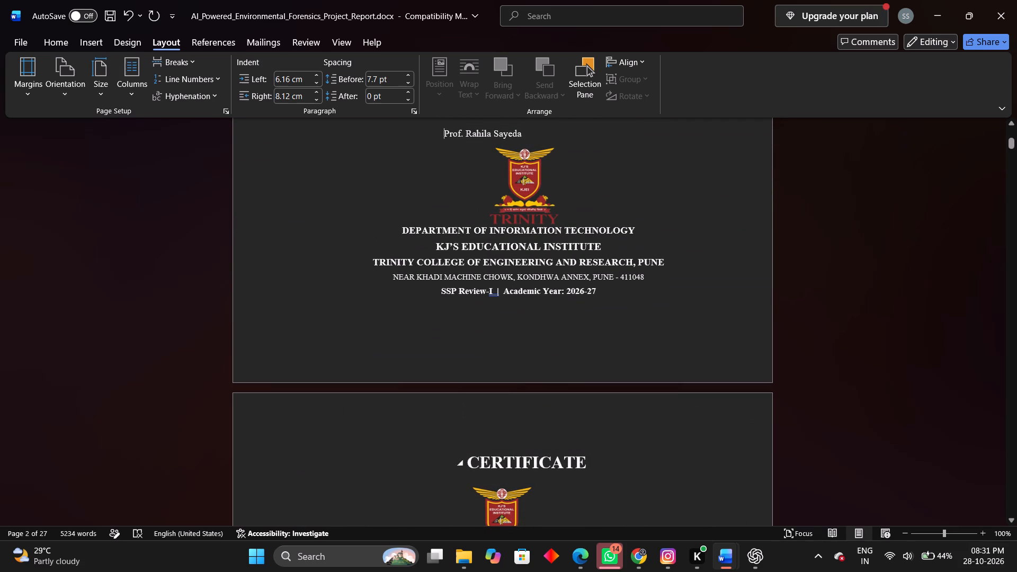
click(760, 501)
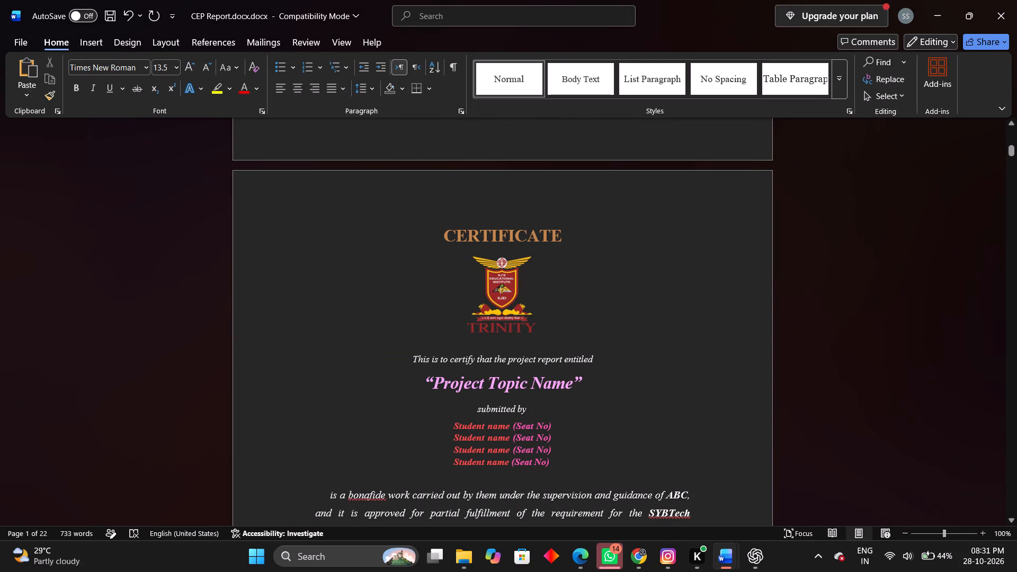
scroll(497, 388, up, 5)
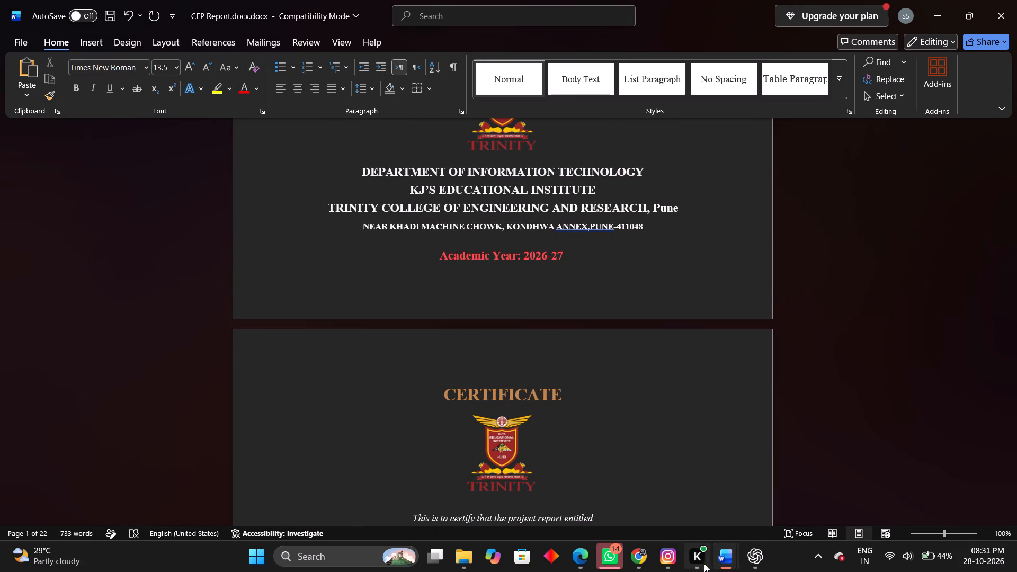
click(679, 511)
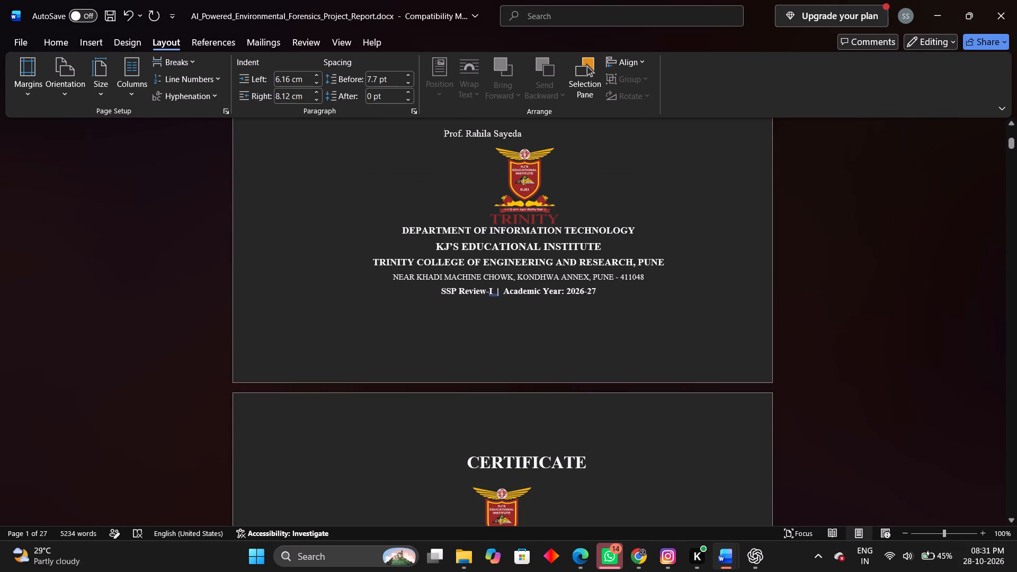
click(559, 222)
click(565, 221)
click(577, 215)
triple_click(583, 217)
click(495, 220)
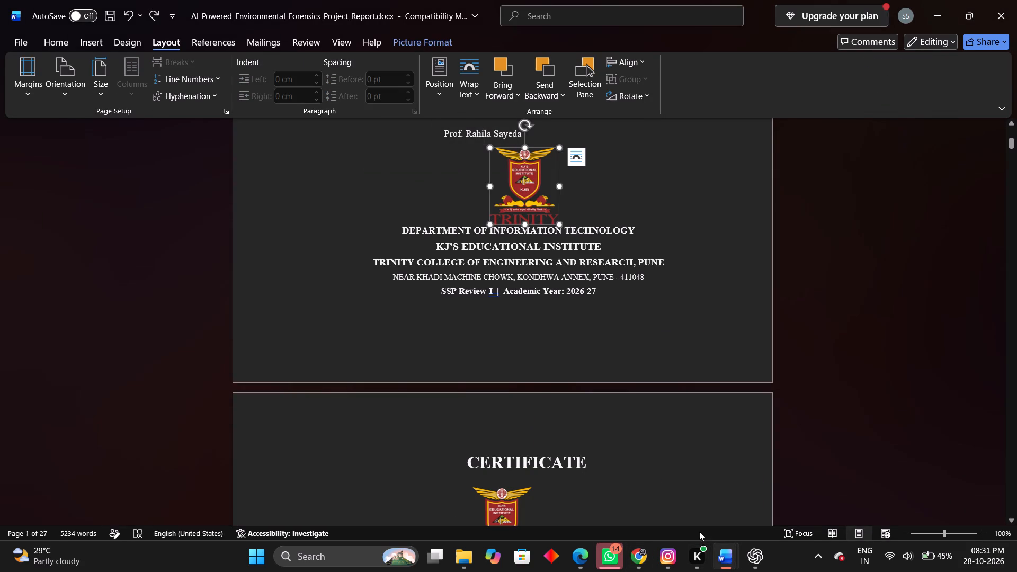
Copy the CEP Report title page block from the guide's name down to the Academic Year: 2026-27 line.
click(775, 484)
scroll(576, 260, up, 1)
scroll(585, 310, up, 2)
drag(574, 351, 378, 323)
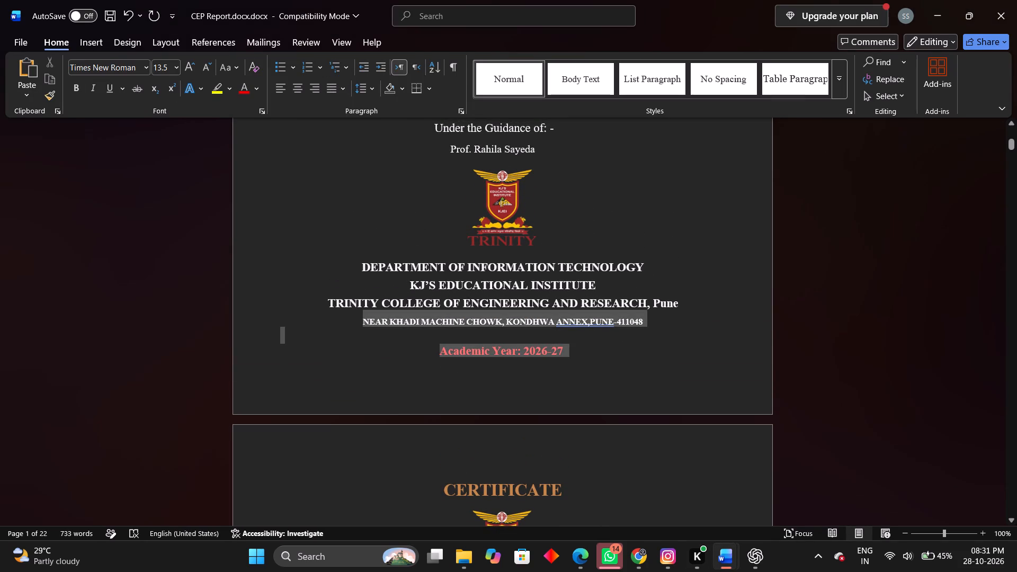
drag(378, 323, 493, 230)
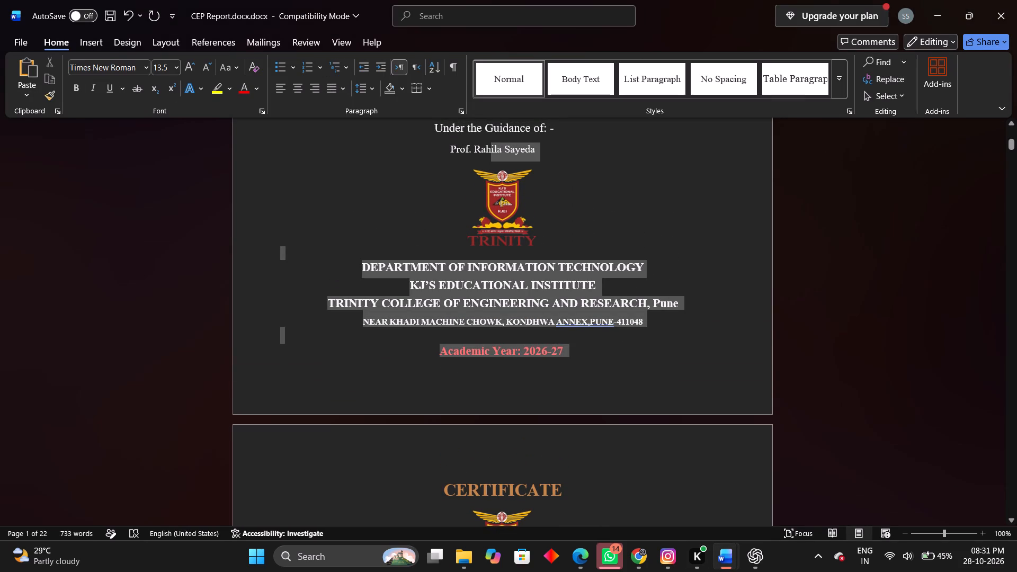
drag(493, 230, 494, 226)
drag(494, 226, 405, 205)
key(ctrl+c)
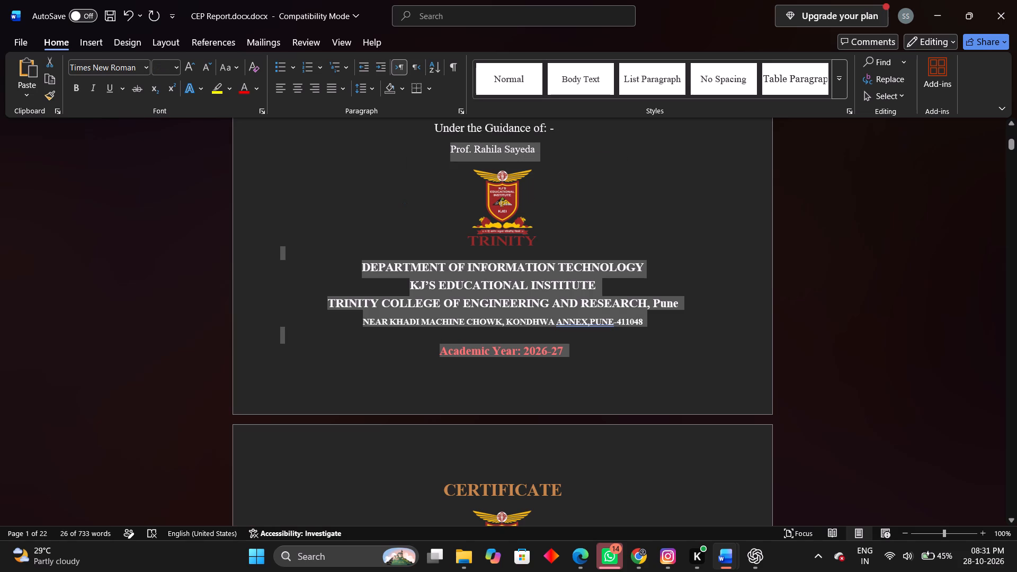
click(489, 200)
click(498, 200)
double_click(498, 200)
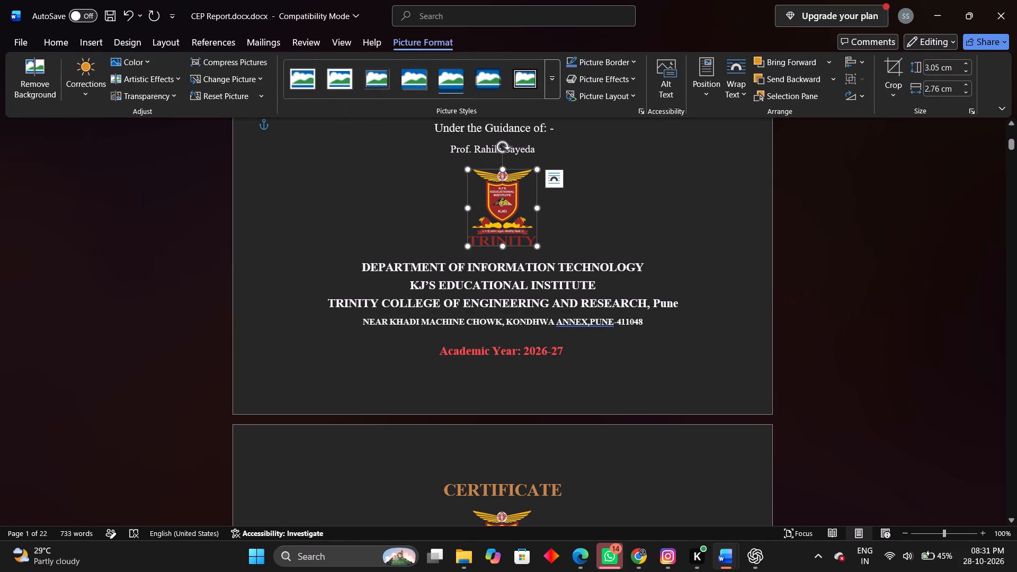
click(849, 303)
Replace the project report's title page block from the guide's name through the academic year line with the copied CEP Report text.
click(667, 558)
click(731, 559)
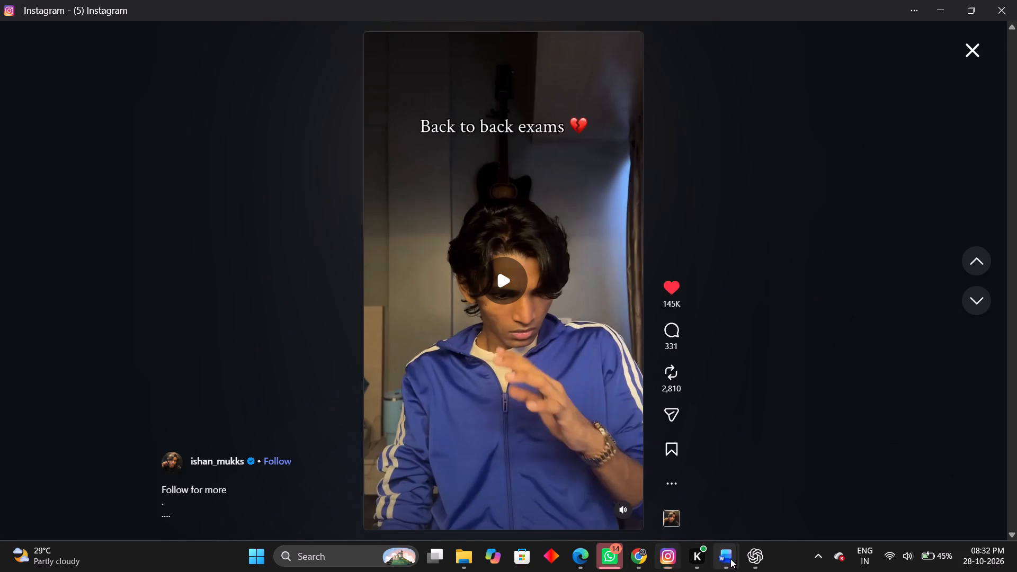
click(678, 523)
click(469, 332)
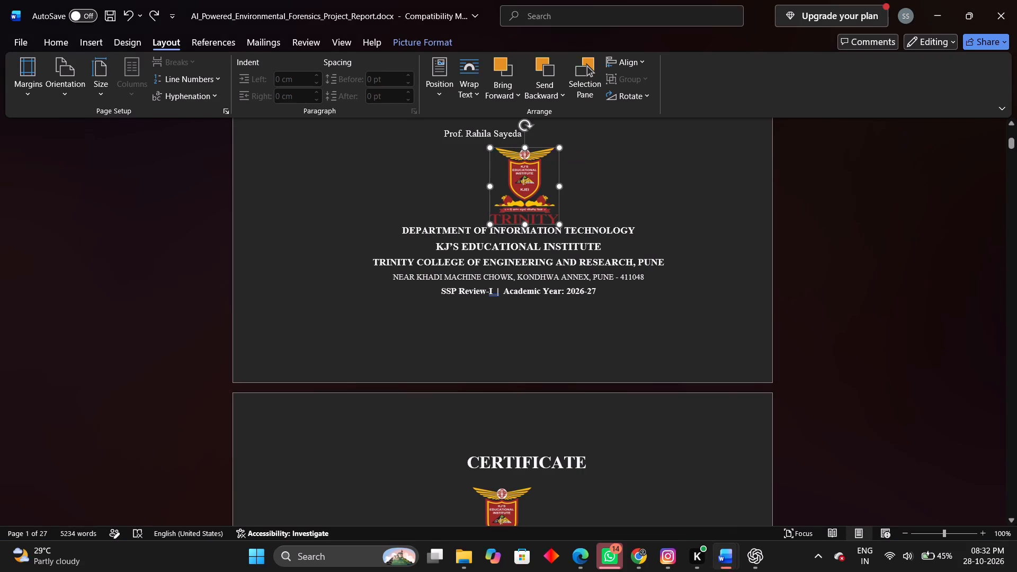
drag(442, 138, 602, 293)
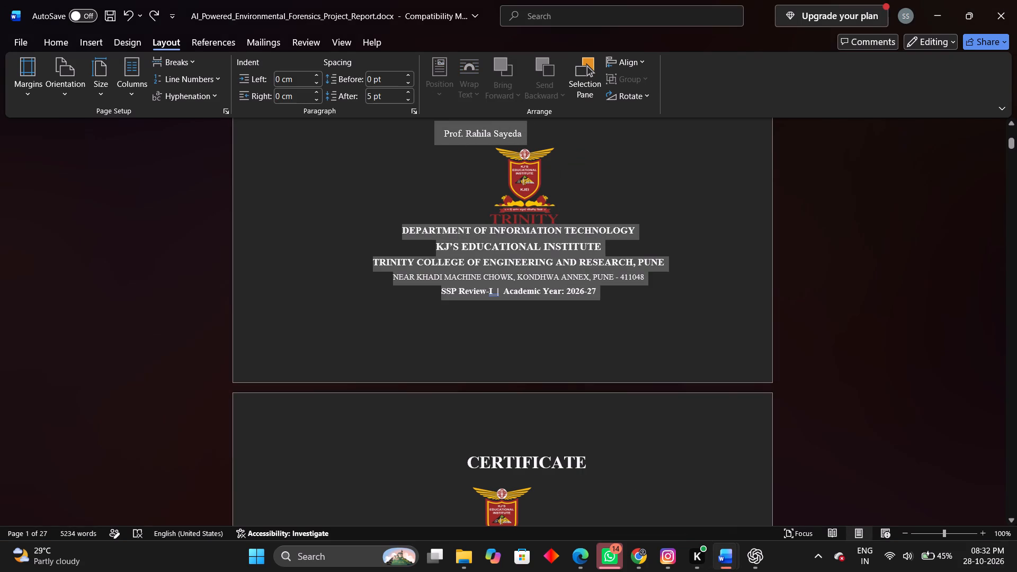
drag(602, 293, 602, 293)
key(ctrl+v)
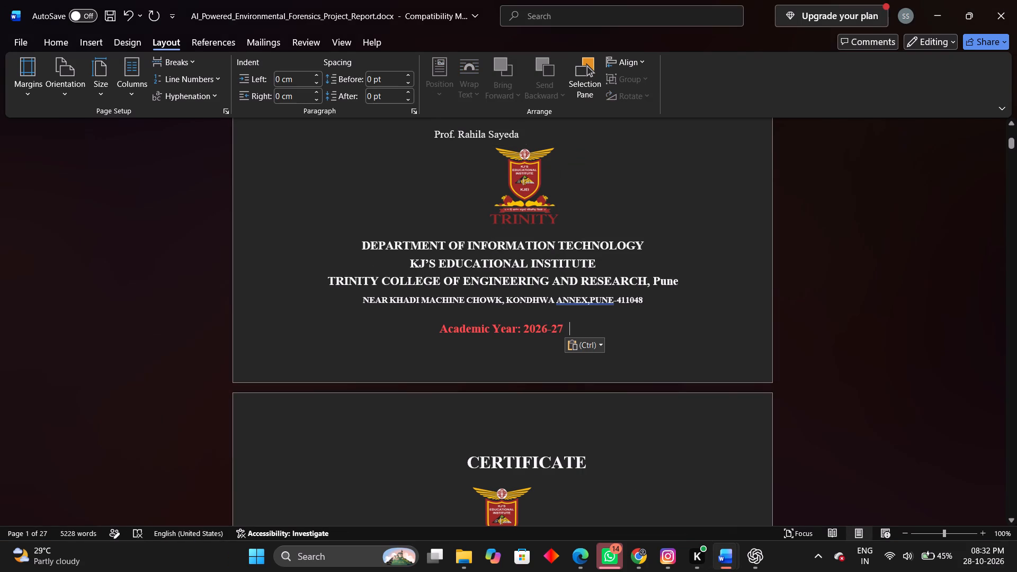
Move the Trinity logo on the project report's title page slightly left, toward the centre of the college details.
scroll(403, 280, up, 2)
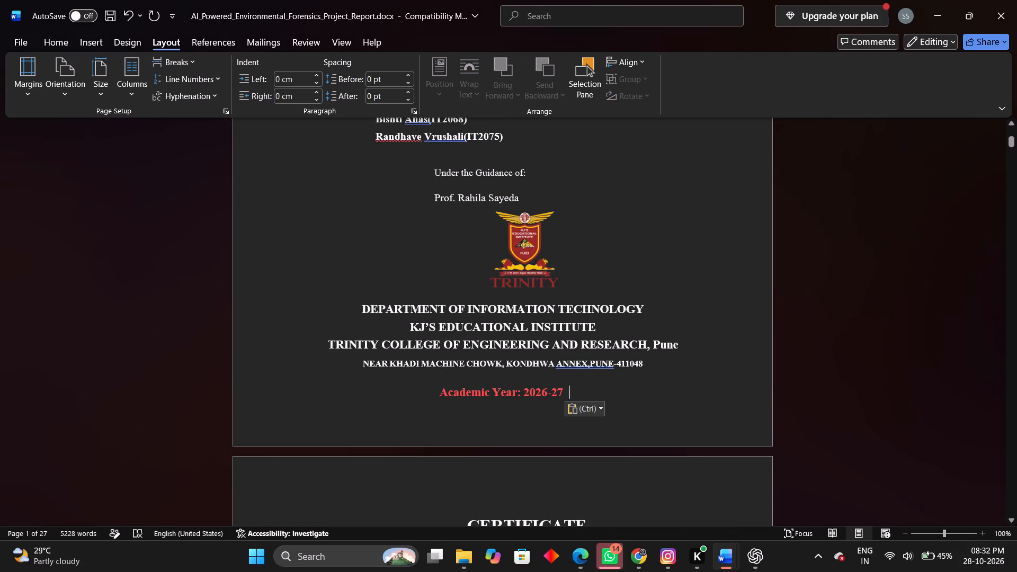
click(525, 253)
drag(524, 249, 511, 250)
click(799, 300)
Review the project report's title page layout from its main heading down to the academic year line.
scroll(509, 306, up, 8)
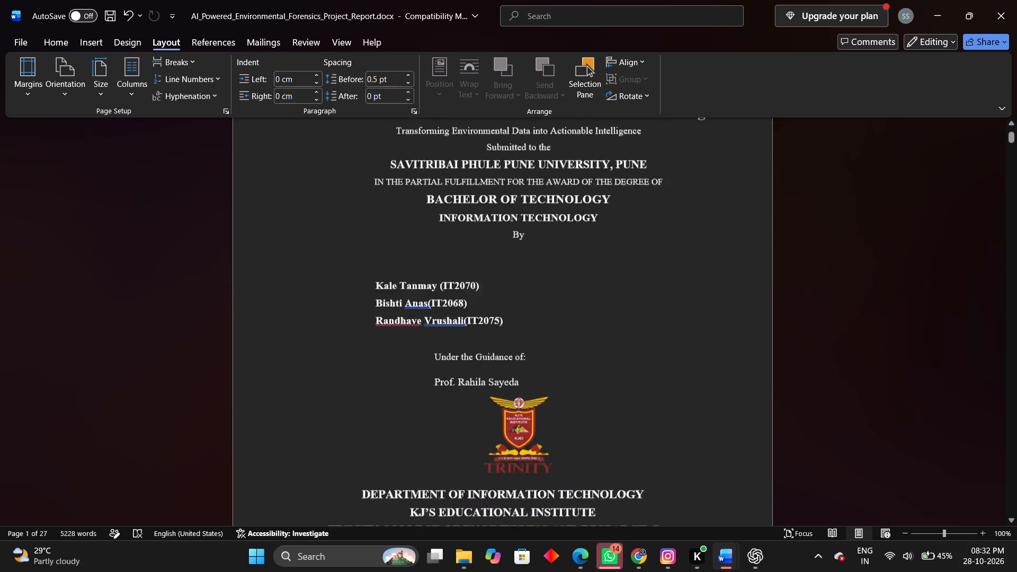
scroll(509, 306, up, 5)
scroll(509, 306, down, 5)
scroll(509, 306, up, 2)
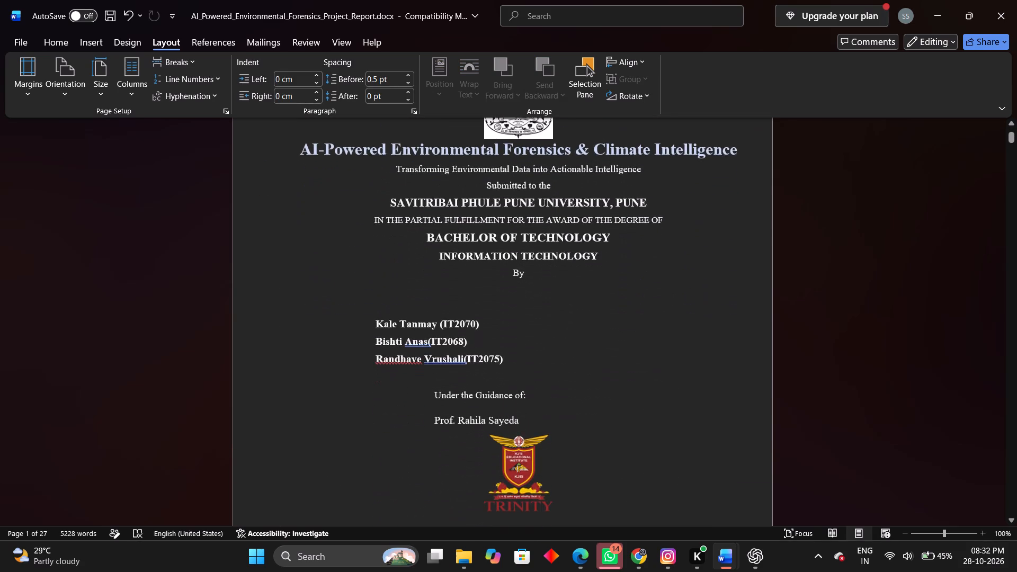
scroll(509, 306, up, 4)
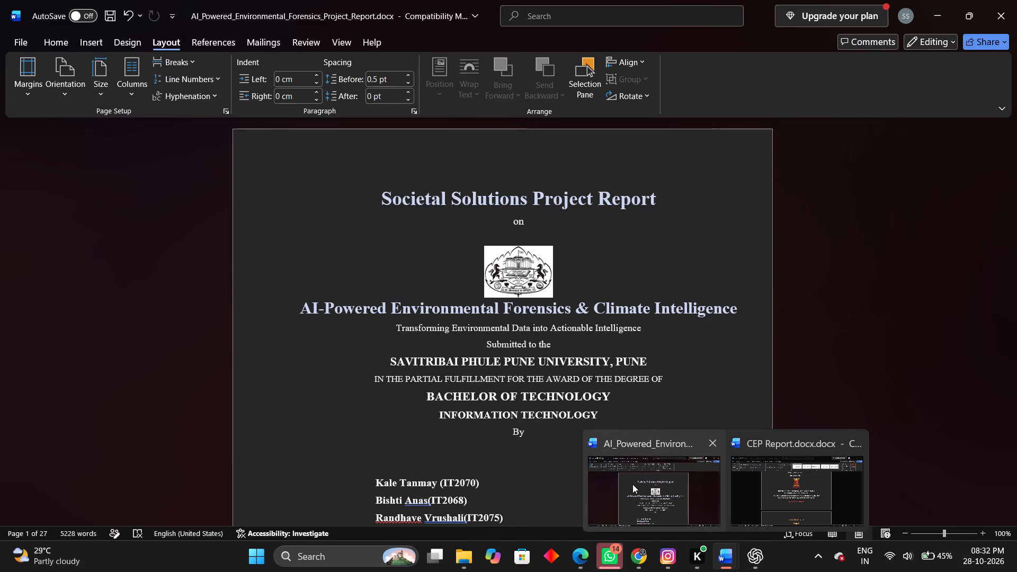
click(632, 484)
scroll(518, 383, down, 12)
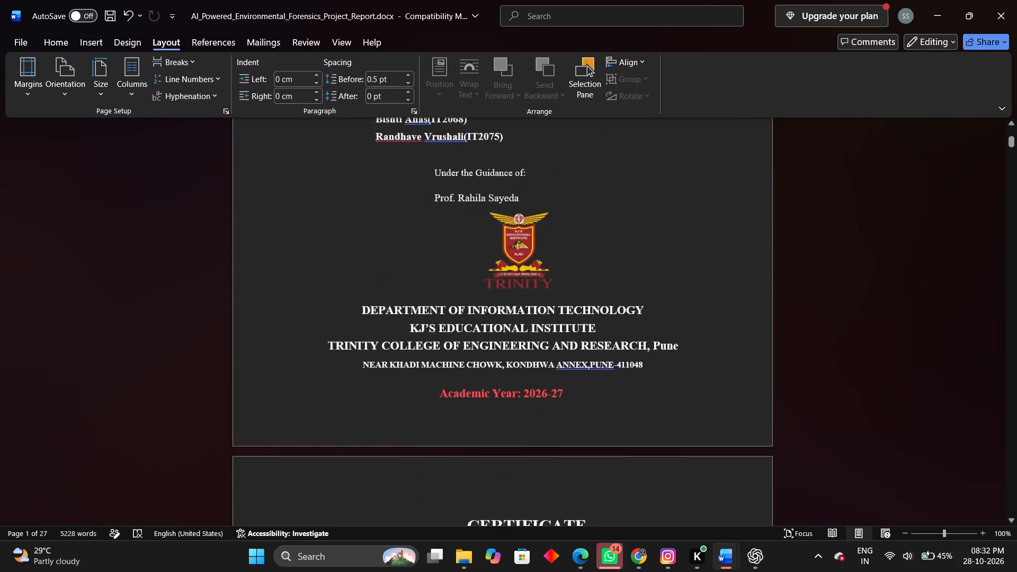
Compare the project report's certificate page with the CEP Report template's certificate wording and signature block.
scroll(517, 383, down, 10)
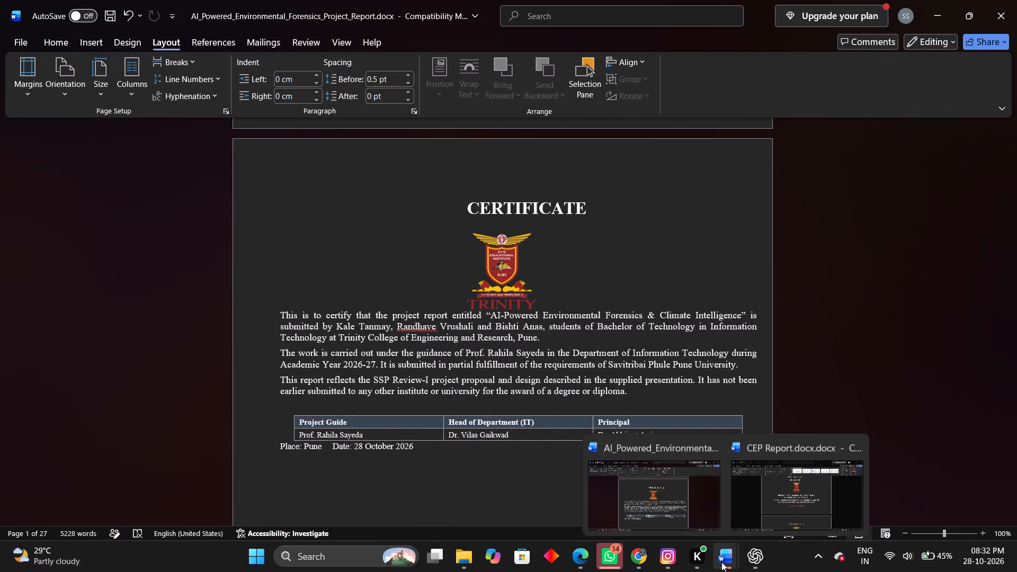
click(760, 482)
scroll(636, 397, down, 10)
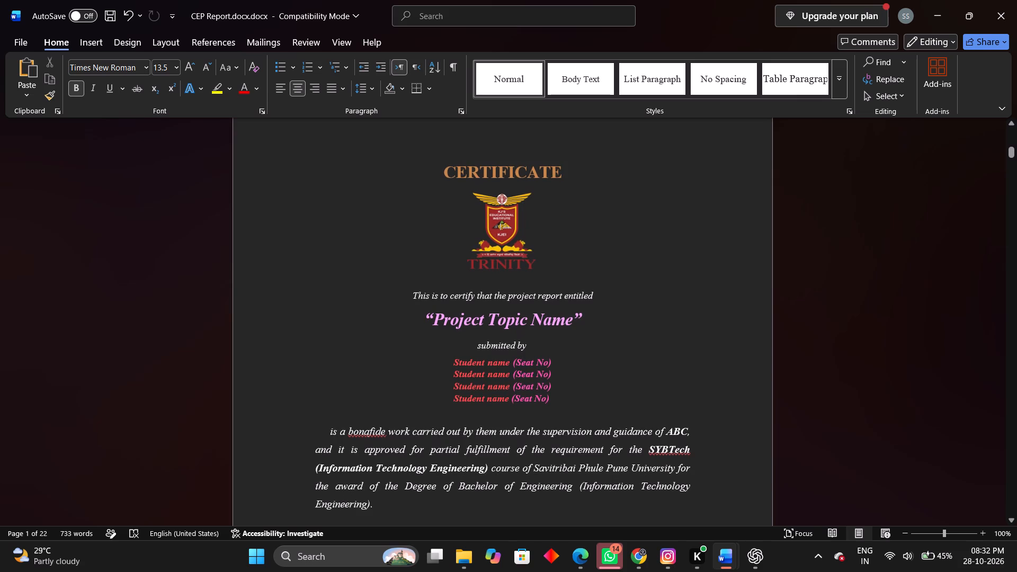
scroll(635, 397, down, 10)
scroll(634, 400, up, 3)
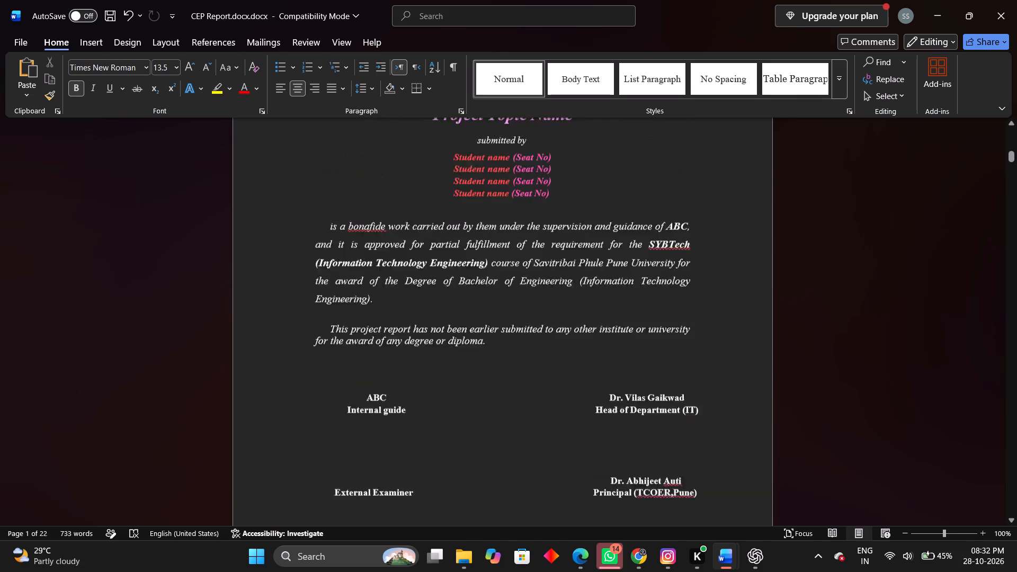
Replace the project report's certificate, from its heading to the place and date line, with the whole certificate copied from the CEP Report template.
scroll(634, 400, up, 7)
drag(441, 171, 476, 181)
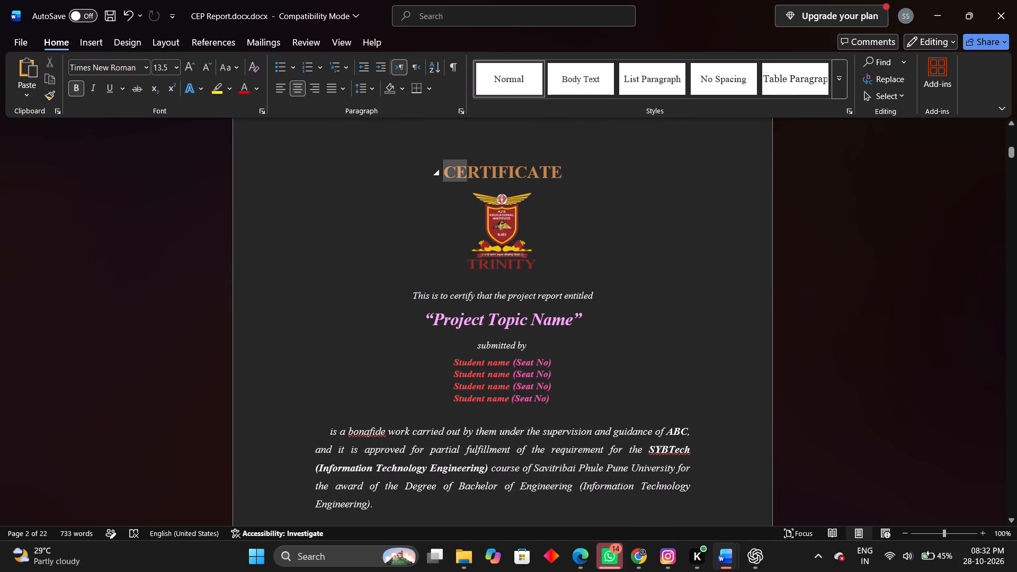
drag(476, 181, 620, 401)
scroll(524, 330, down, 3)
scroll(583, 375, down, 3)
scroll(619, 400, down, 3)
drag(620, 401, 720, 424)
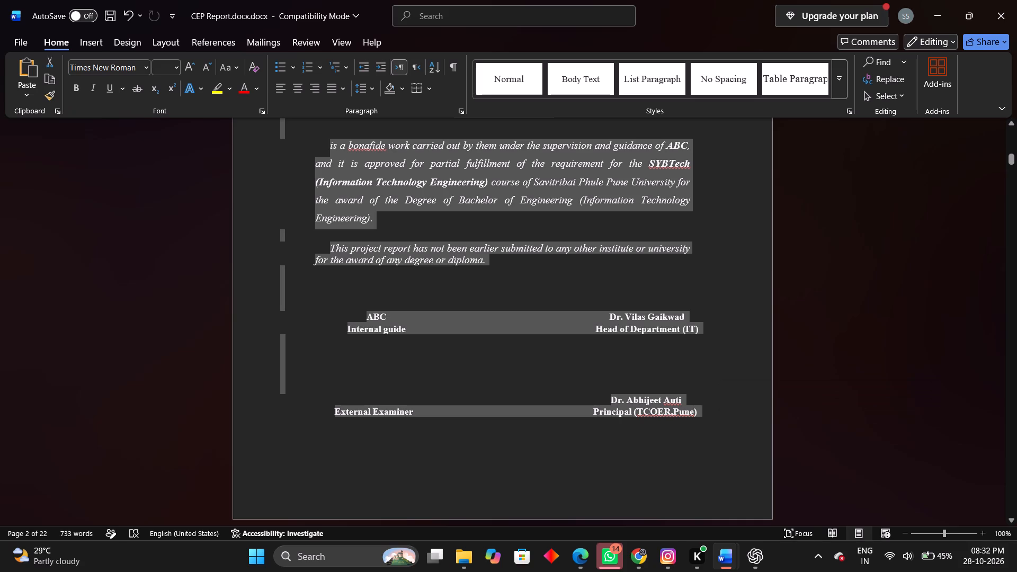
key(ctrl+c)
click(735, 546)
click(669, 506)
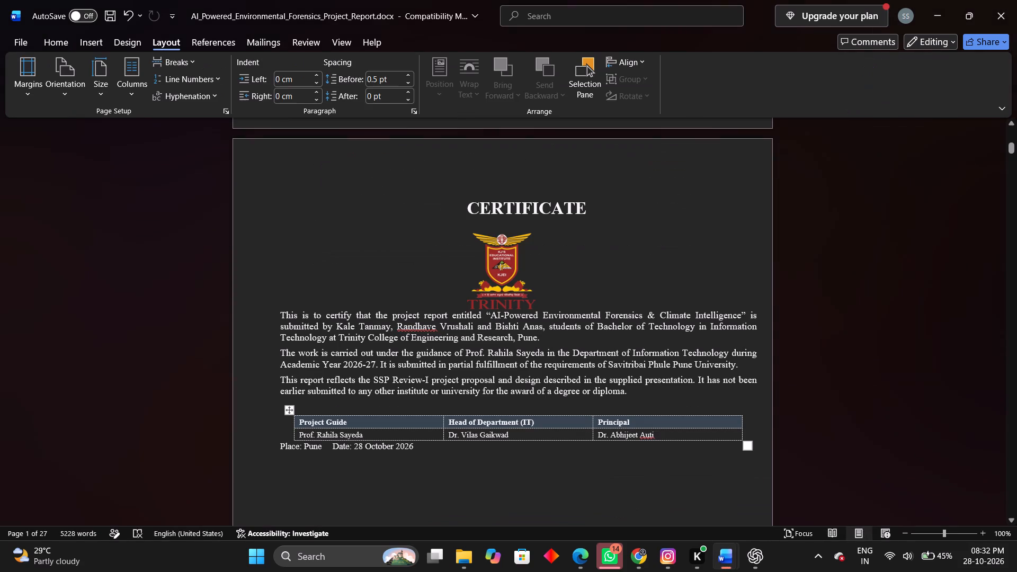
drag(468, 210, 689, 441)
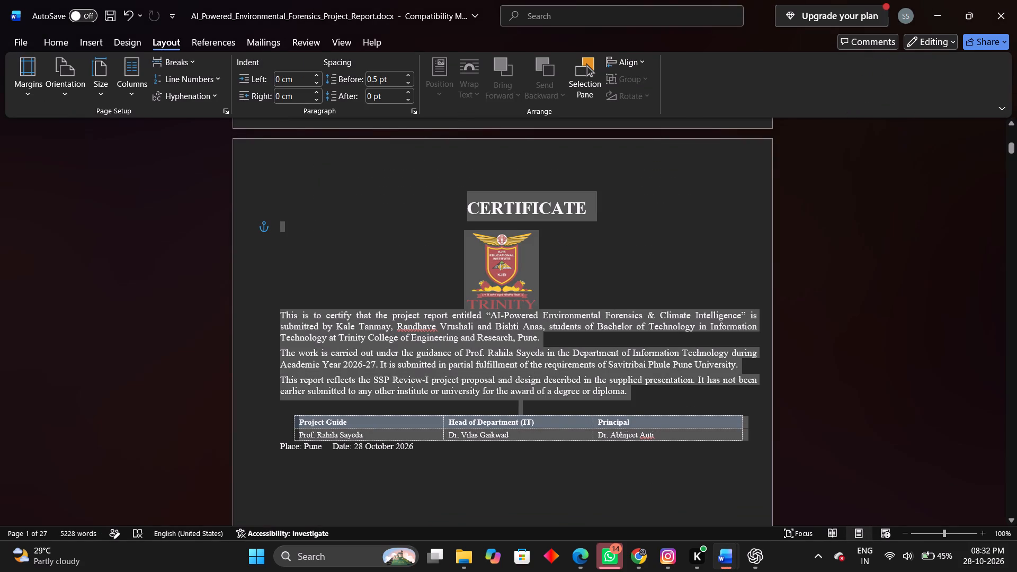
drag(689, 441, 697, 455)
key(ctrl+v)
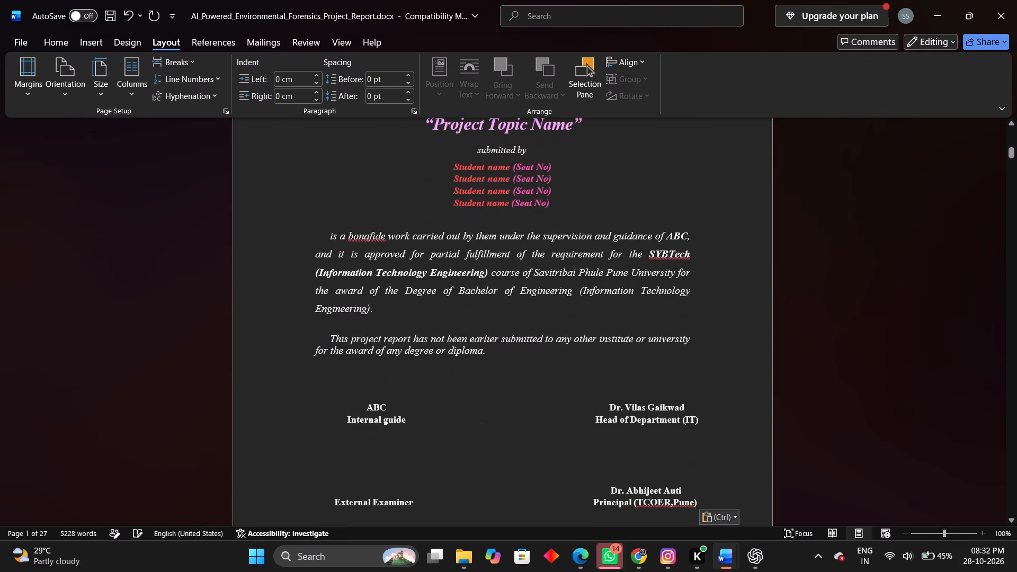
Replace the student name and seat number placeholders on the certificate page with the three student lines copied from the title page.
scroll(537, 390, up, 19)
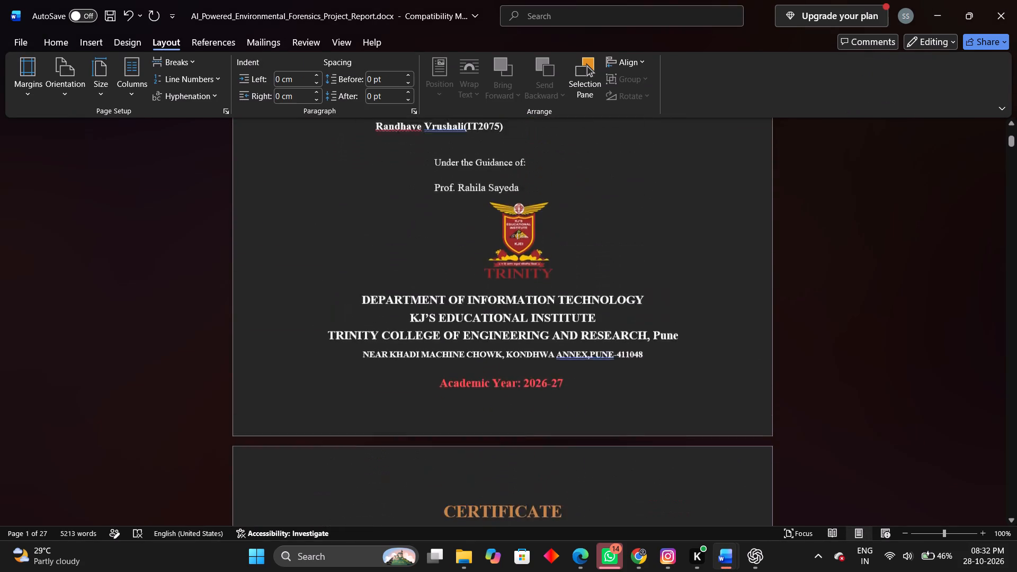
scroll(417, 220, up, 2)
drag(376, 224, 491, 254)
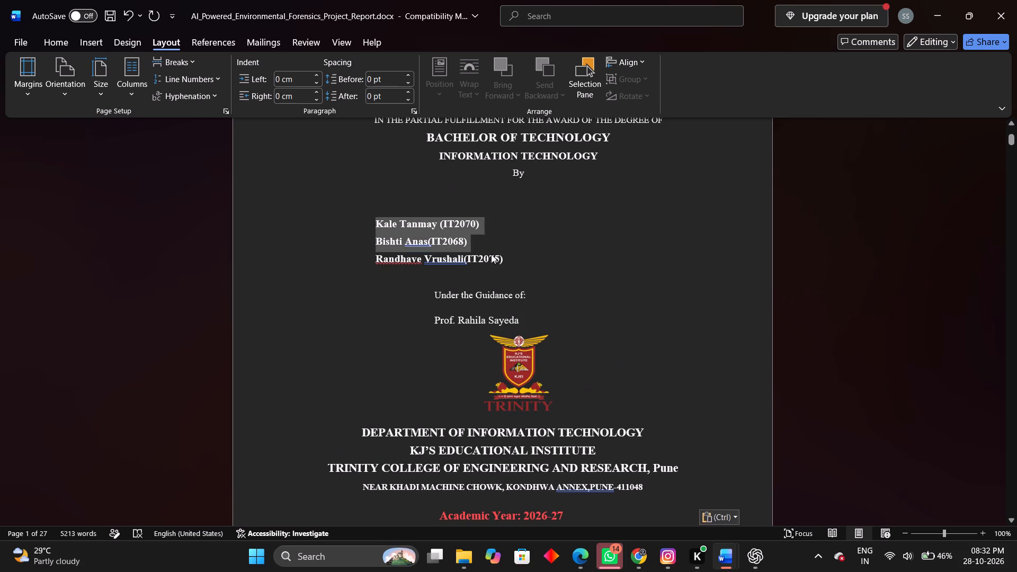
drag(491, 254, 504, 258)
key(ctrl+c)
scroll(505, 260, down, 18)
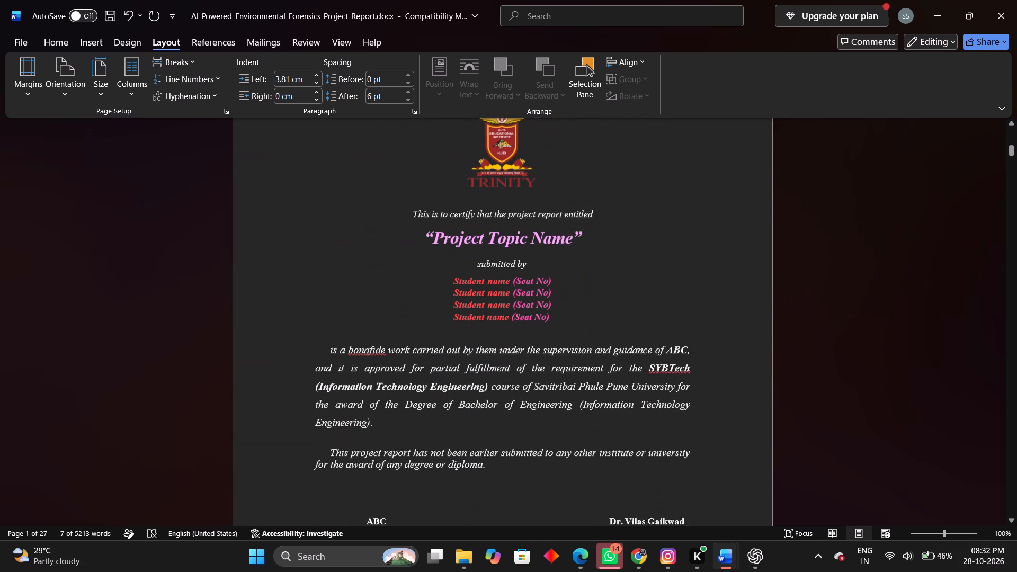
drag(456, 263, 554, 296)
key(ctrl+v)
ctrl+click(554, 297)
Indent the three student lines under "submitted by" on the certificate page by three tab steps, keeping them left-aligned.
drag(375, 259, 513, 302)
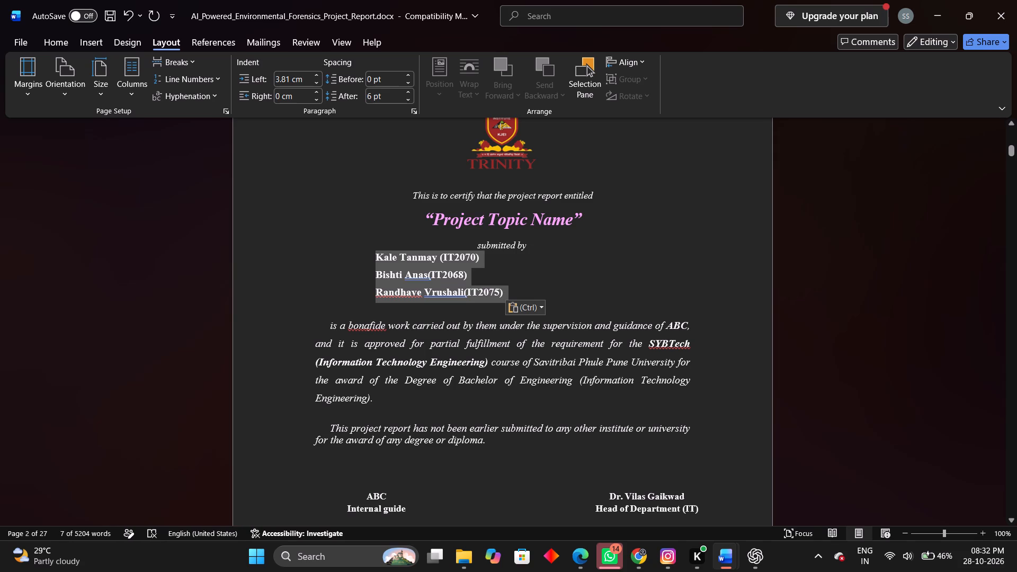
click(45, 42)
click(295, 92)
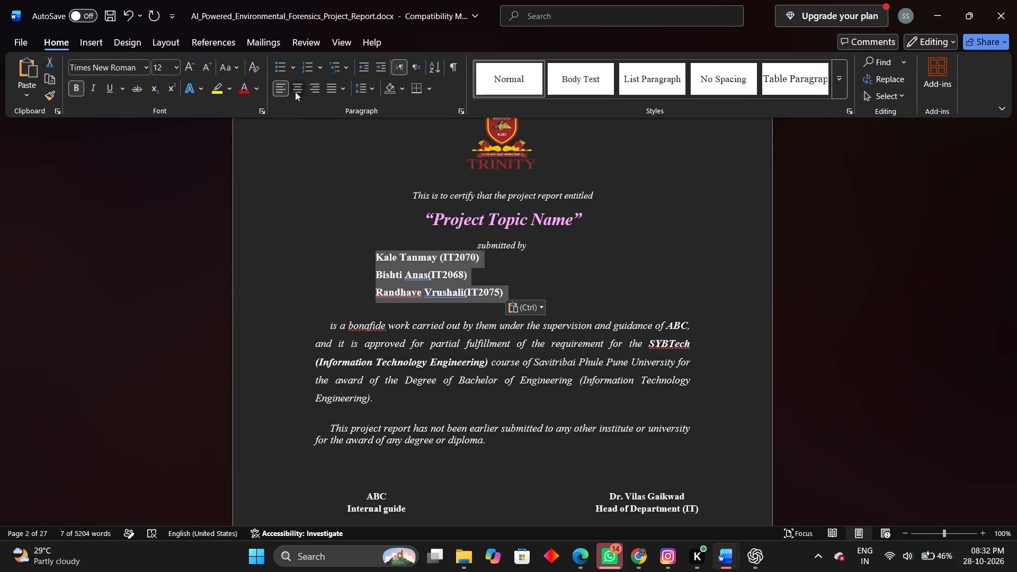
click(295, 93)
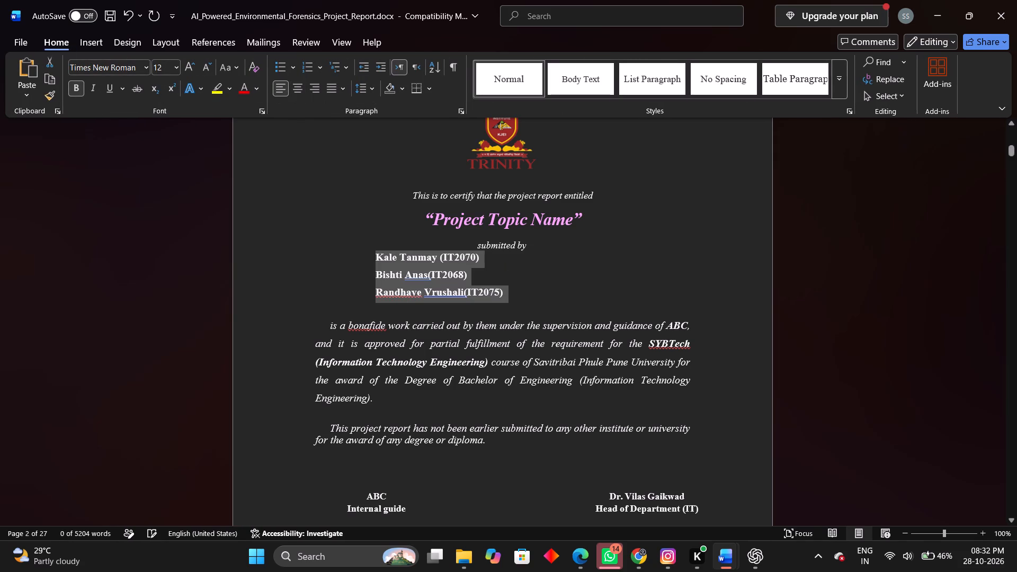
key(Tab)
key(Tab)
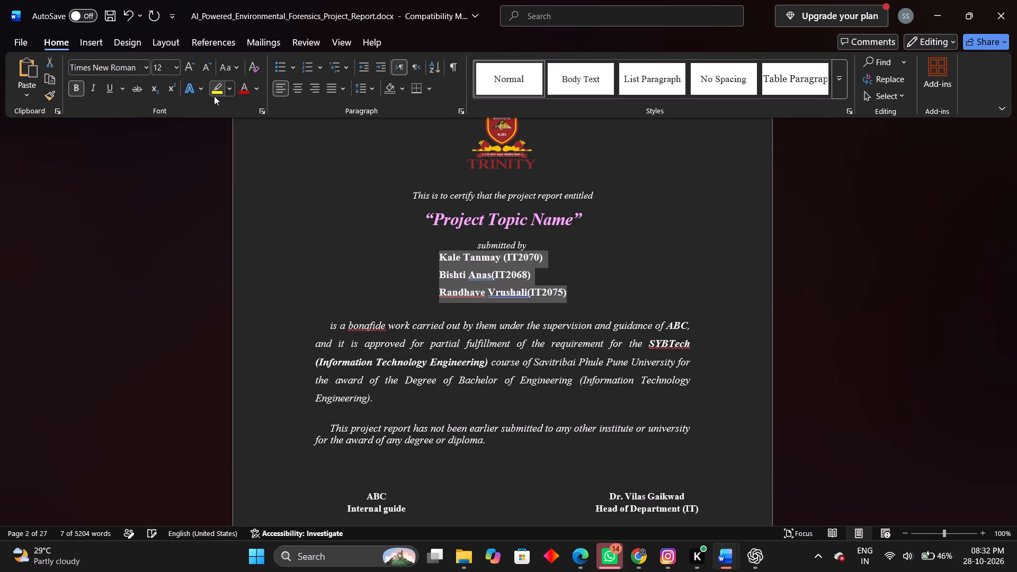
key(Tab)
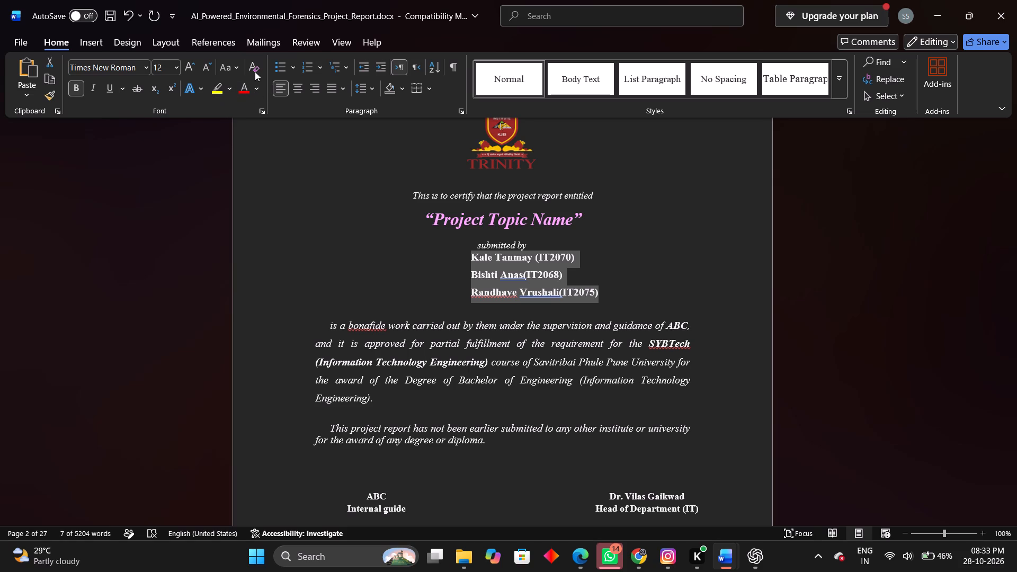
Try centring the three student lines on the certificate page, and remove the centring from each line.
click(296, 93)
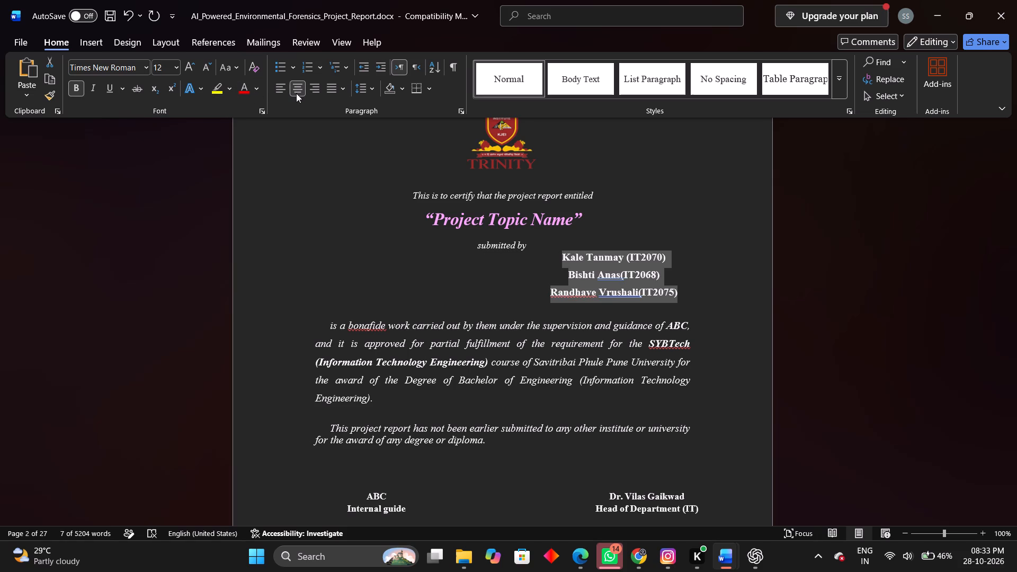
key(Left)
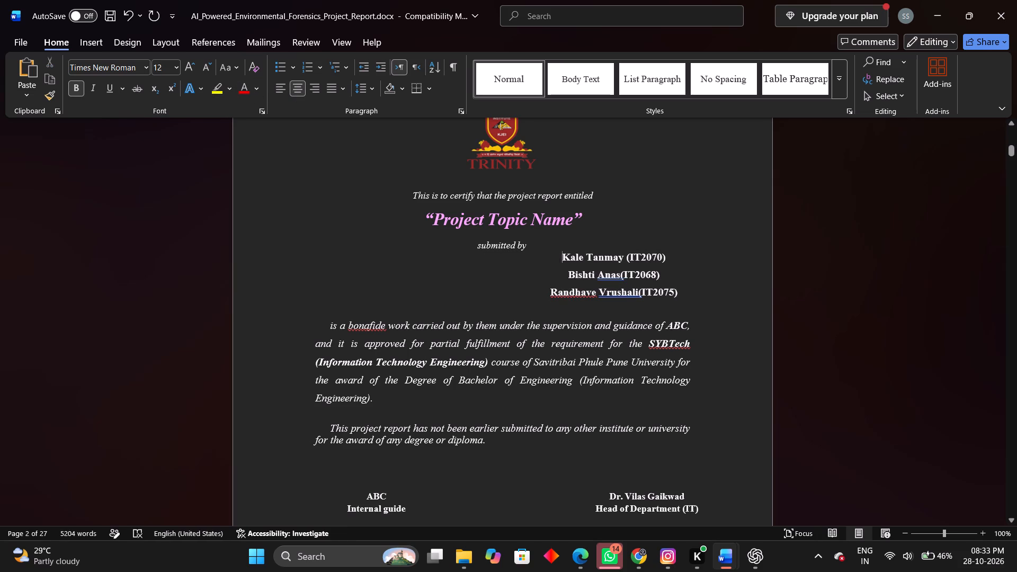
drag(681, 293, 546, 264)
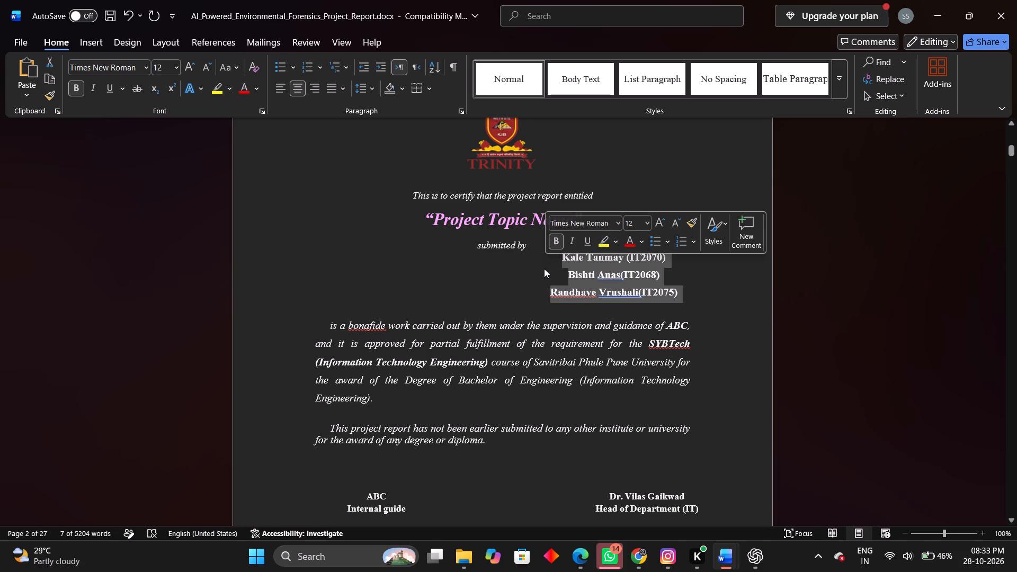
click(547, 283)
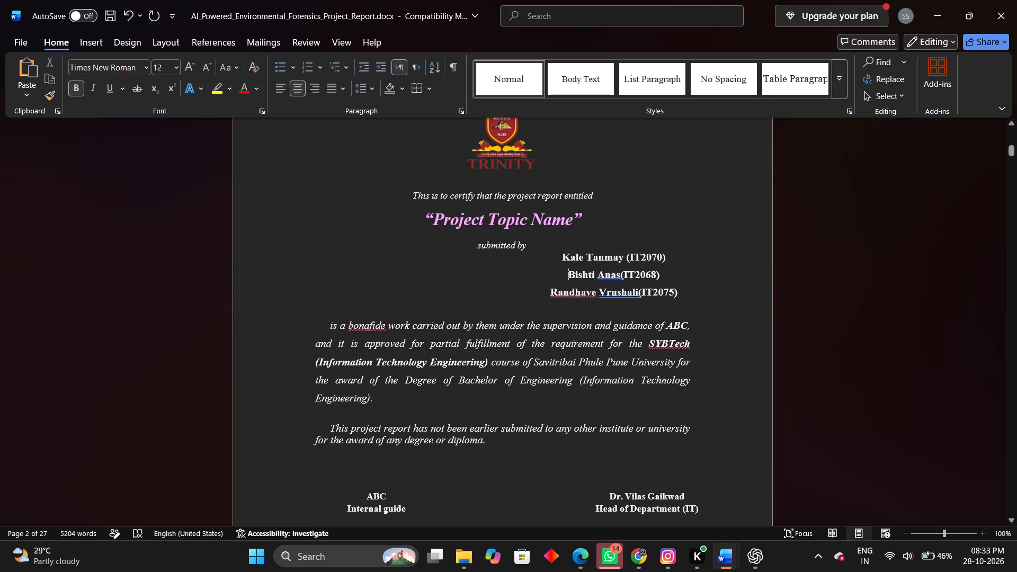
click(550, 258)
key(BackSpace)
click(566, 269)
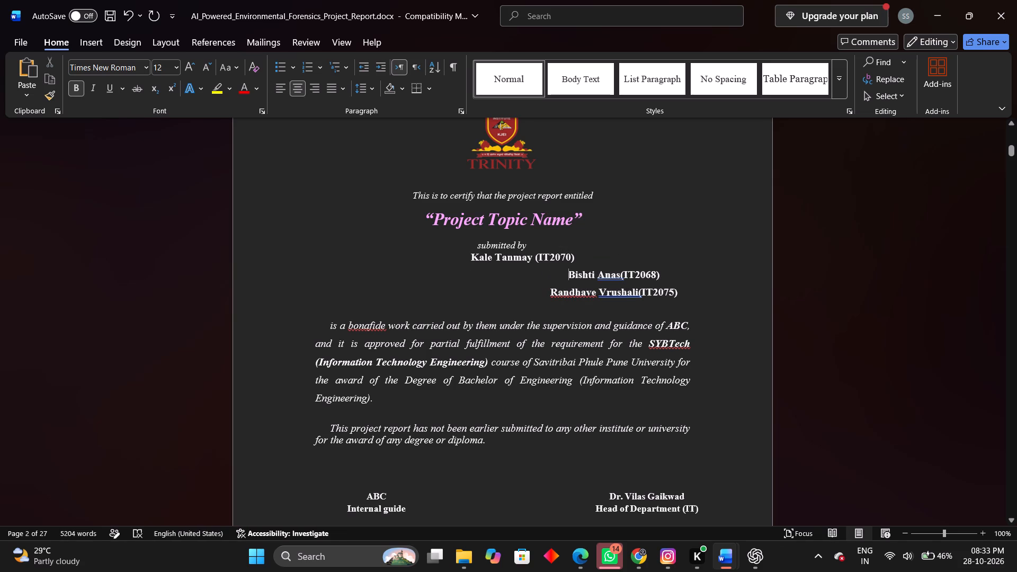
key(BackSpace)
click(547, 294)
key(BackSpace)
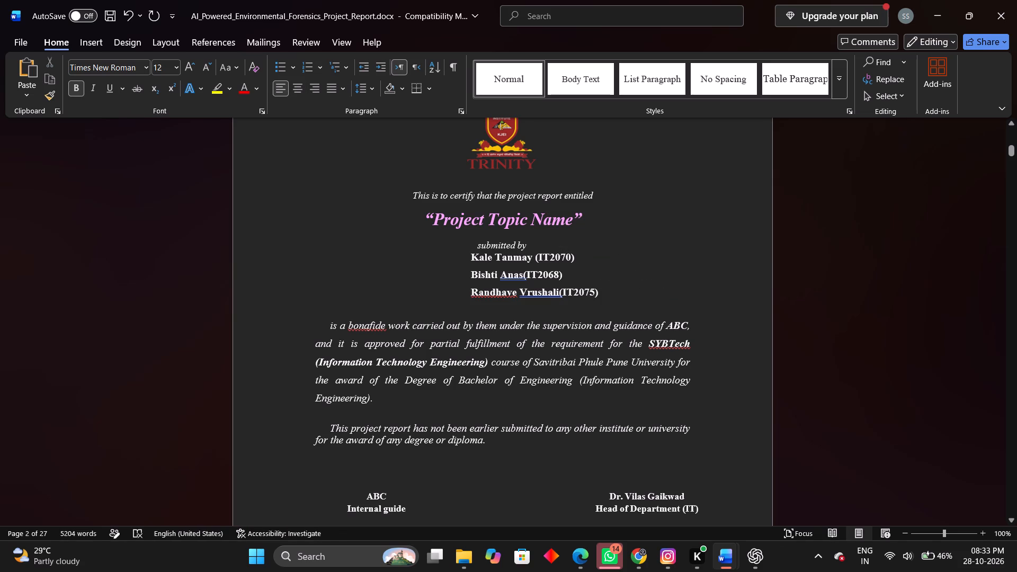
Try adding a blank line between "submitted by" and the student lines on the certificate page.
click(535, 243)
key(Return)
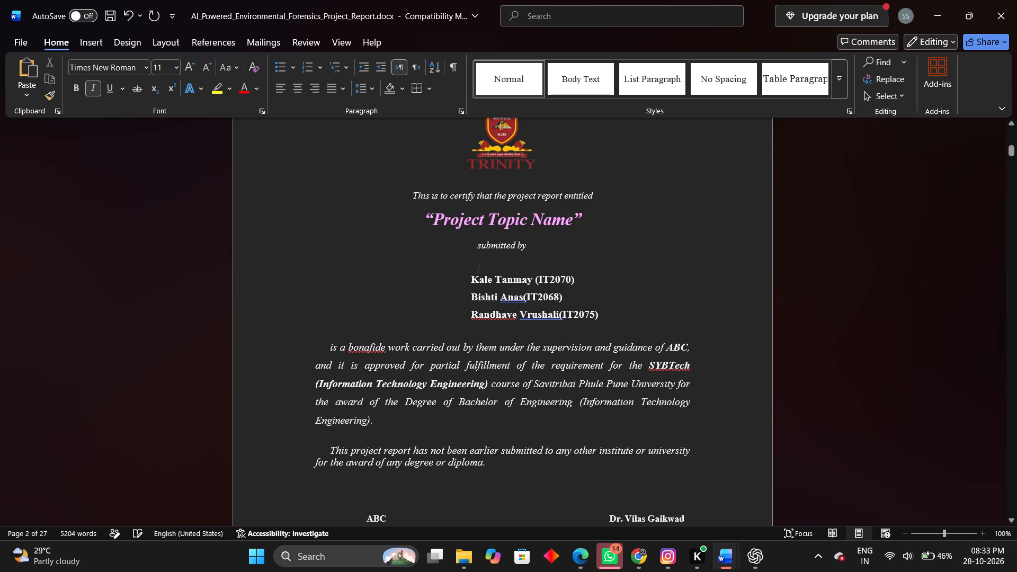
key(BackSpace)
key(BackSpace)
Open the line and paragraph spacing options for the "submitted by" line on the certificate page.
scroll(519, 284, up, 1)
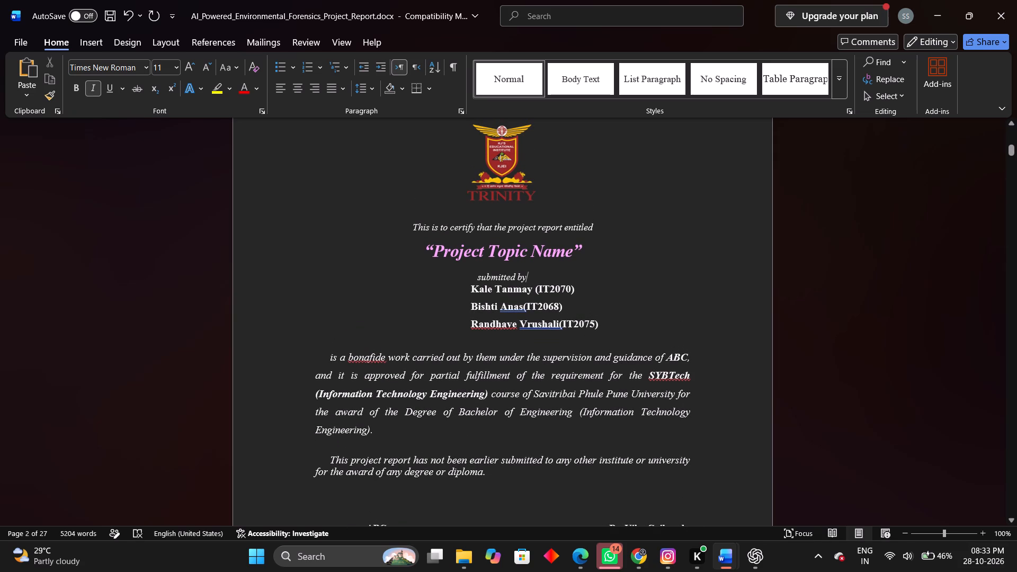
click(344, 88)
click(371, 84)
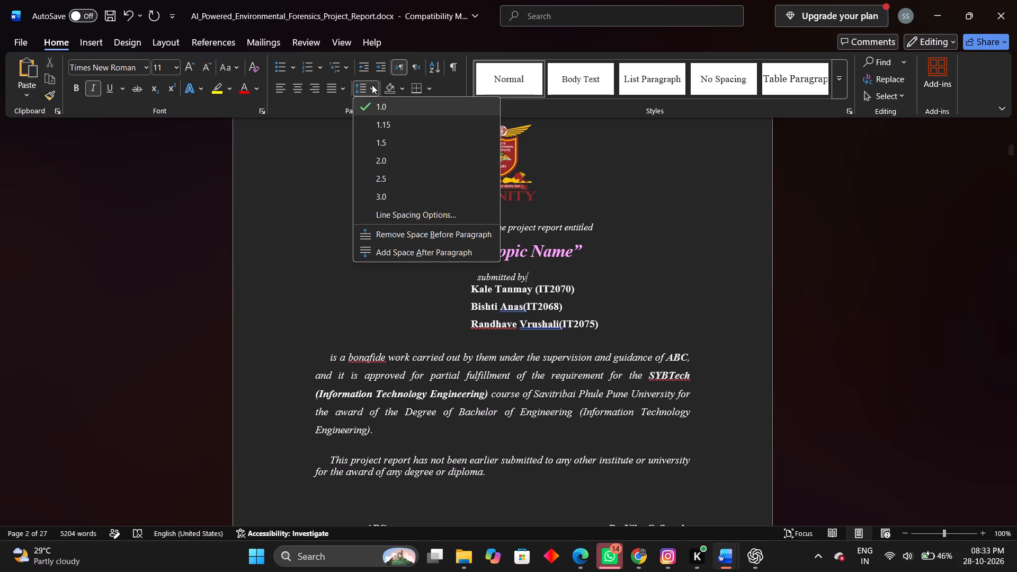
Set the line spacing of the "submitted by" line on the certificate page to 1.5.
click(377, 120)
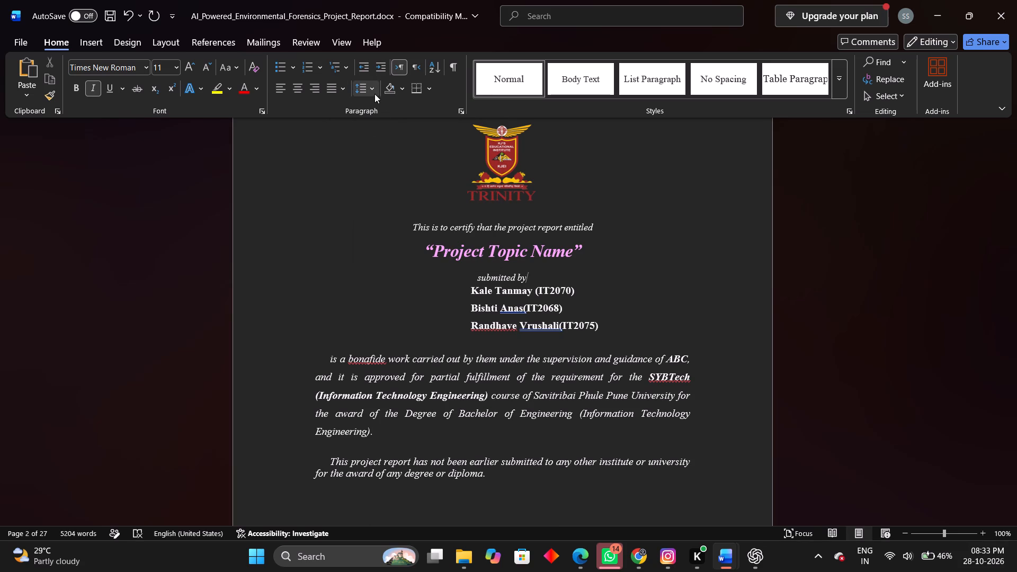
click(374, 94)
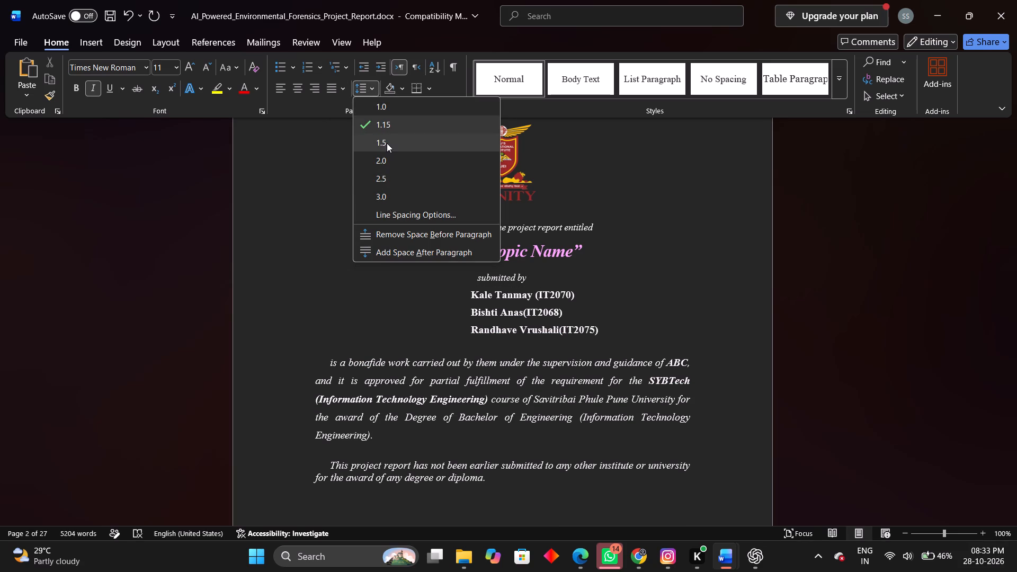
click(387, 148)
click(536, 281)
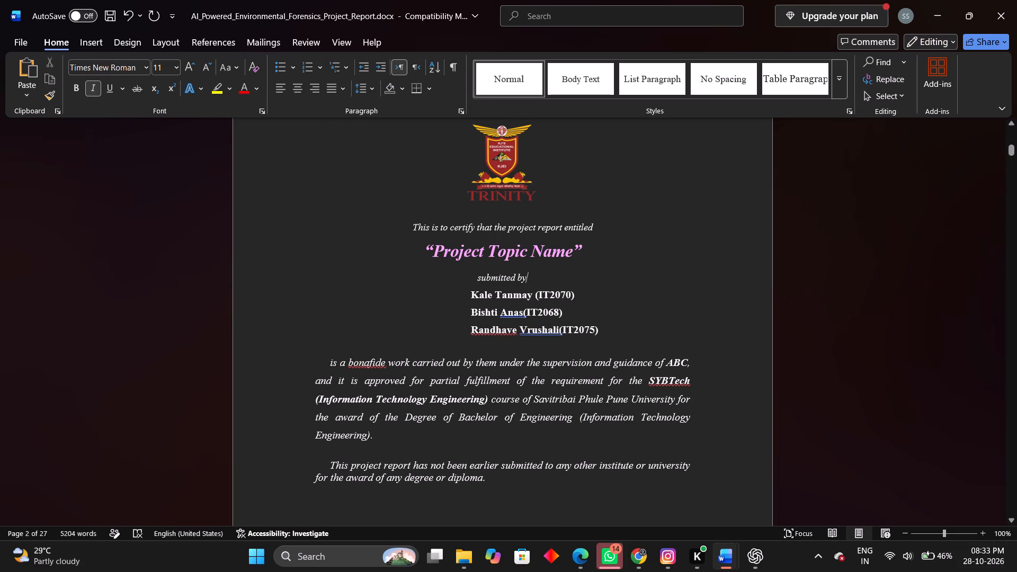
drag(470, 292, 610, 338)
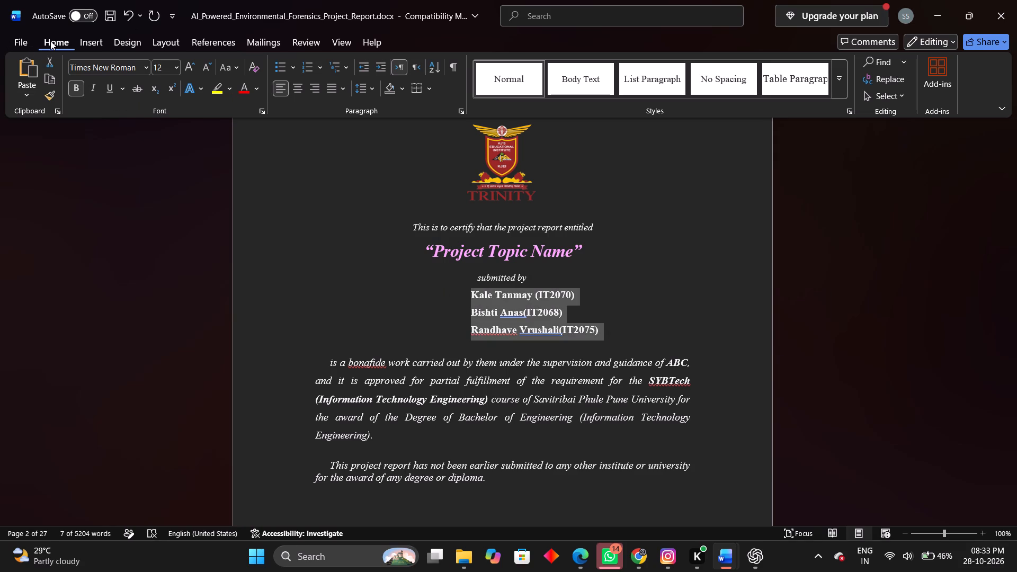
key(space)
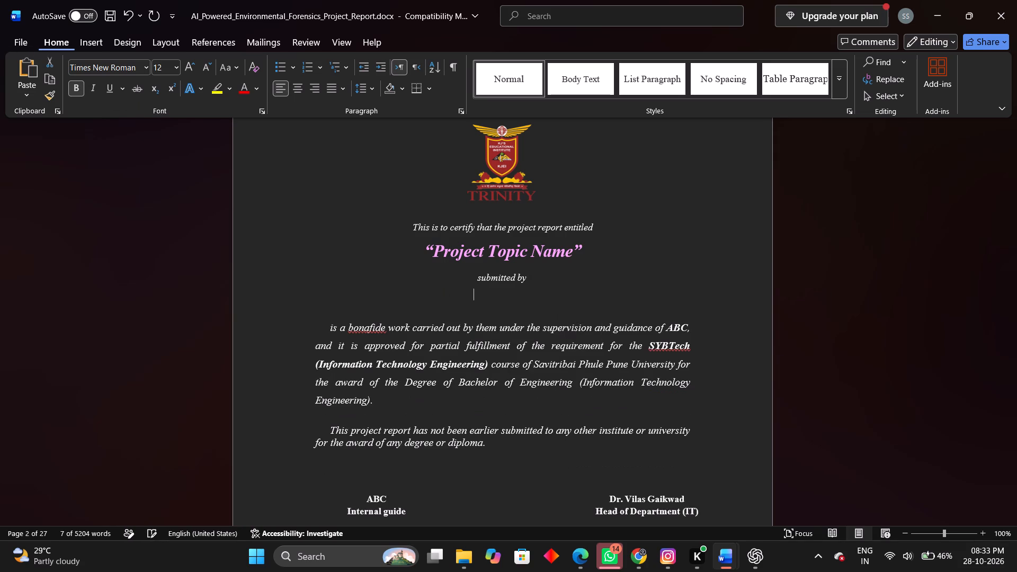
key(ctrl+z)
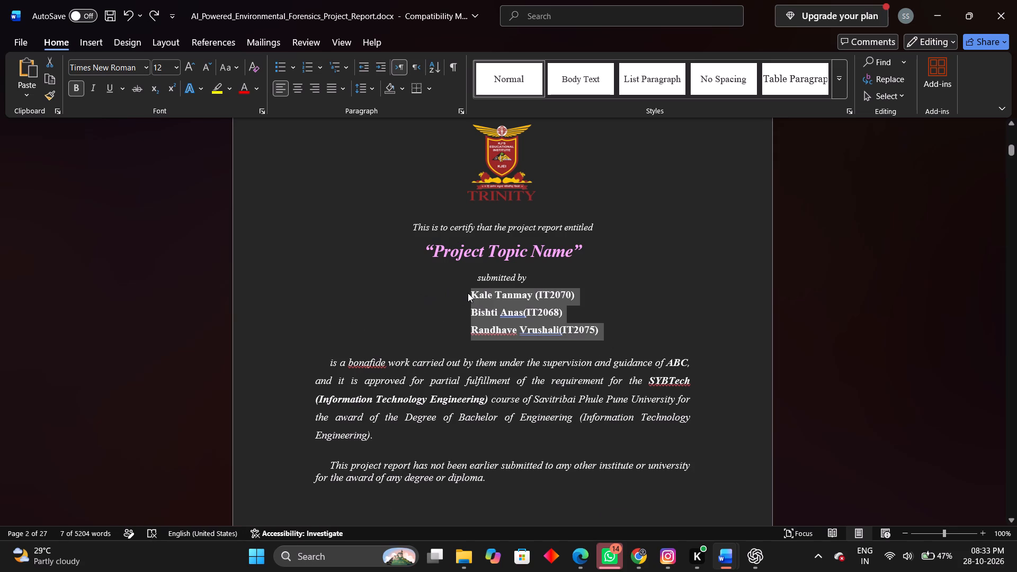
Replace the first student line's indent on the certificate page with spaces so it starts slightly left of "submitted by".
click(468, 293)
key(BackSpace)
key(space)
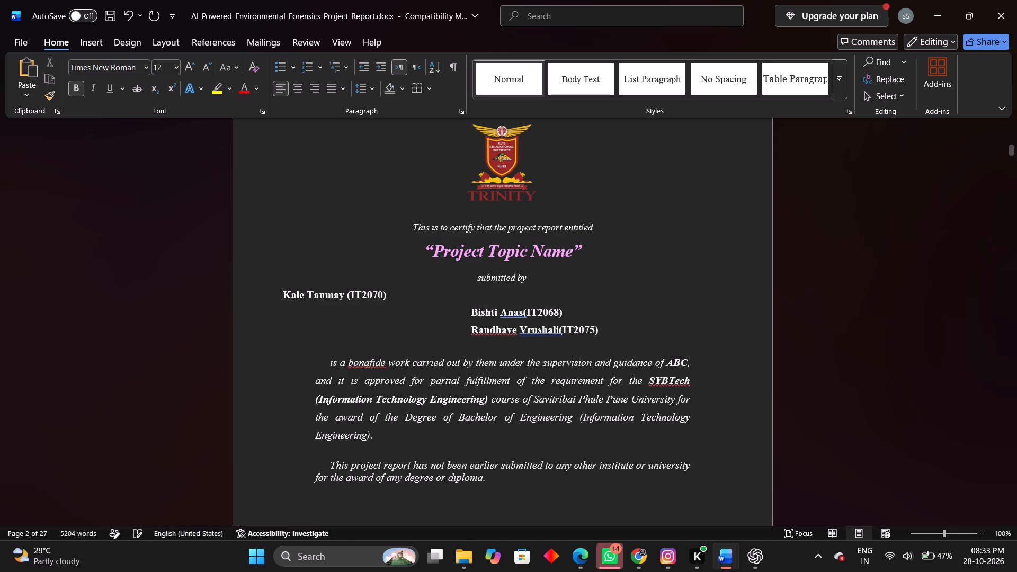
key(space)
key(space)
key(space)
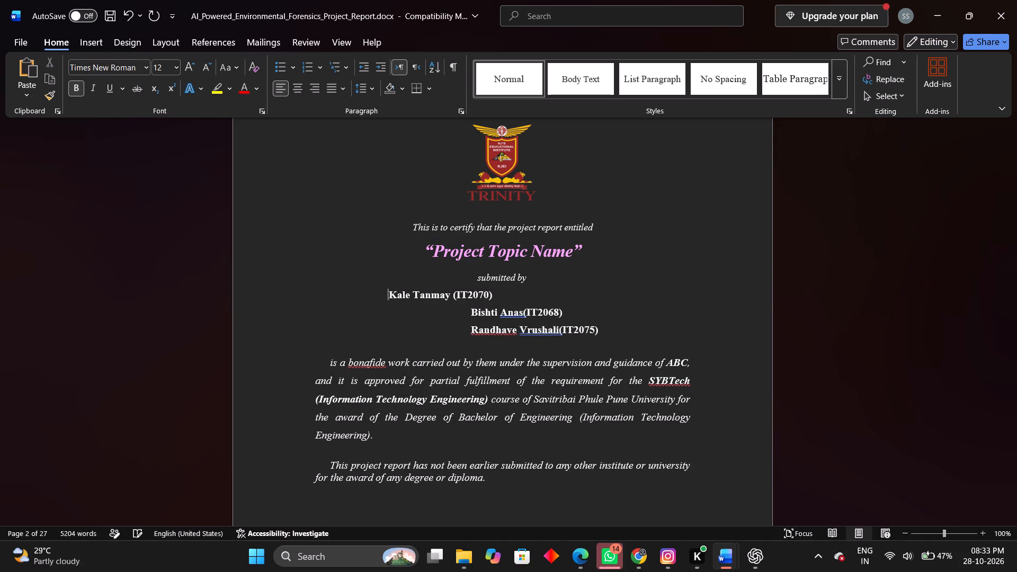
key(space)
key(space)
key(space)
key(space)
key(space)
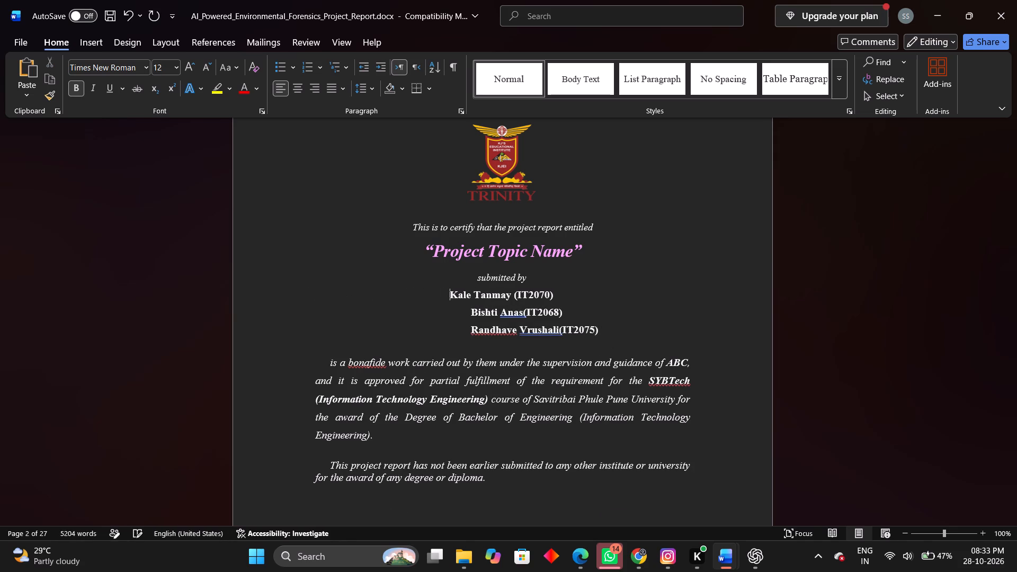
Replace the second student line's indent with spaces and tabs so its start lines up with the first student line.
click(470, 314)
key(BackSpace)
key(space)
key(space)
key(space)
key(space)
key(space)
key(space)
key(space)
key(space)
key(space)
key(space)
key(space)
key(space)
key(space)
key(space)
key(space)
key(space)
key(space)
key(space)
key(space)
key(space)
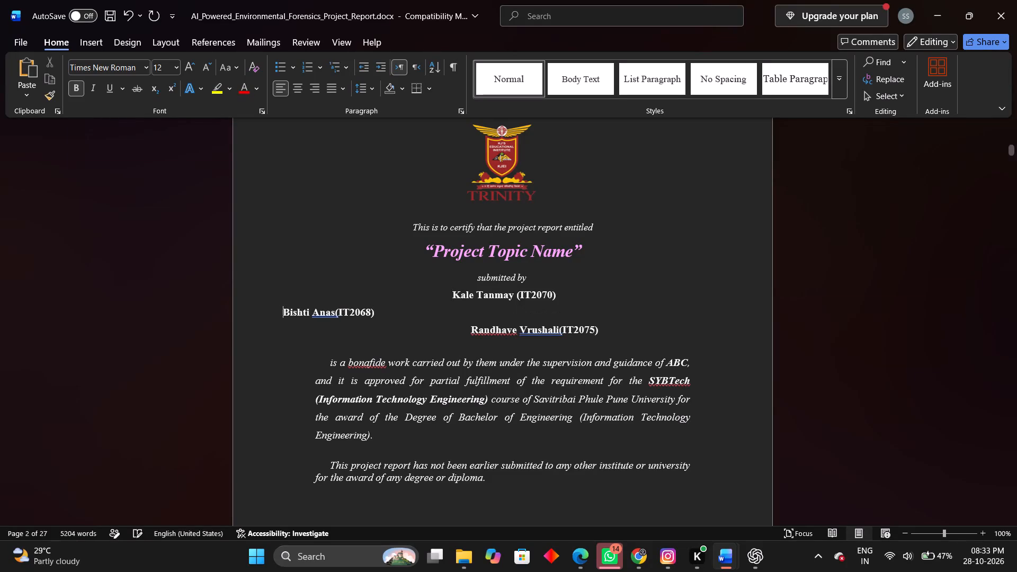
key(Tab)
key(Tab)
key(Tab)
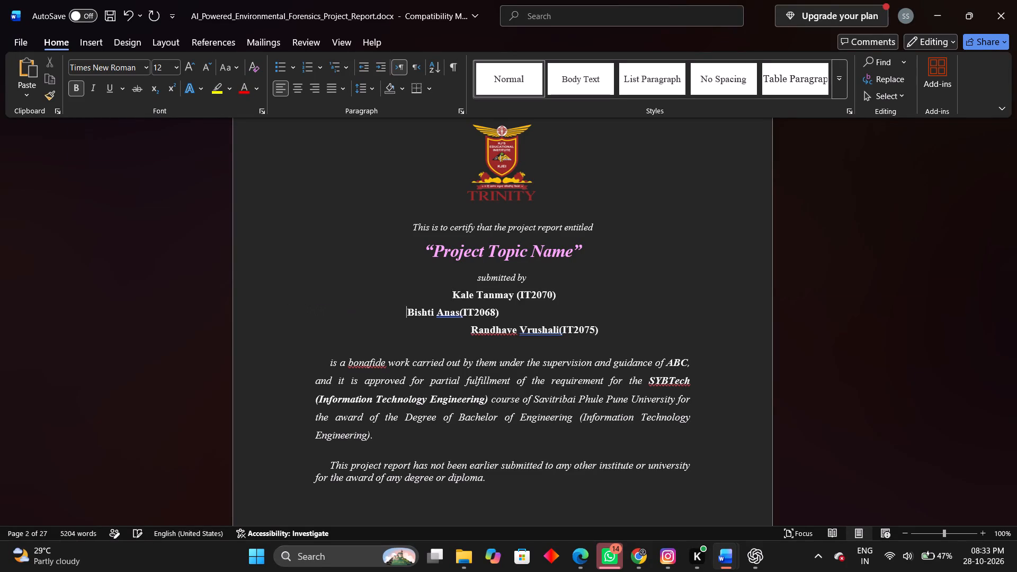
key(Tab)
key(Tab)
key(BackSpace)
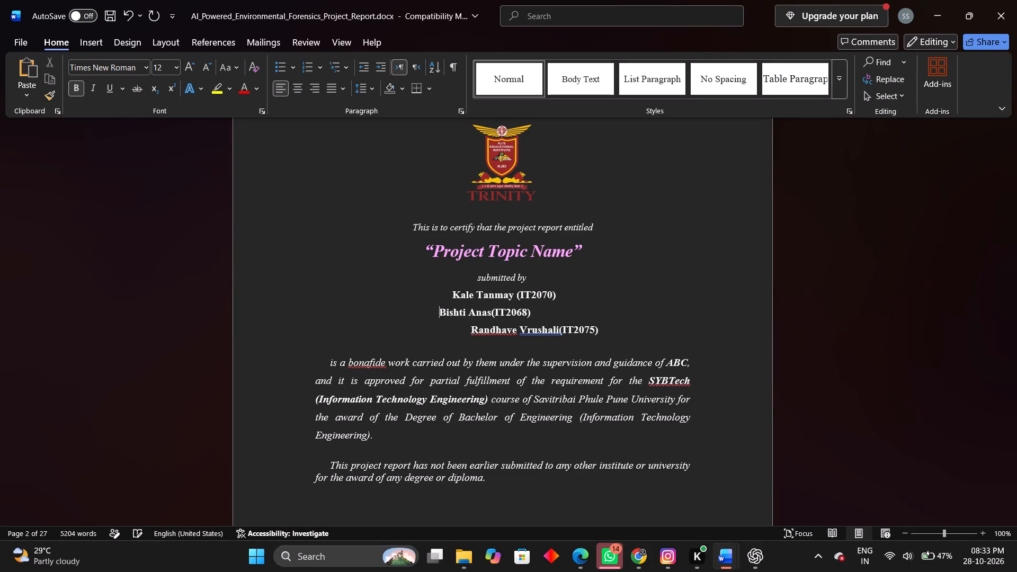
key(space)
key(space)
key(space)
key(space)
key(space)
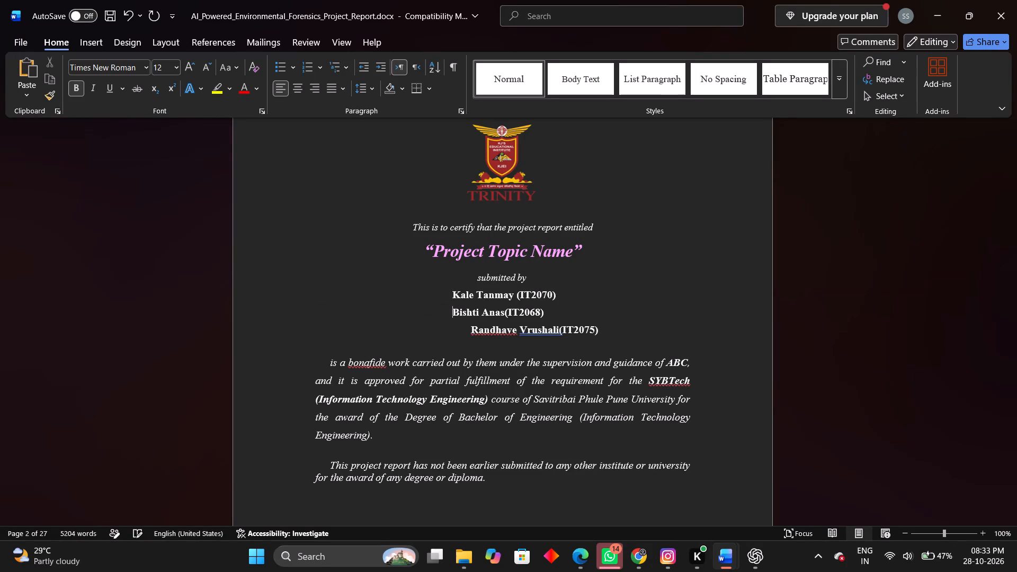
Replace the third student line's indent with spaces so its start lines up with the two student lines above.
click(467, 326)
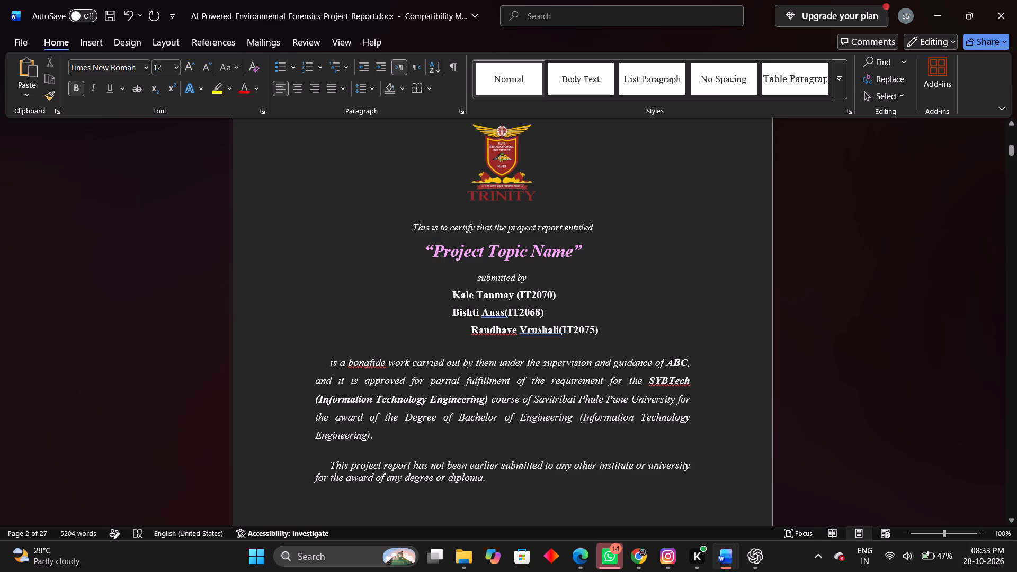
key(BackSpace)
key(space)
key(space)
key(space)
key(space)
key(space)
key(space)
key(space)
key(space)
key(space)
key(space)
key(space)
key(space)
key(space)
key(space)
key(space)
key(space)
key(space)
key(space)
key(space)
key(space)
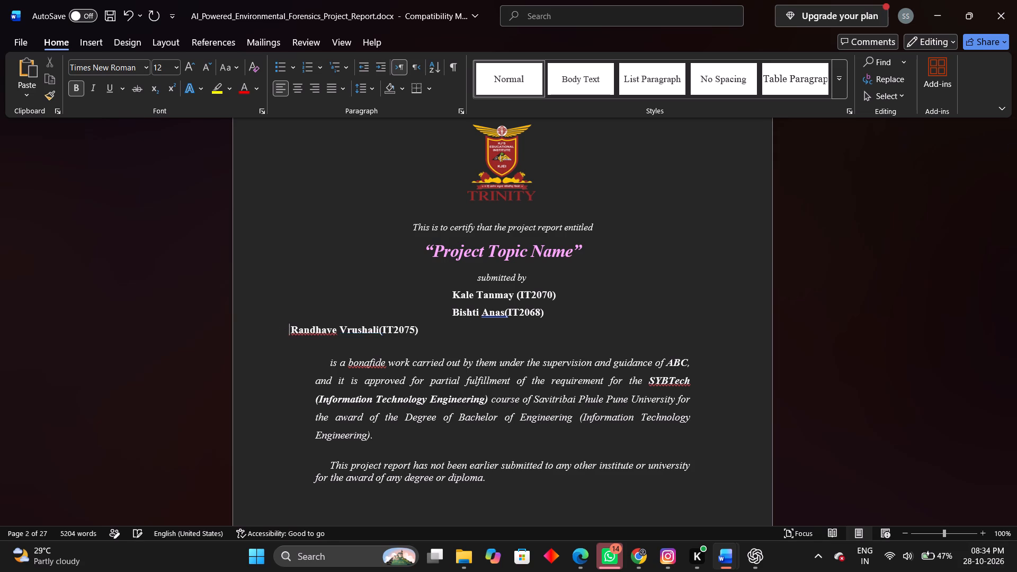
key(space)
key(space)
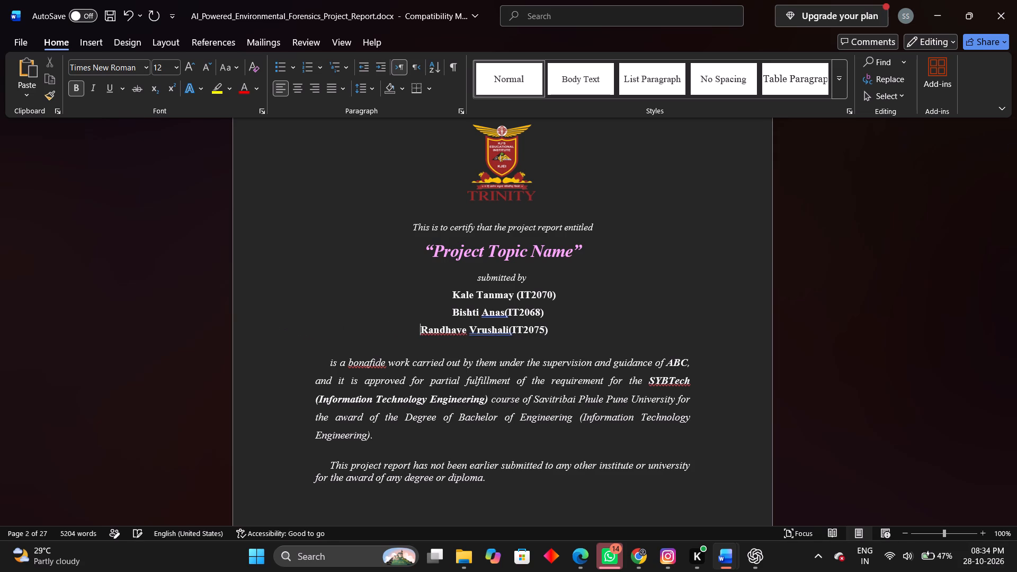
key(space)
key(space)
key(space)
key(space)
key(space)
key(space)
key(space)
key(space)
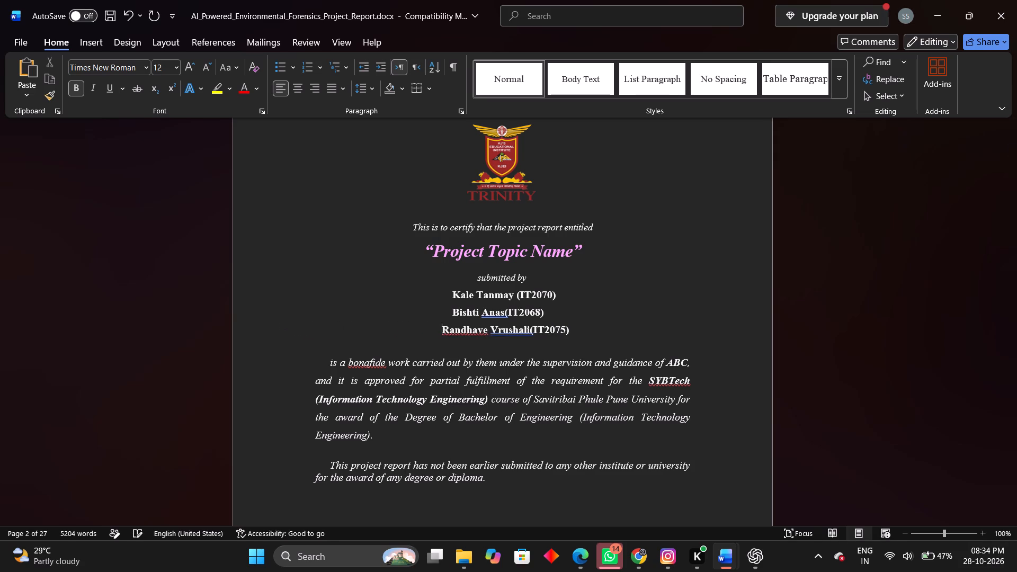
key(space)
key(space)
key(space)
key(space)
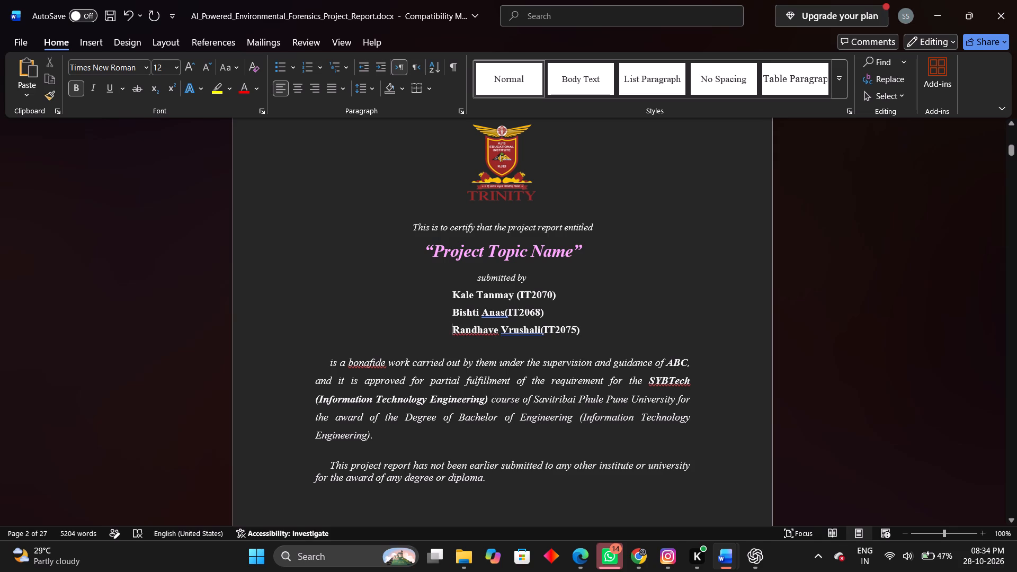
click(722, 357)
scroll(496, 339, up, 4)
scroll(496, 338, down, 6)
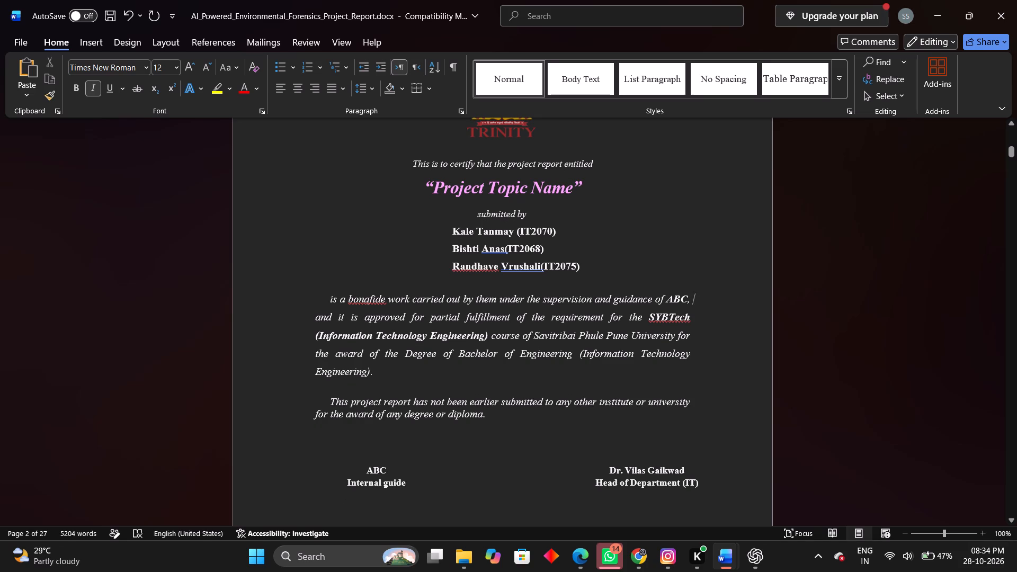
Delete the "Internal guide" label below "ABC" in the certificate's signature block.
scroll(683, 438, down, 2)
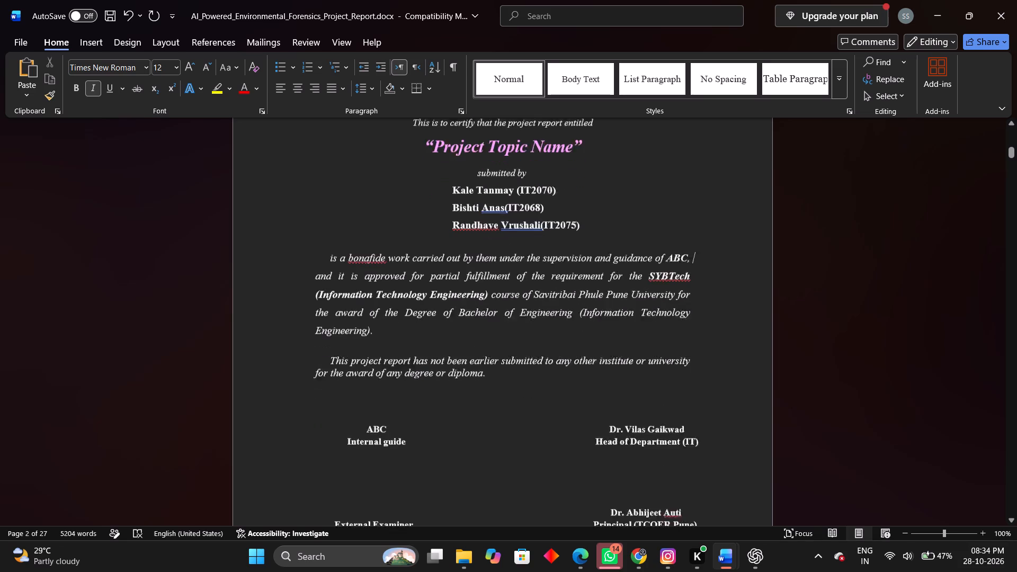
scroll(683, 438, down, 1)
drag(347, 389, 367, 389)
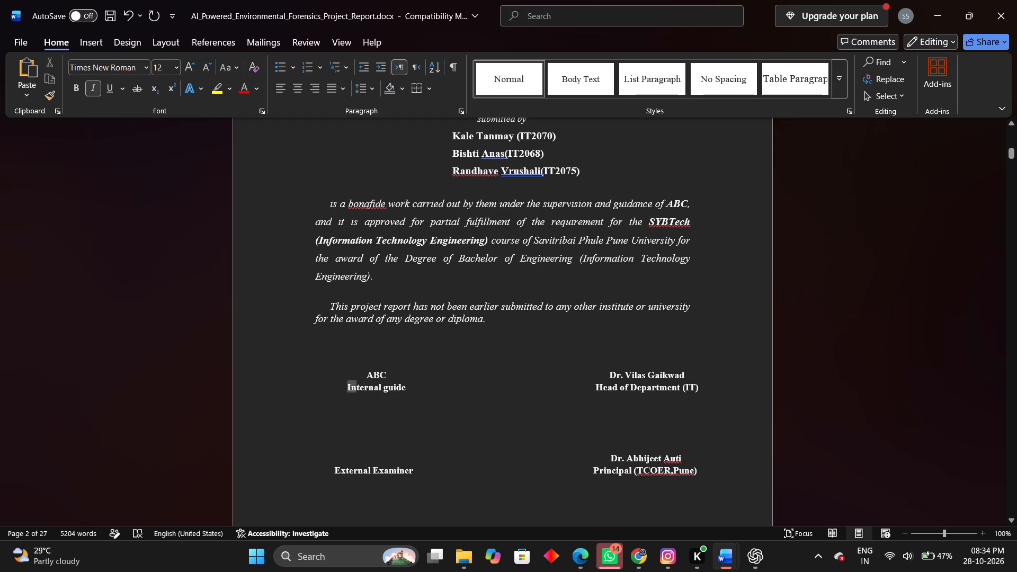
drag(367, 389, 403, 389)
key(BackSpace)
Copy the guide's name from the title page into the emptied line below "ABC" in the certificate's signature block.
scroll(403, 389, up, 3)
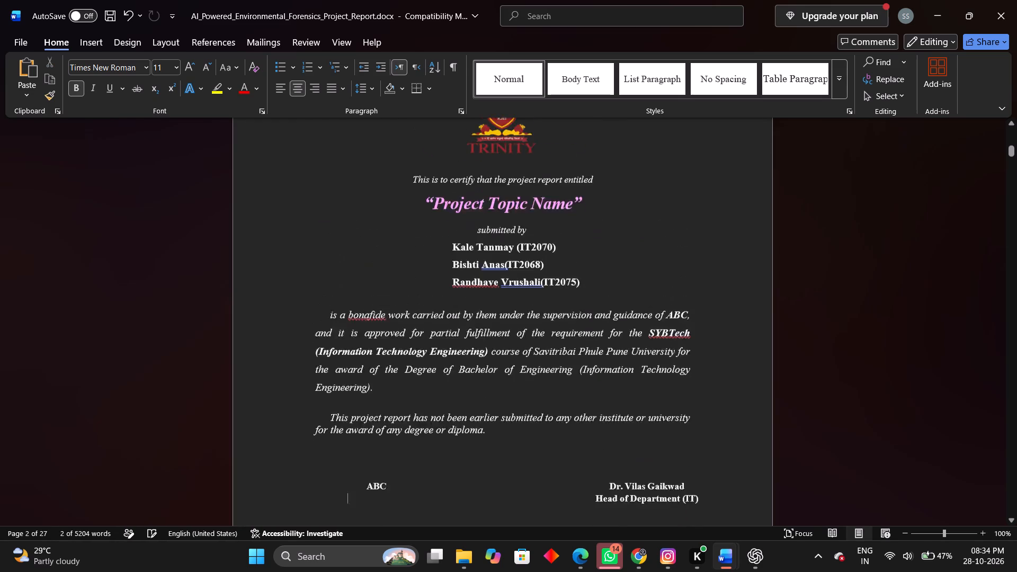
scroll(403, 389, up, 16)
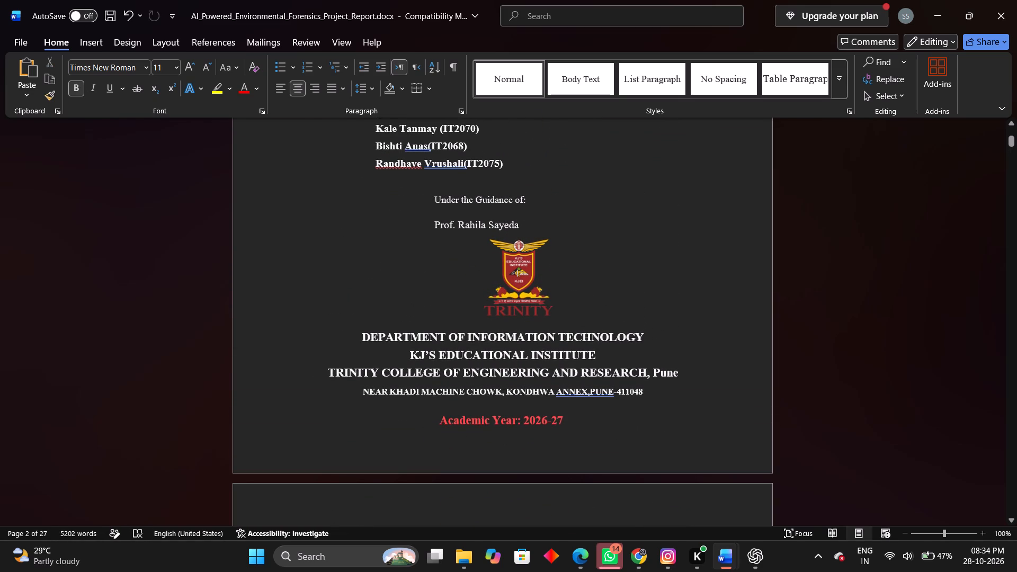
drag(432, 231, 495, 227)
key(ctrl+c)
click(471, 289)
scroll(471, 290, down, 8)
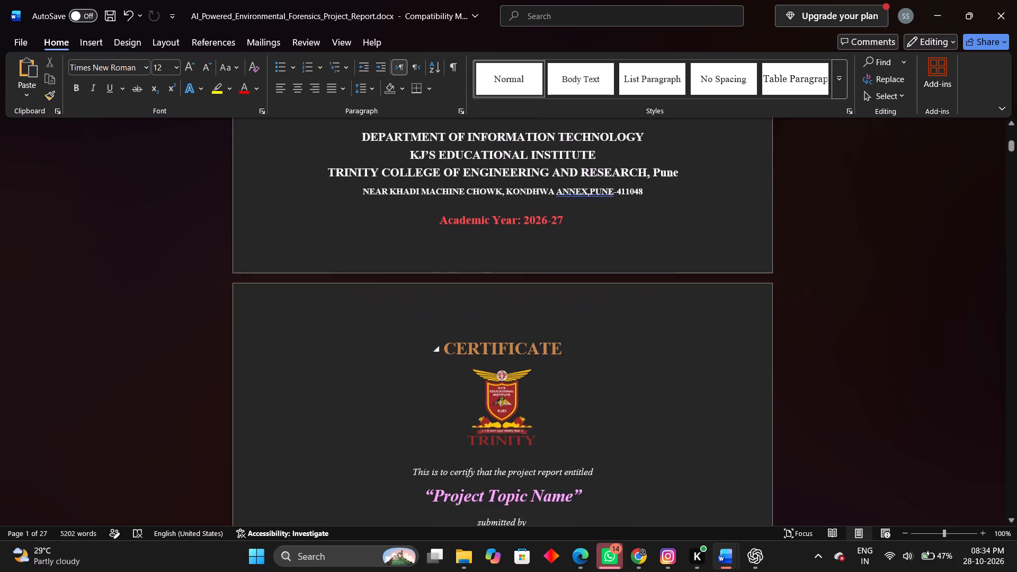
scroll(471, 290, down, 10)
scroll(471, 298, down, 12)
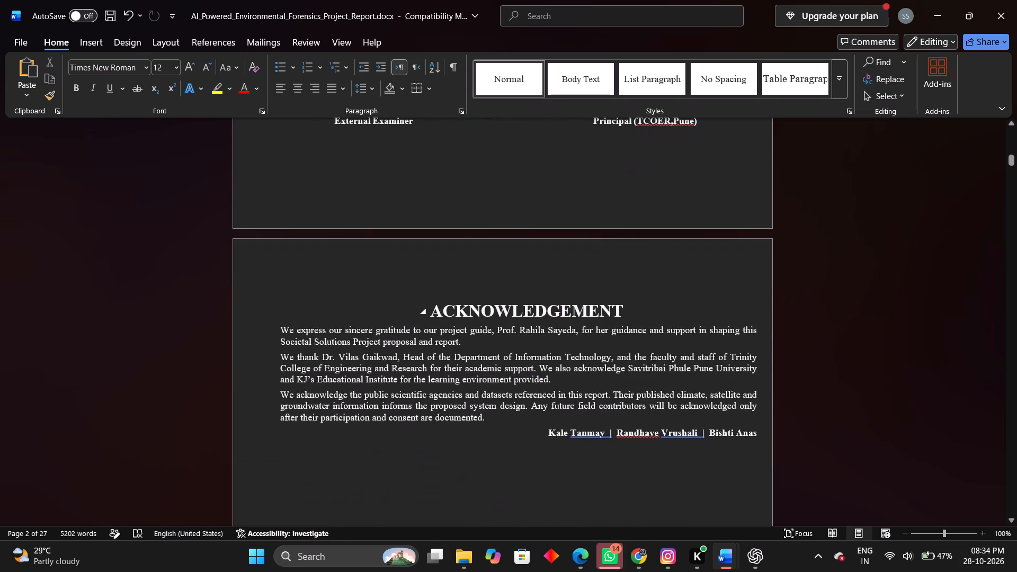
scroll(470, 302, up, 5)
click(366, 195)
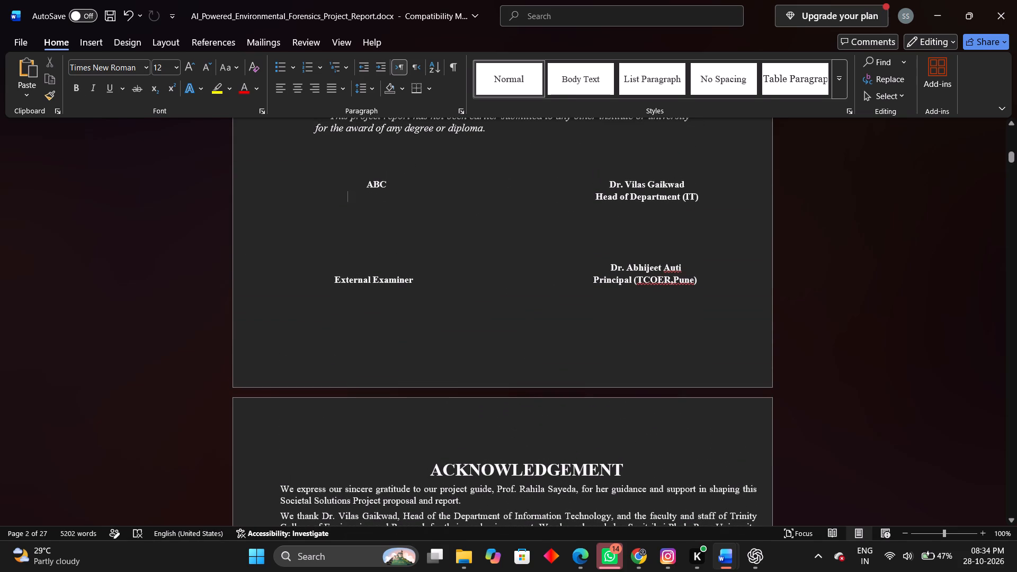
key(ctrl+v)
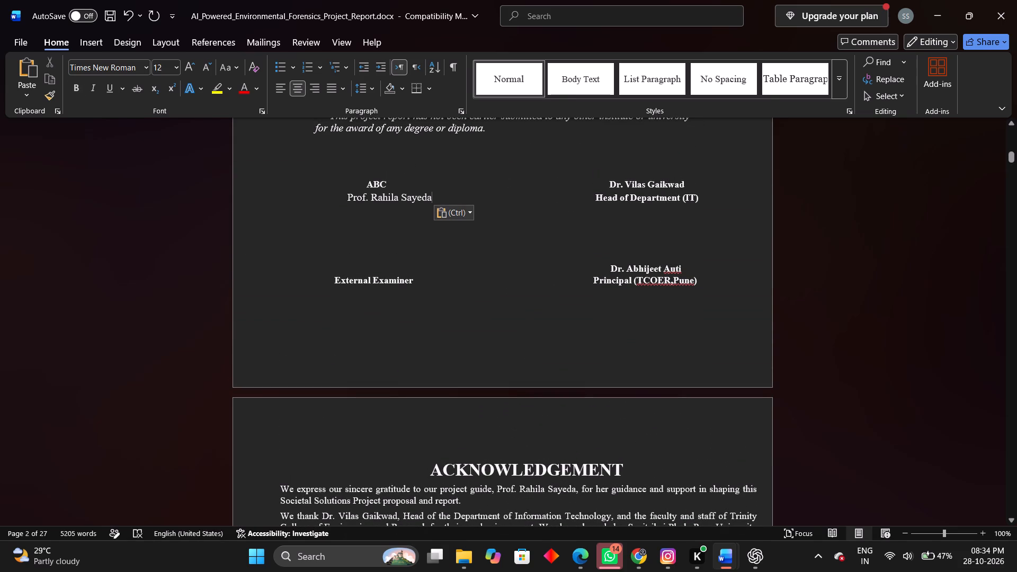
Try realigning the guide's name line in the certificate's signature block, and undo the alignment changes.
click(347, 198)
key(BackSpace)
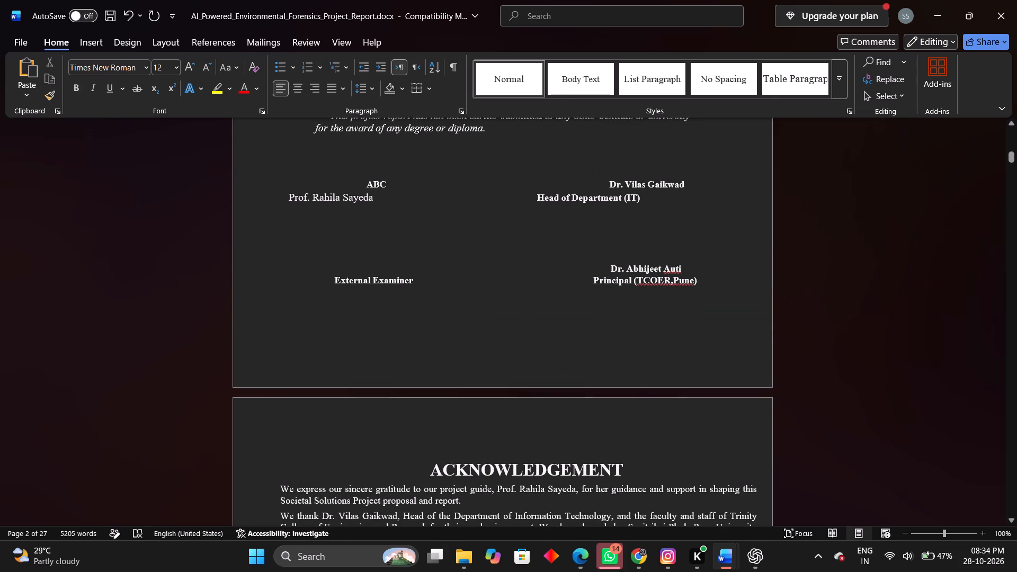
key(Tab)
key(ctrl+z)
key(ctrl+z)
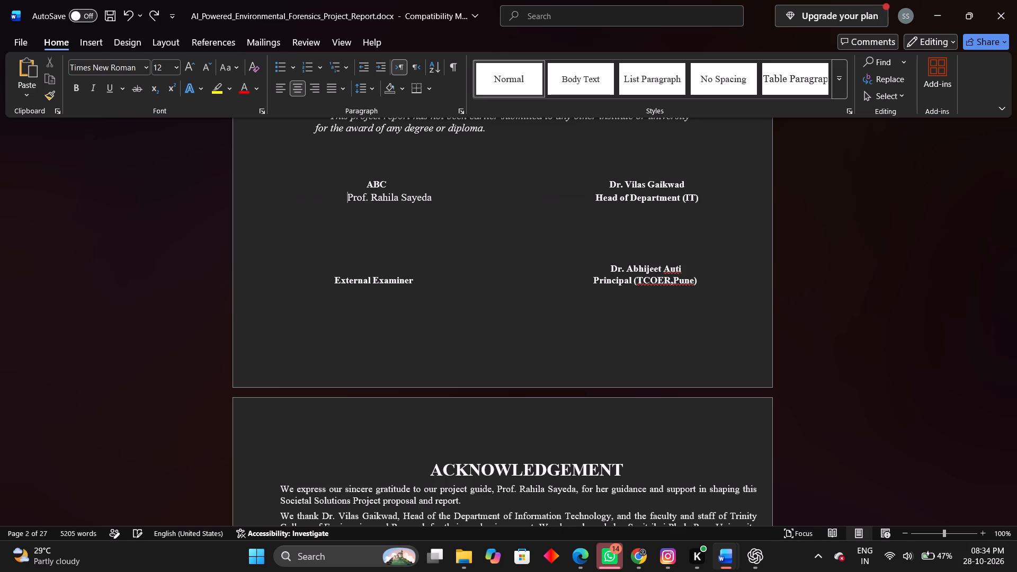
Review the report's certificate signature block and the acknowledgement page that follows it.
click(447, 229)
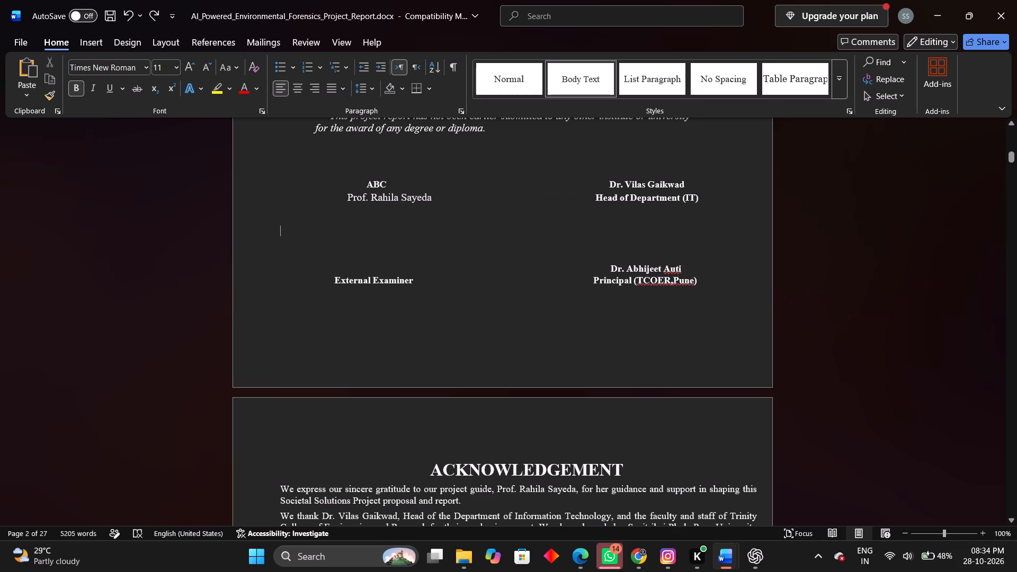
scroll(560, 330, down, 3)
scroll(560, 330, up, 9)
scroll(560, 330, down, 1)
scroll(560, 330, up, 3)
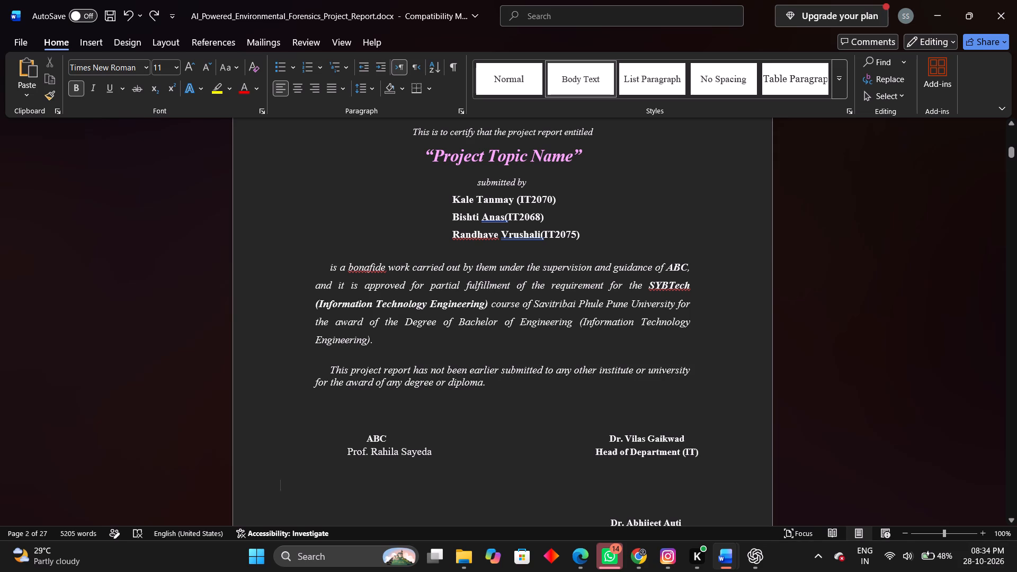
scroll(528, 341, down, 12)
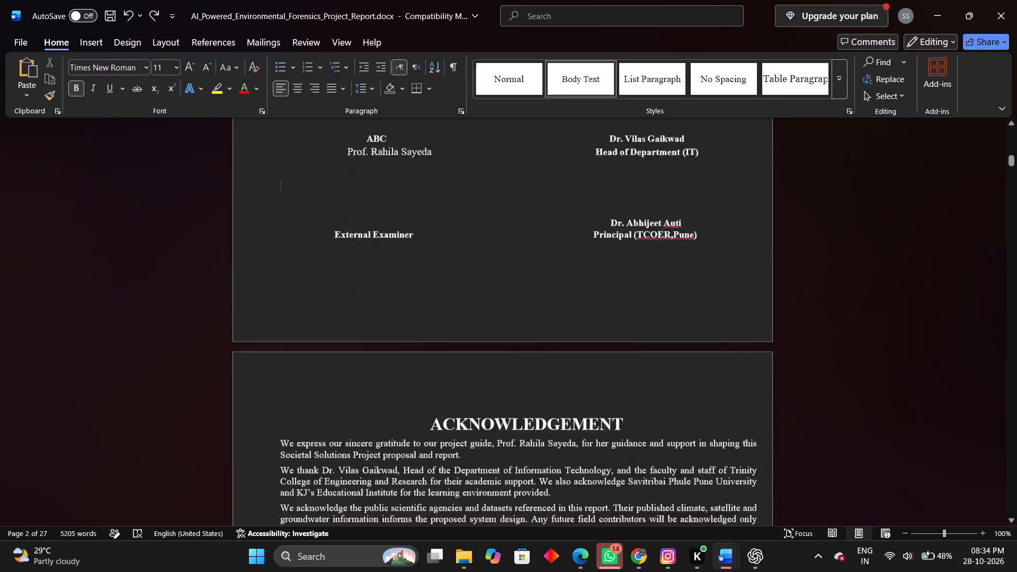
scroll(528, 341, down, 8)
scroll(528, 341, up, 2)
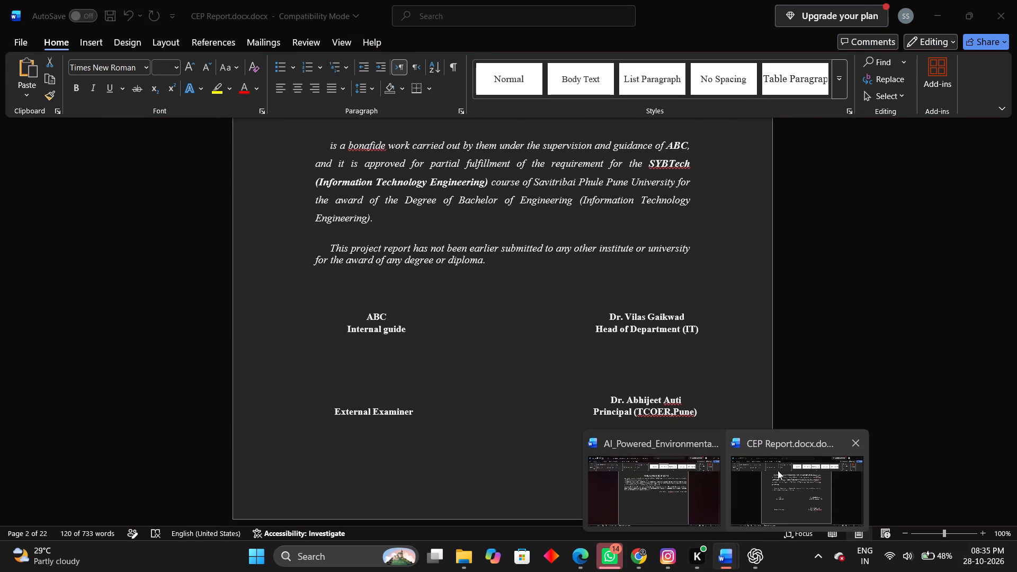
Switch to the CEP Report template and copy its acknowledgement page, from the heading through the fourth student entry.
click(744, 477)
scroll(609, 315, down, 12)
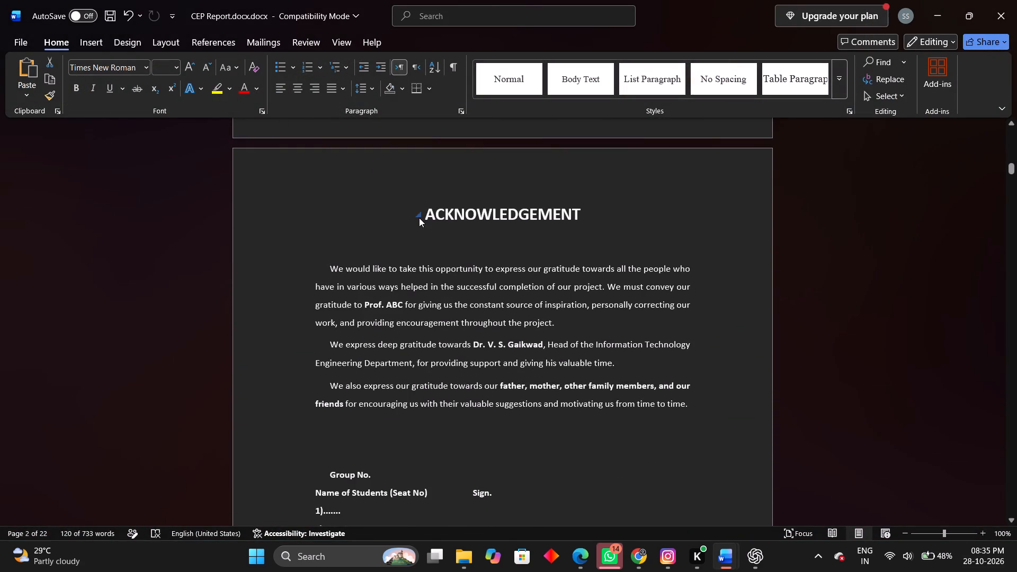
drag(424, 213, 495, 325)
scroll(495, 325, down, 5)
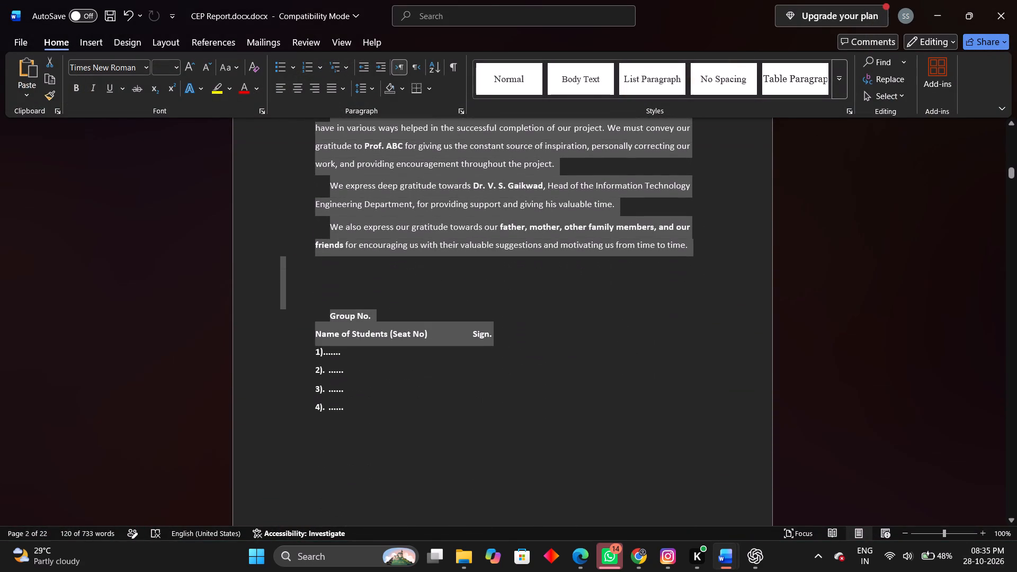
drag(495, 325, 470, 405)
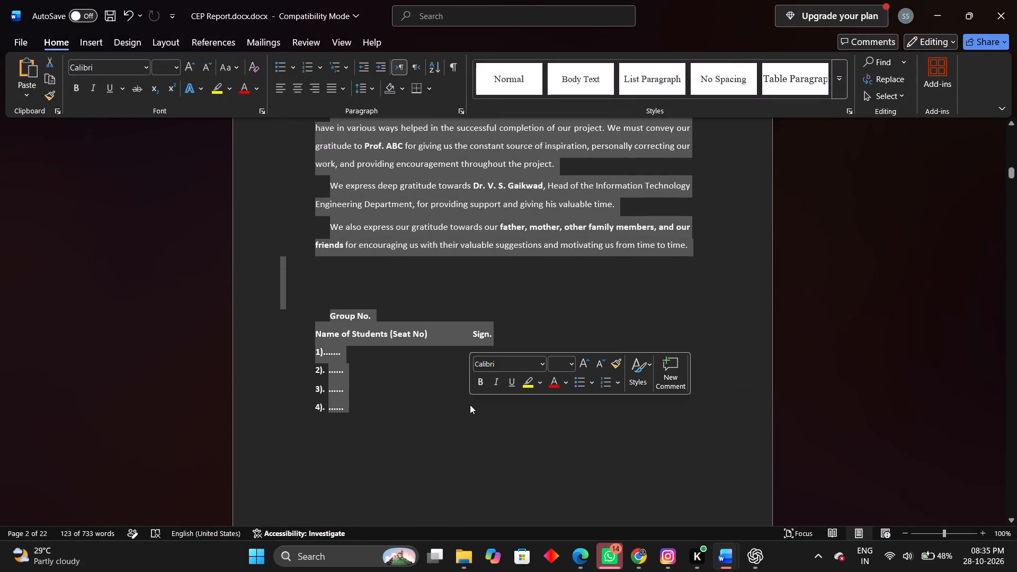
key(ctrl+c)
click(470, 405)
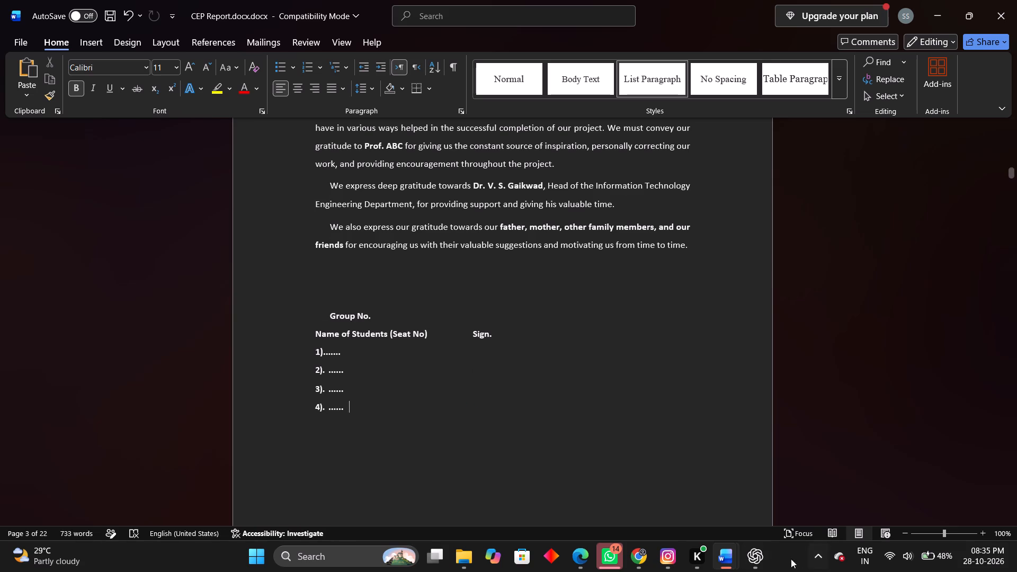
Back in the environmental forensics report, replace the acknowledgement heading, paragraphs and student names with the copied template content.
click(689, 502)
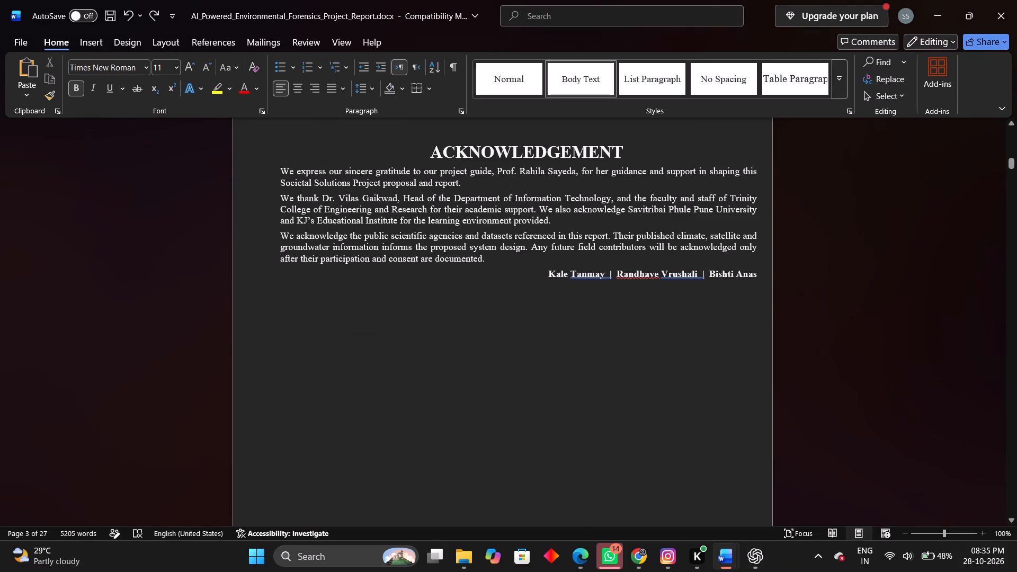
scroll(516, 359, up, 3)
drag(433, 243, 732, 372)
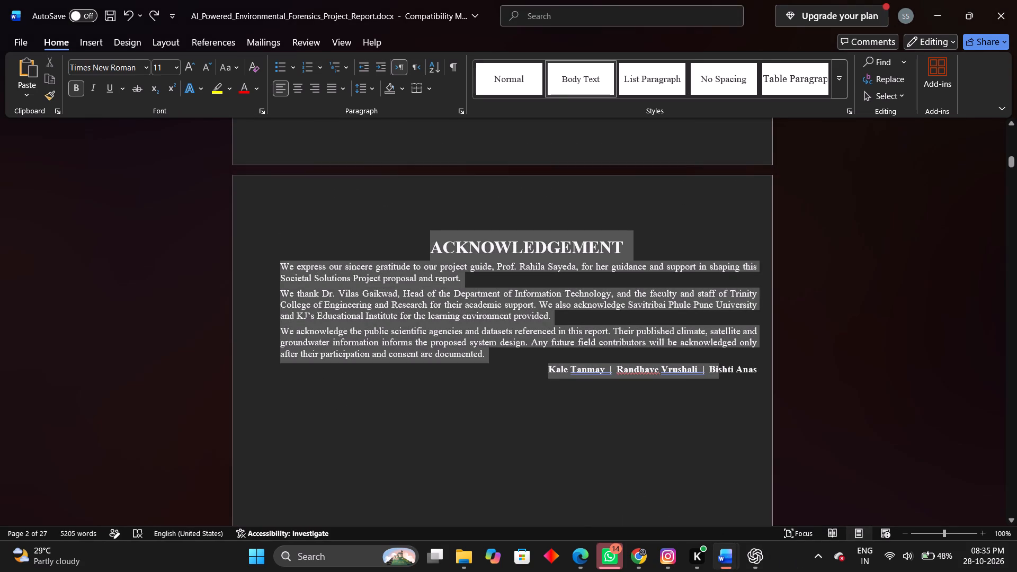
drag(732, 372, 757, 373)
key(ctrl+v)
Check the report's title, certificate and acknowledgement pages after the replacement.
scroll(612, 338, up, 17)
scroll(612, 338, up, 14)
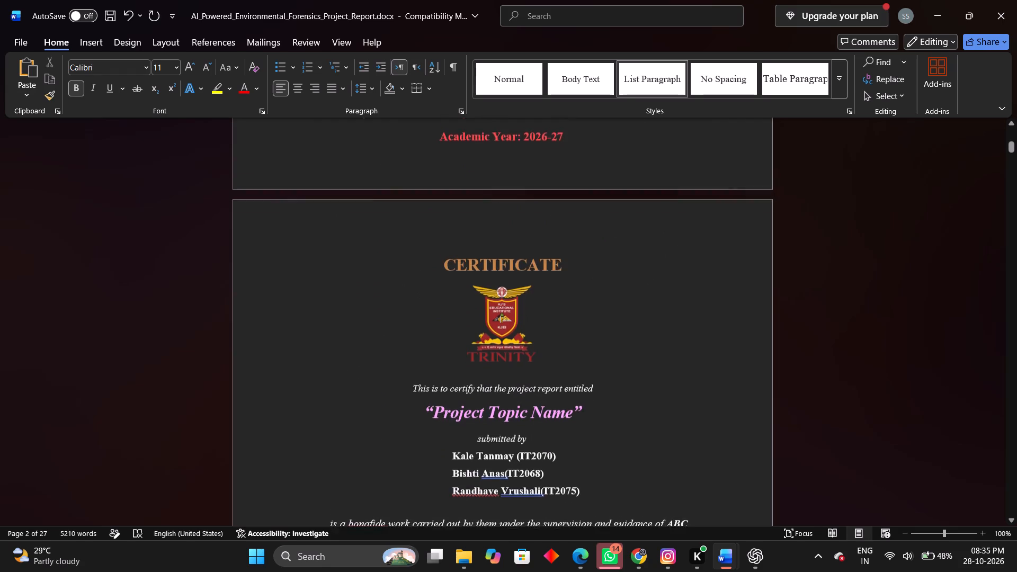
scroll(612, 338, up, 15)
scroll(612, 335, down, 20)
scroll(612, 335, down, 2)
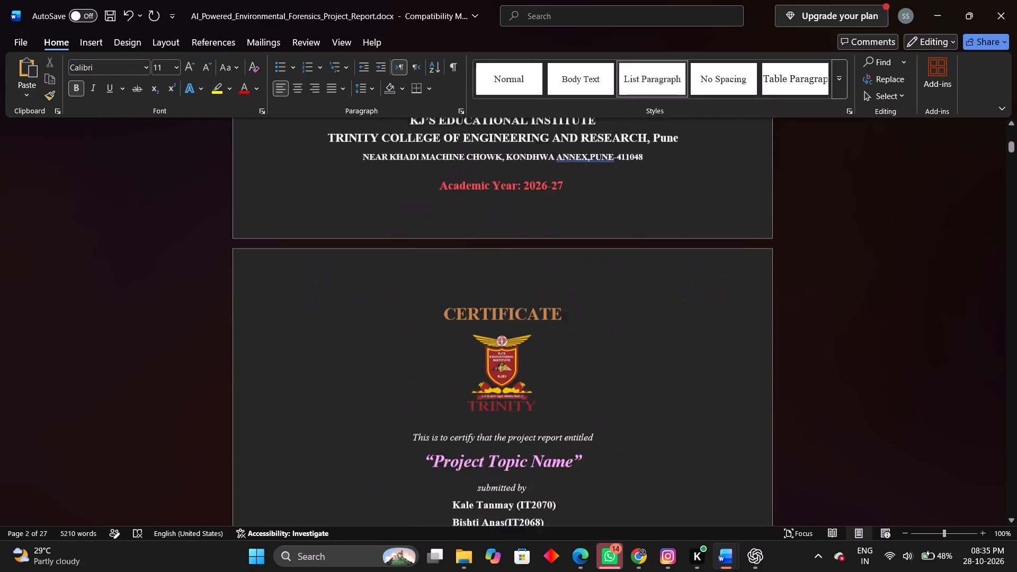
scroll(614, 328, down, 6)
scroll(614, 328, up, 1)
scroll(614, 328, down, 19)
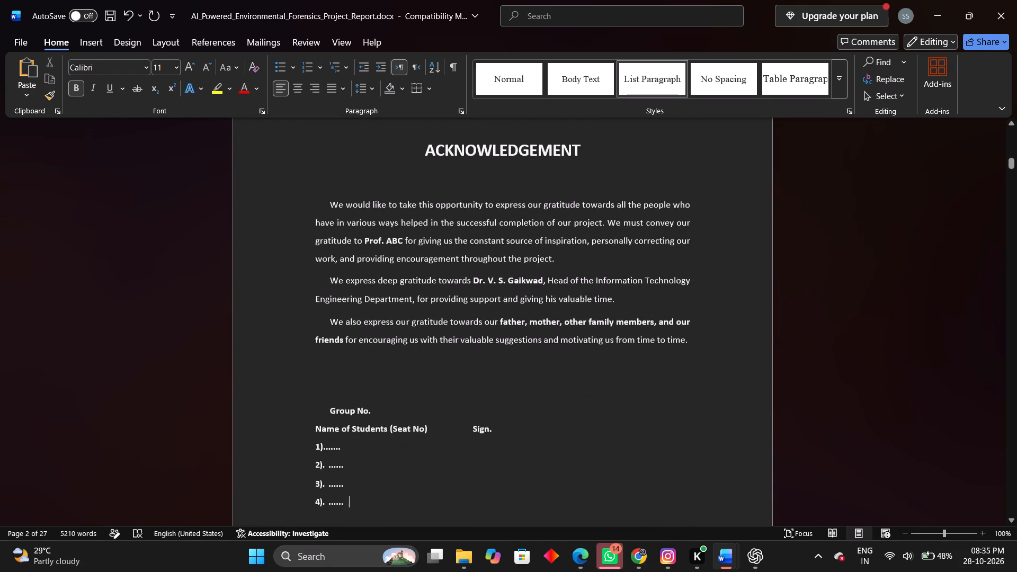
scroll(567, 388, down, 3)
scroll(402, 375, up, 11)
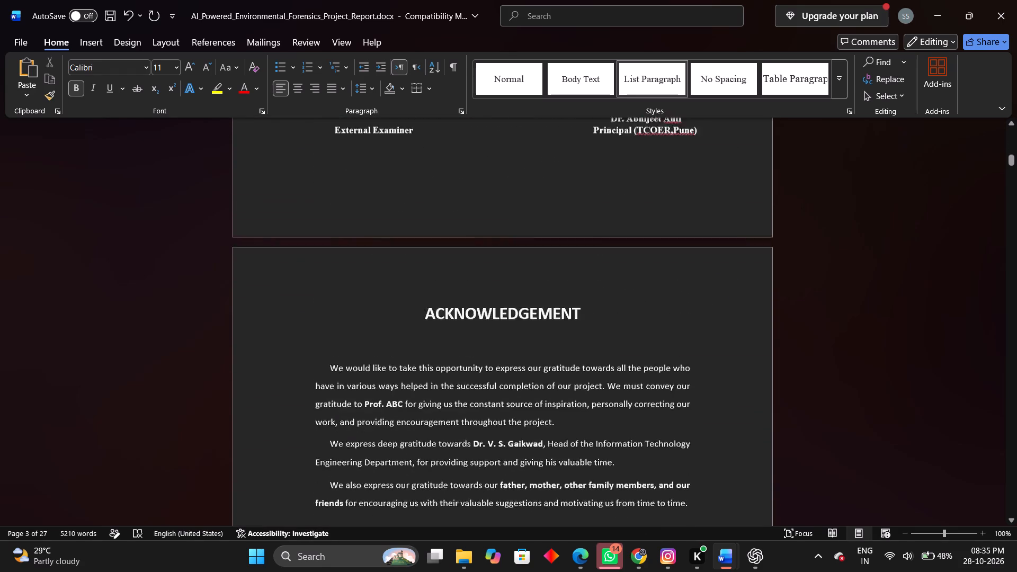
scroll(402, 375, up, 8)
scroll(402, 375, down, 1)
scroll(400, 375, up, 4)
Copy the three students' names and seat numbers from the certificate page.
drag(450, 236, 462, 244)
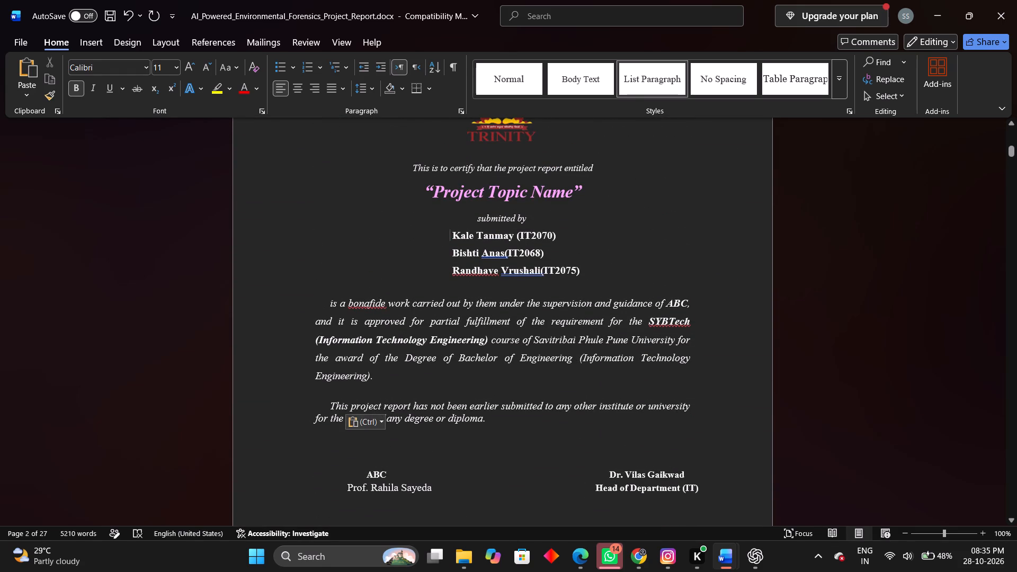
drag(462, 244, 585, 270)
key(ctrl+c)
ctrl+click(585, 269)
Delete the dotted placeholder after "1)" in the acknowledgement's student list.
scroll(585, 269, down, 5)
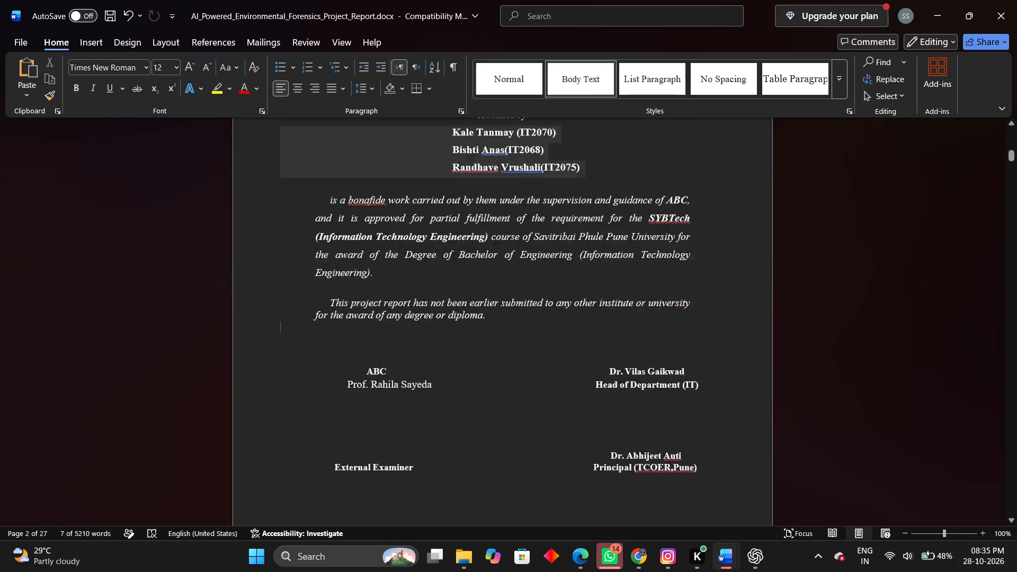
scroll(585, 269, down, 20)
scroll(585, 269, down, 6)
scroll(387, 262, up, 3)
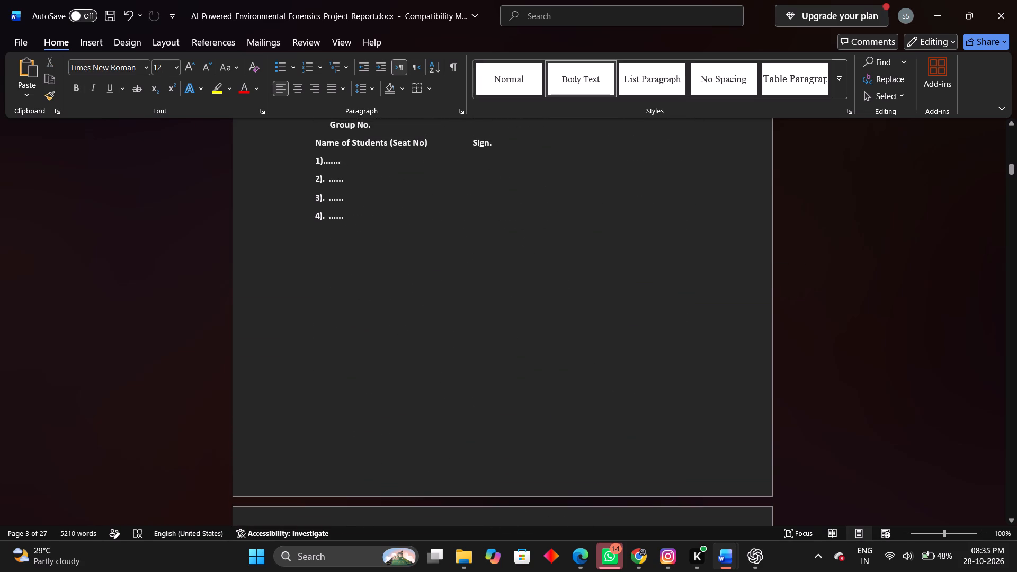
drag(342, 166, 325, 166)
drag(325, 166, 324, 167)
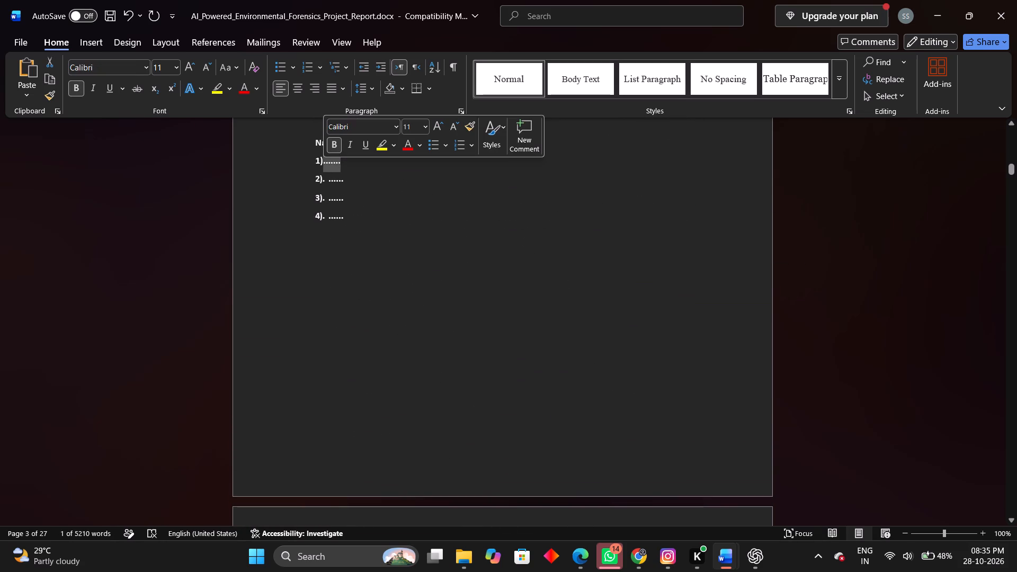
key(BackSpace)
Copy the first student's name and seat number from the title page for the acknowledgement's student list.
scroll(323, 167, up, 18)
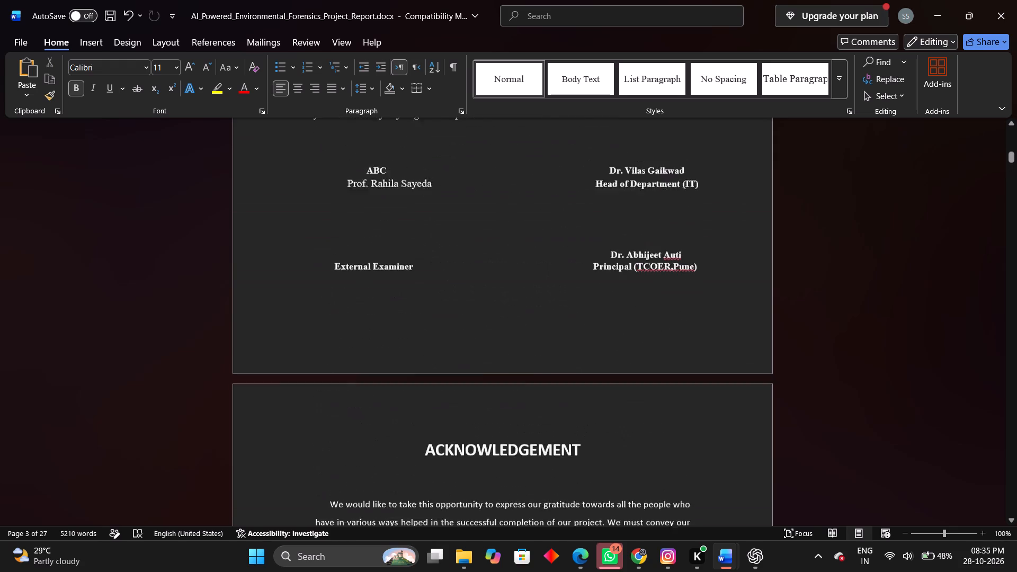
scroll(324, 169, up, 12)
drag(447, 298, 493, 303)
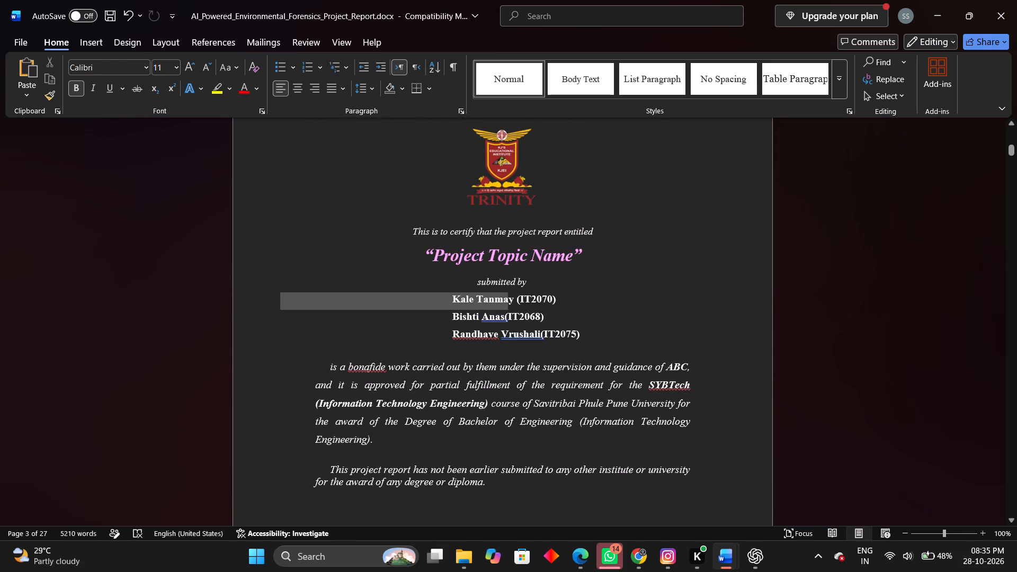
drag(493, 303, 506, 300)
scroll(484, 334, up, 13)
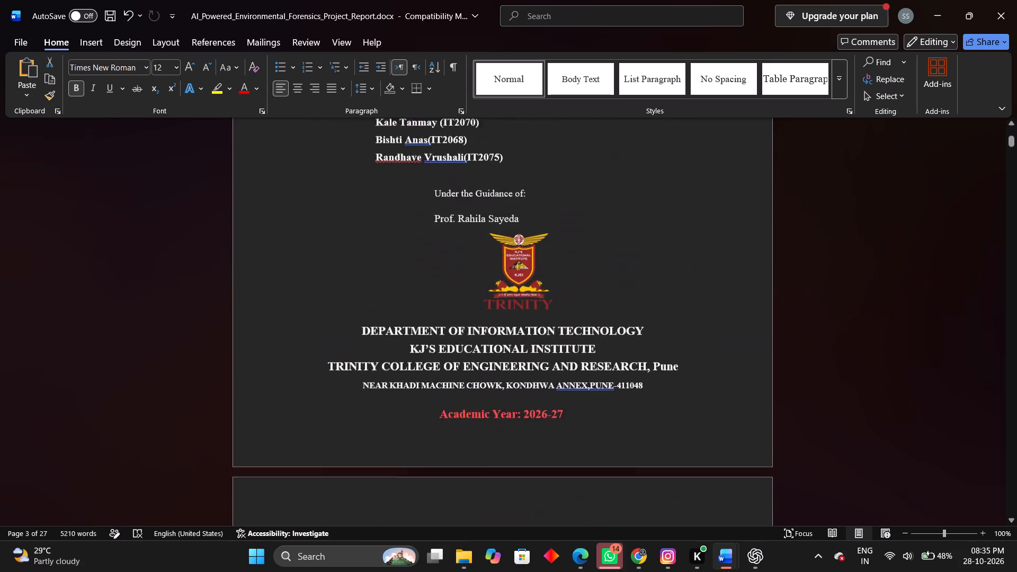
scroll(484, 337, up, 8)
drag(376, 358, 457, 356)
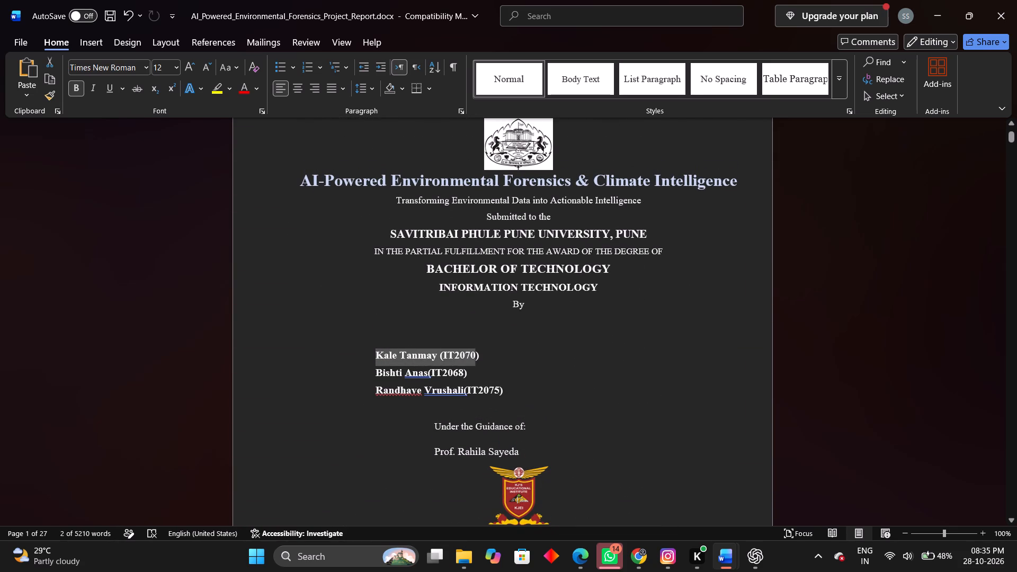
drag(457, 356, 480, 359)
key(ctrl+c)
scroll(479, 359, down, 20)
scroll(479, 359, down, 7)
scroll(478, 359, down, 20)
scroll(478, 359, down, 4)
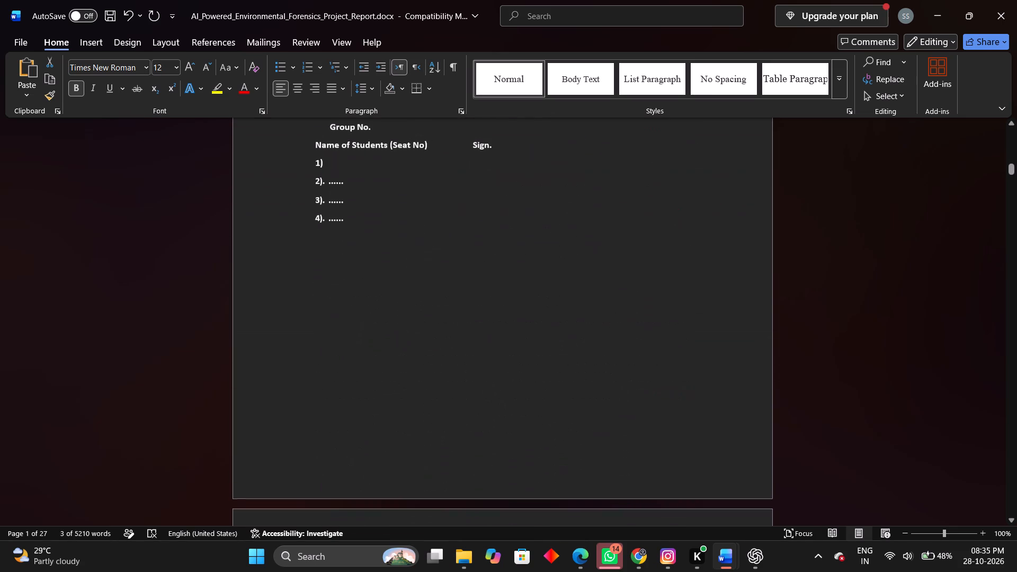
Paste the first student's name and seat number after "1)" in the acknowledgement's student list.
click(335, 159)
key(ctrl+v)
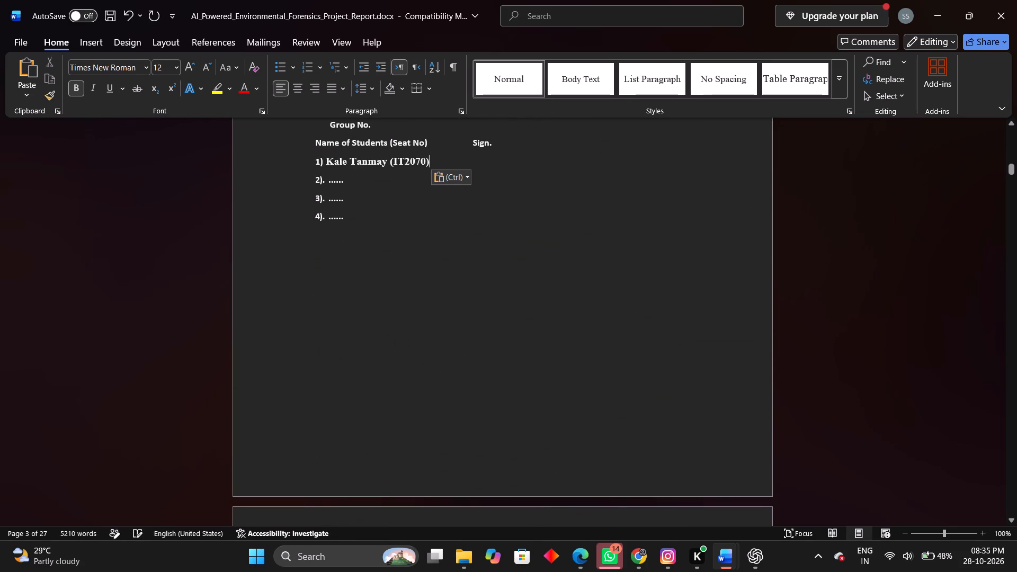
Copy the second student's name and seat number from the certificate page.
scroll(337, 181, up, 20)
scroll(337, 181, up, 12)
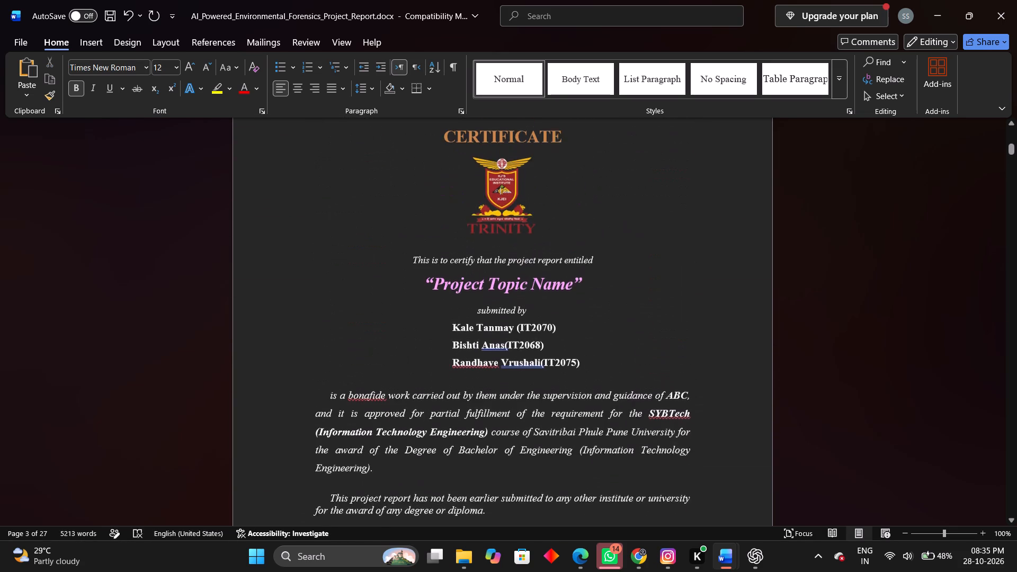
click(461, 381)
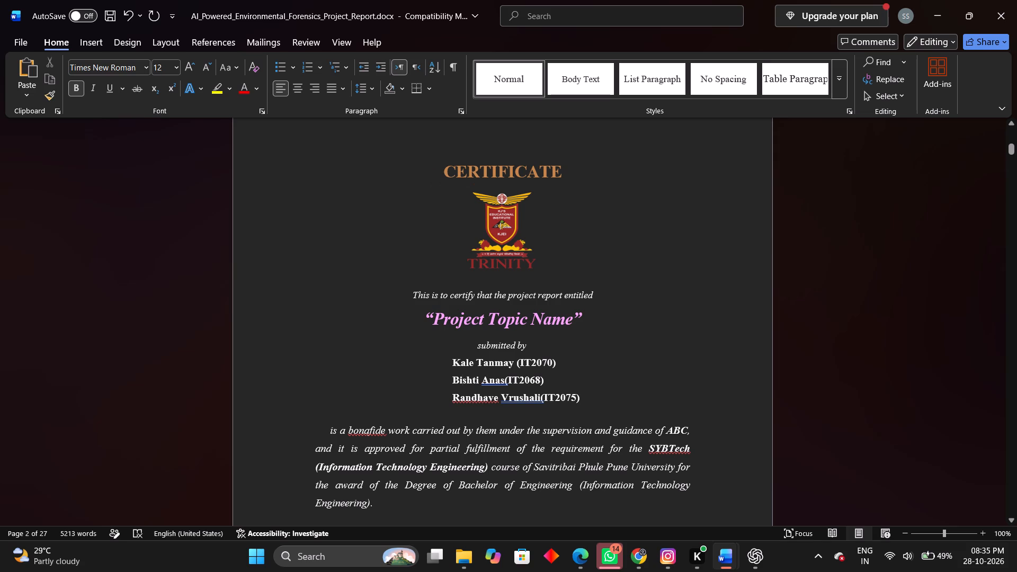
drag(451, 380, 545, 380)
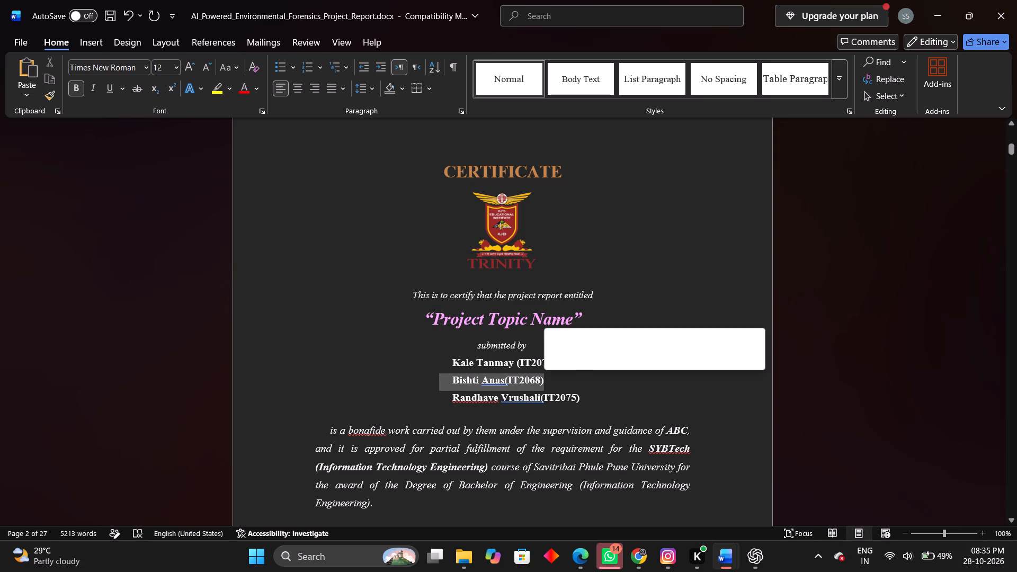
key(ctrl+c)
Delete the dotted placeholder after "2)." in the acknowledgement's student list, keeping the item's number.
scroll(545, 380, down, 20)
scroll(545, 380, down, 20)
scroll(543, 378, up, 4)
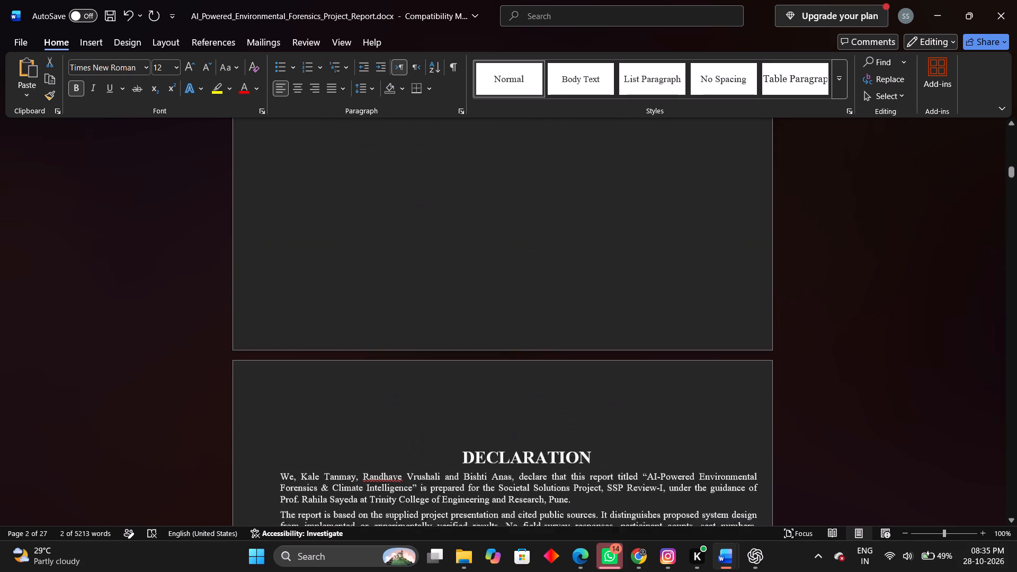
scroll(543, 378, up, 5)
double_click(332, 217)
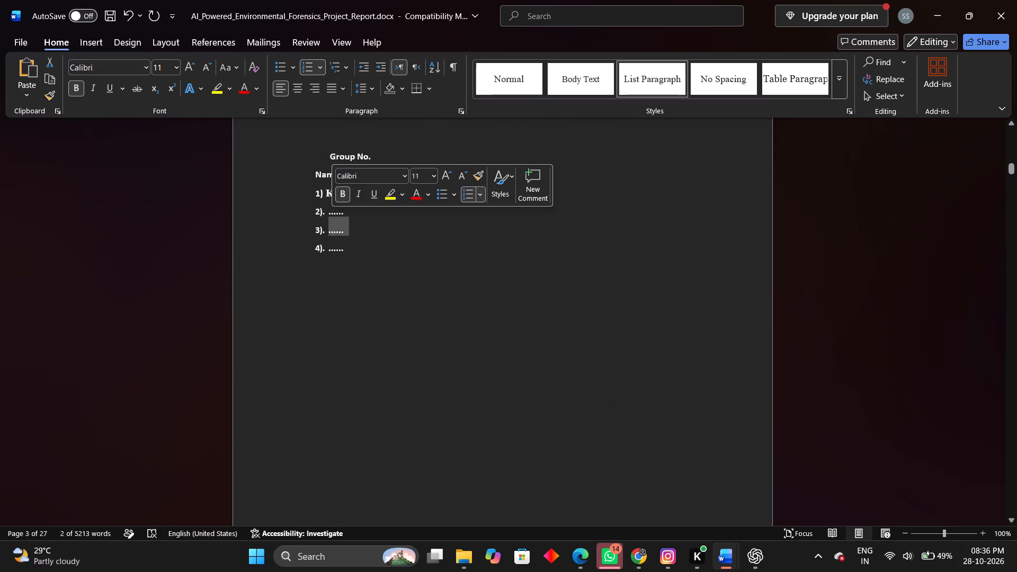
click(343, 216)
drag(348, 211, 327, 213)
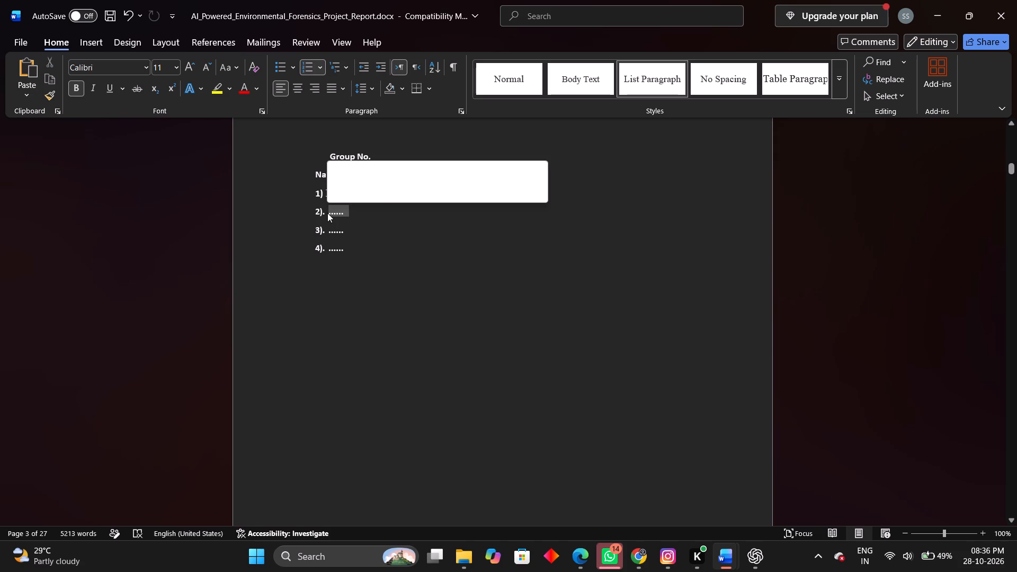
key(BackSpace)
key(ctrl+z)
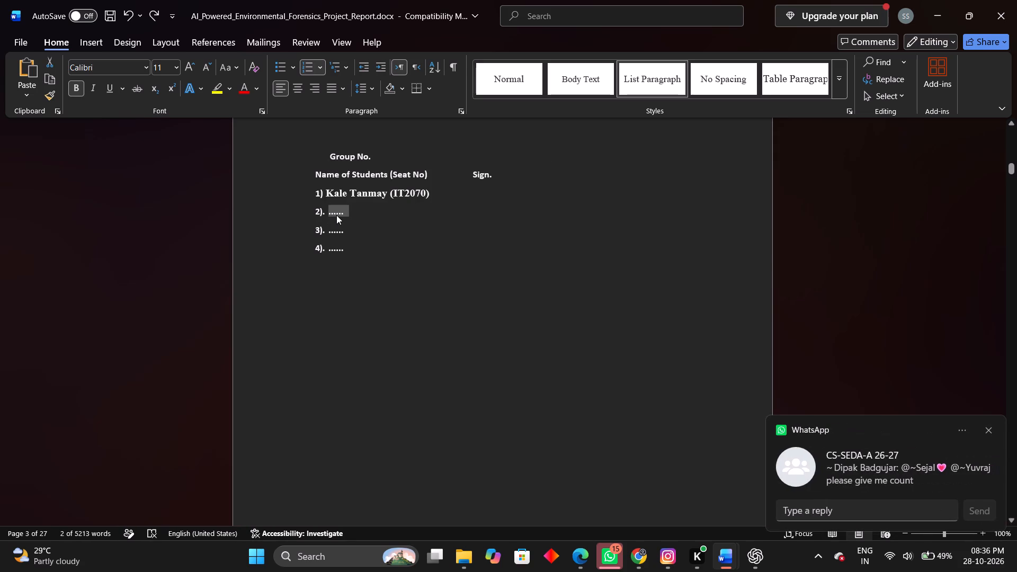
click(336, 215)
click(346, 215)
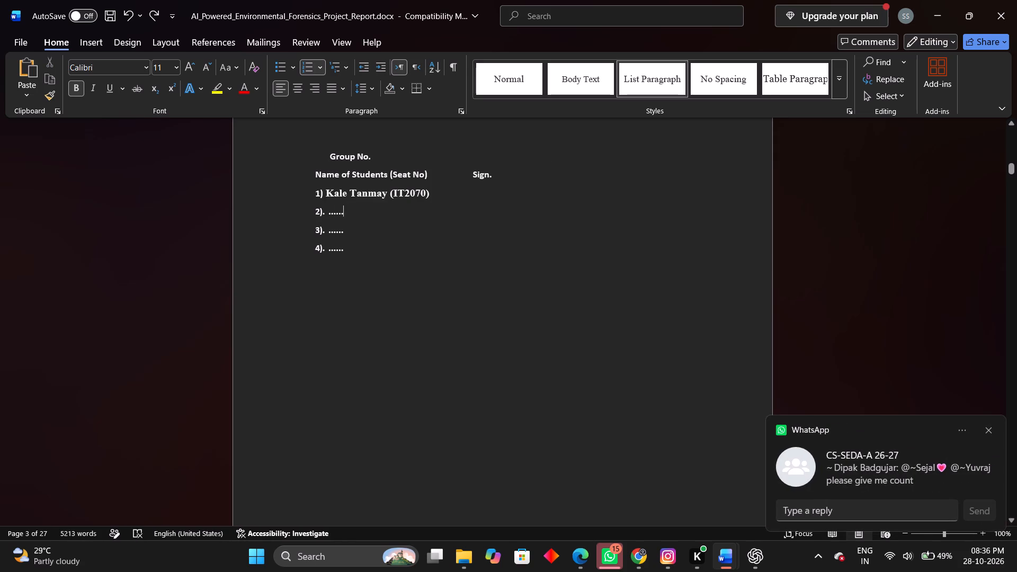
key(BackSpace)
key(BackSpace)
key(BackSpace)
key(BackSpace)
key(BackSpace)
key(BackSpace)
key(BackSpace)
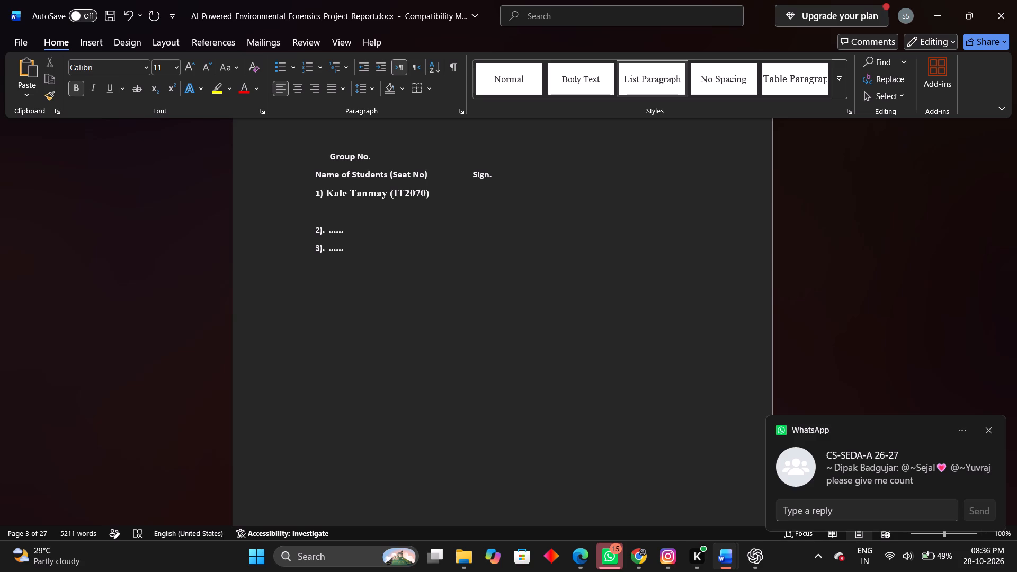
key(ctrl+z)
key(BackSpace)
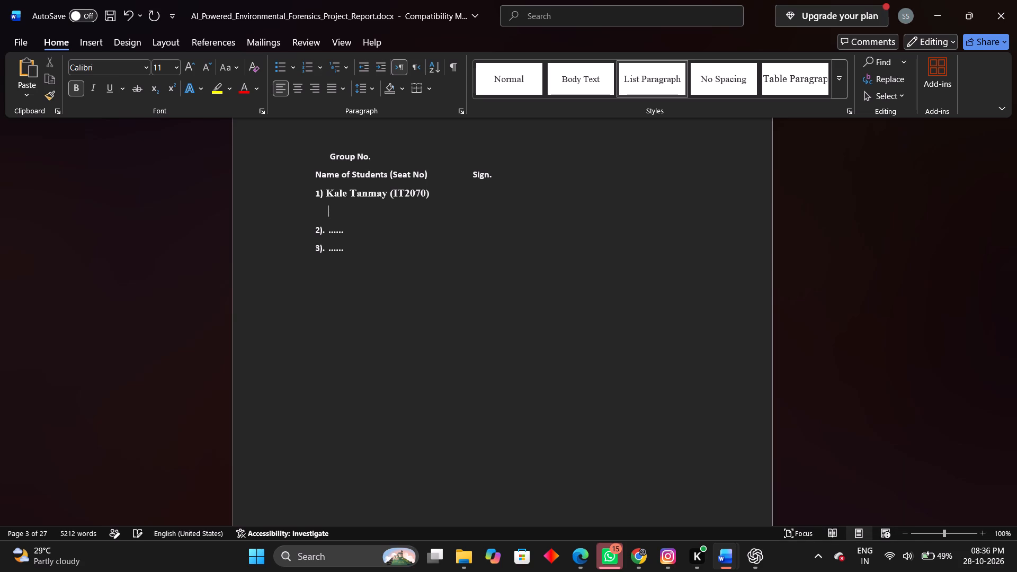
key(ctrl+z)
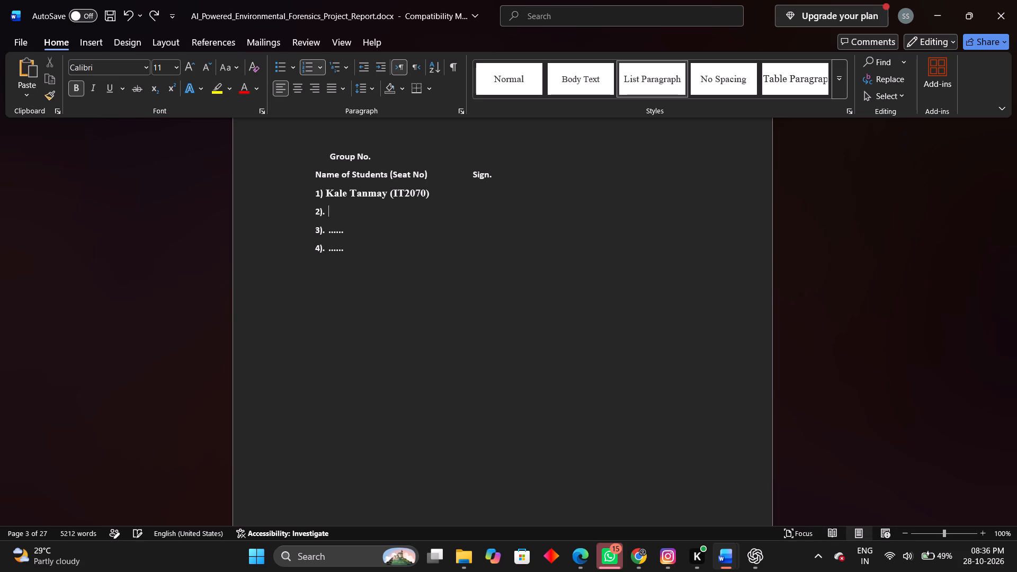
Paste the second student's name and seat number into item 2 of the student list and remove the extra space before the name.
key(ctrl+v)
click(340, 207)
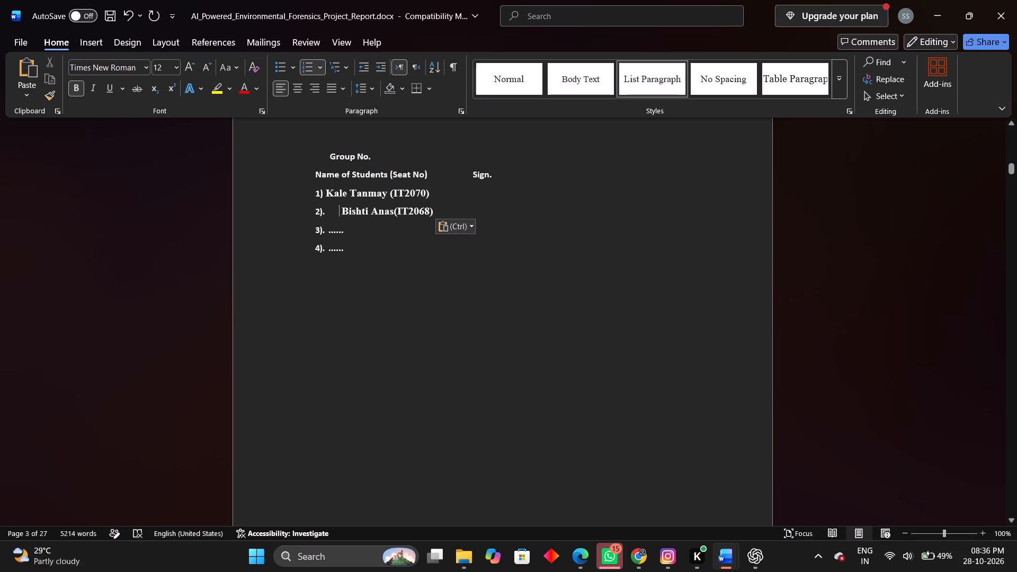
key(BackSpace)
key(BackSpace)
key(BackSpace)
key(BackSpace)
key(BackSpace)
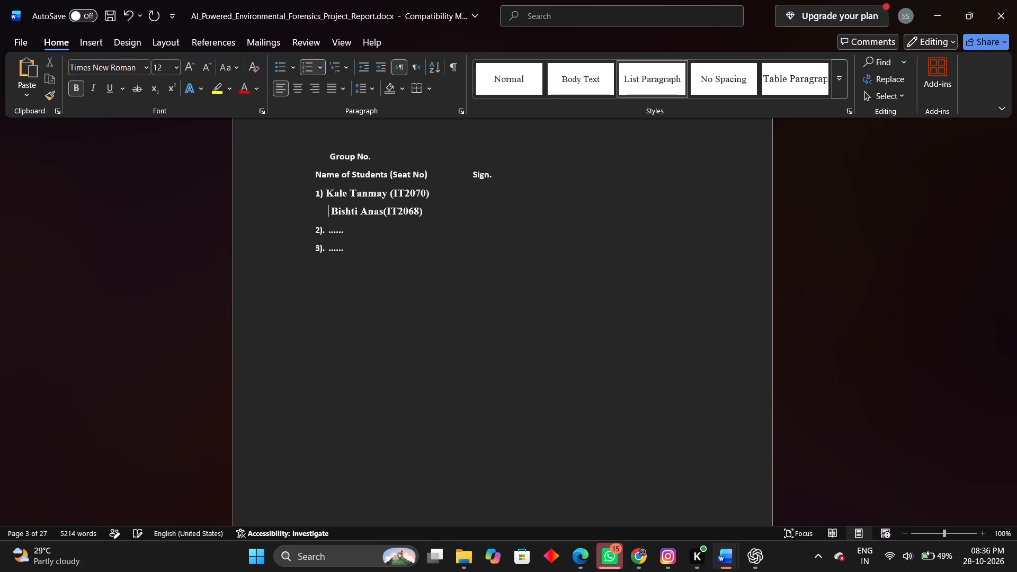
Remove the list indent from the second student's line and move it in with spaces to line up under the first entry.
key(BackSpace)
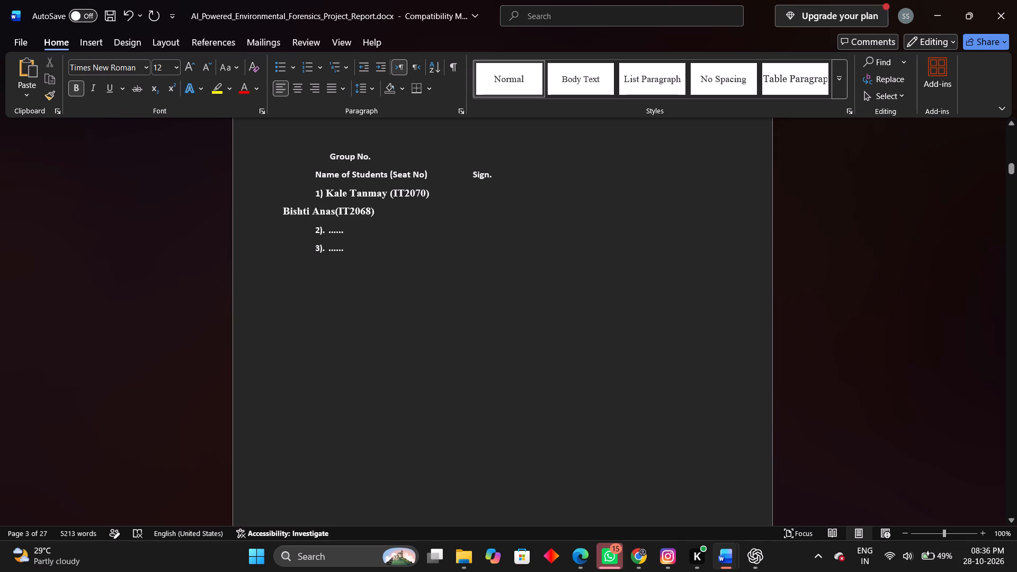
key(Tab)
key(BackSpace)
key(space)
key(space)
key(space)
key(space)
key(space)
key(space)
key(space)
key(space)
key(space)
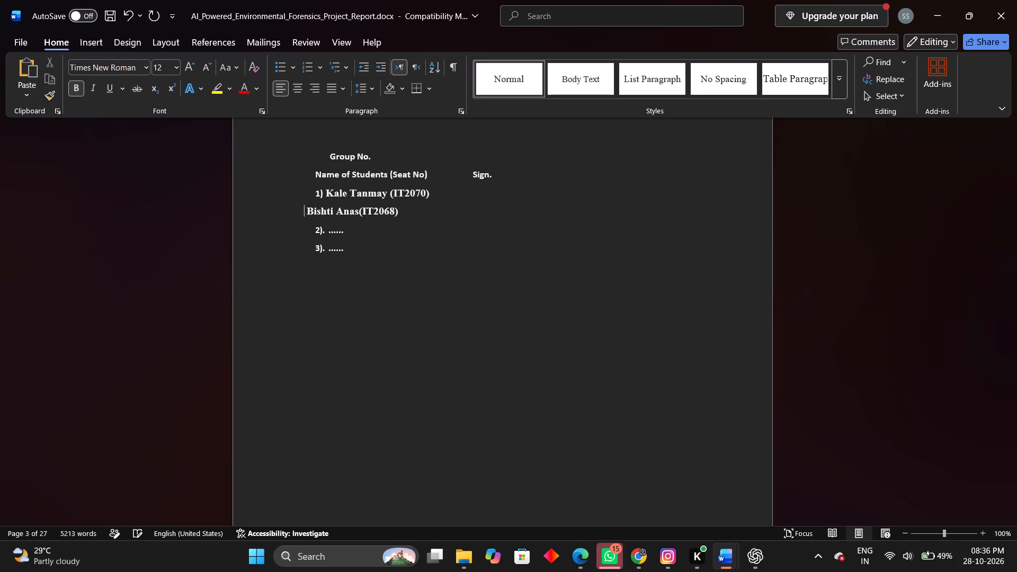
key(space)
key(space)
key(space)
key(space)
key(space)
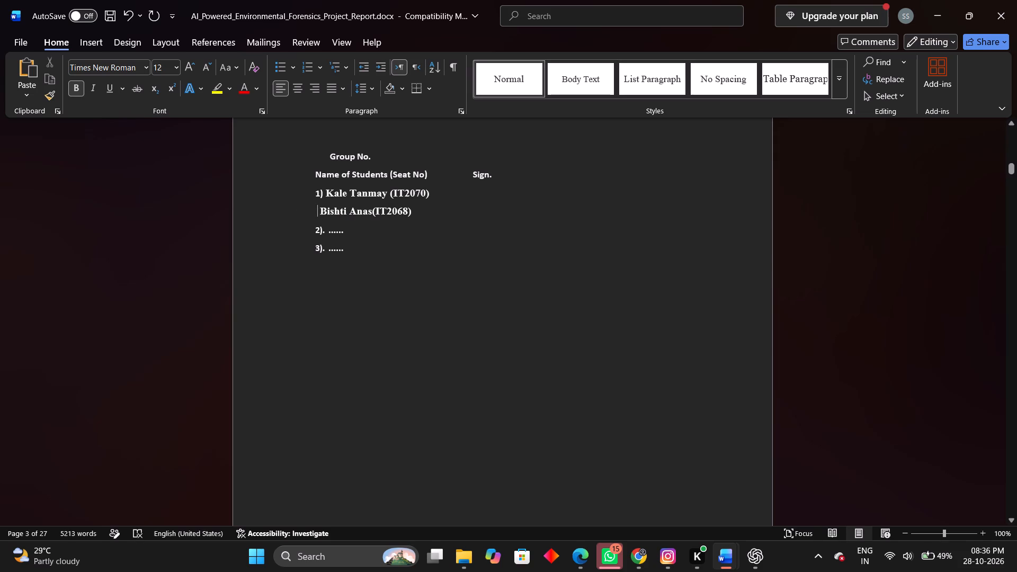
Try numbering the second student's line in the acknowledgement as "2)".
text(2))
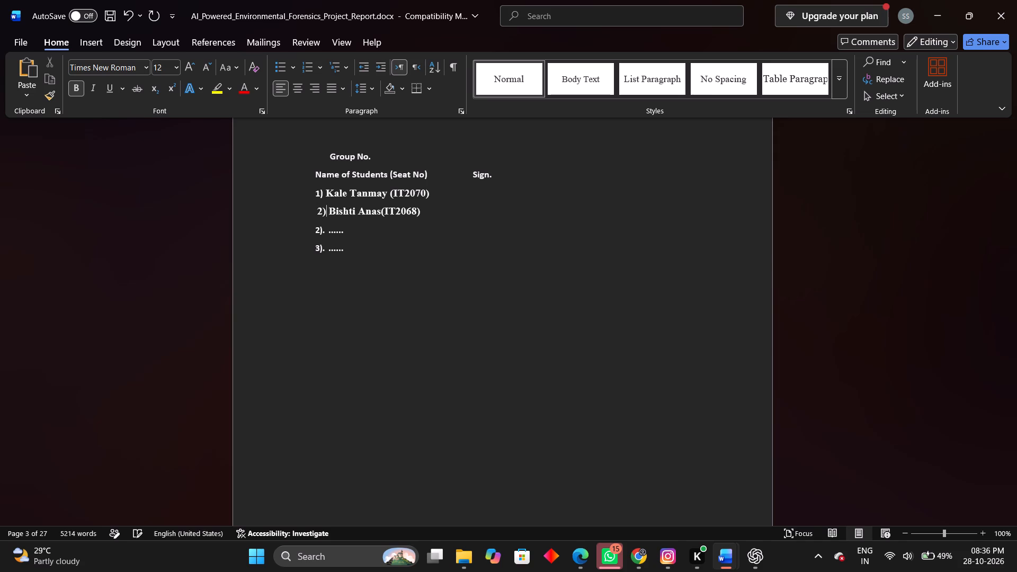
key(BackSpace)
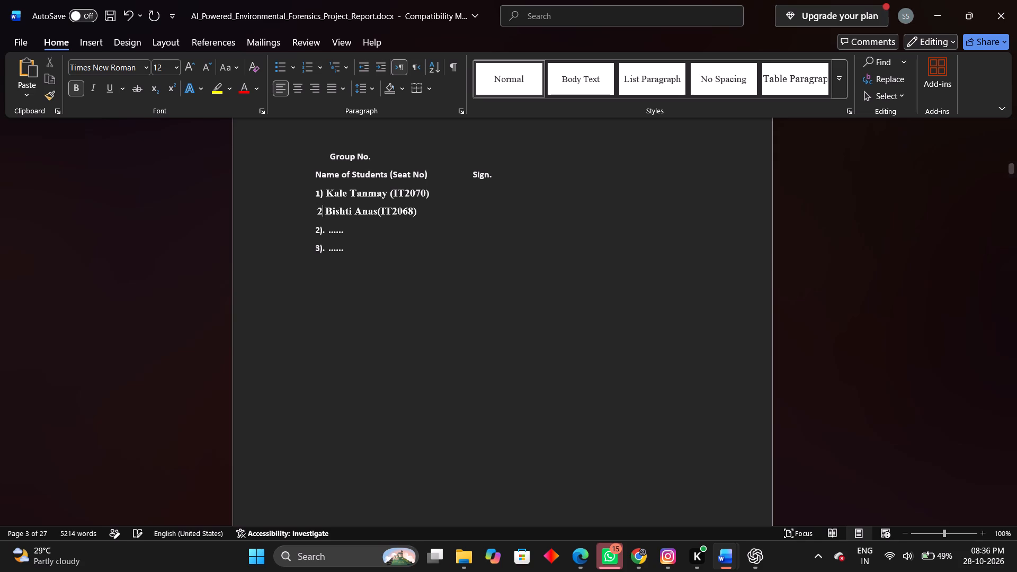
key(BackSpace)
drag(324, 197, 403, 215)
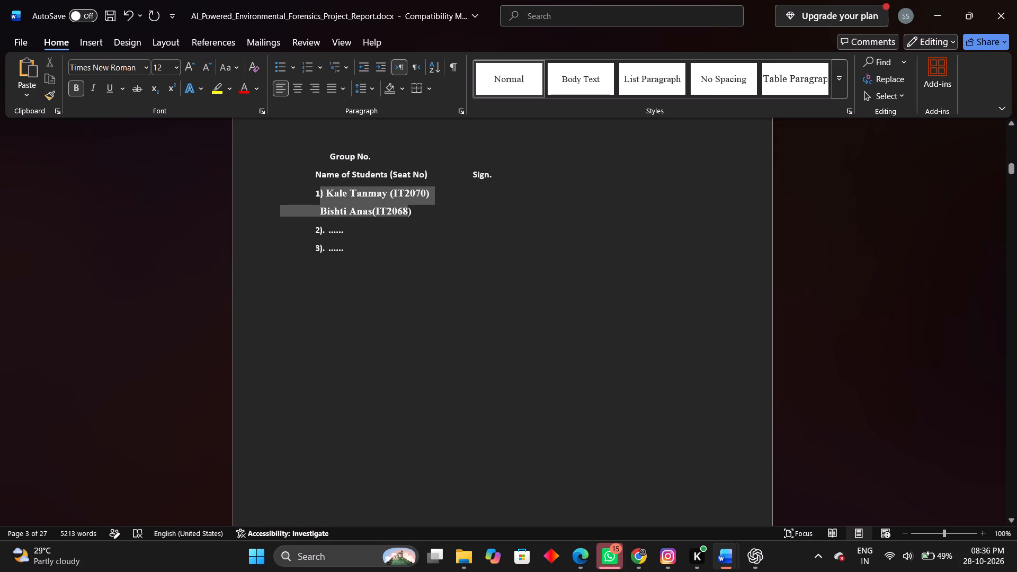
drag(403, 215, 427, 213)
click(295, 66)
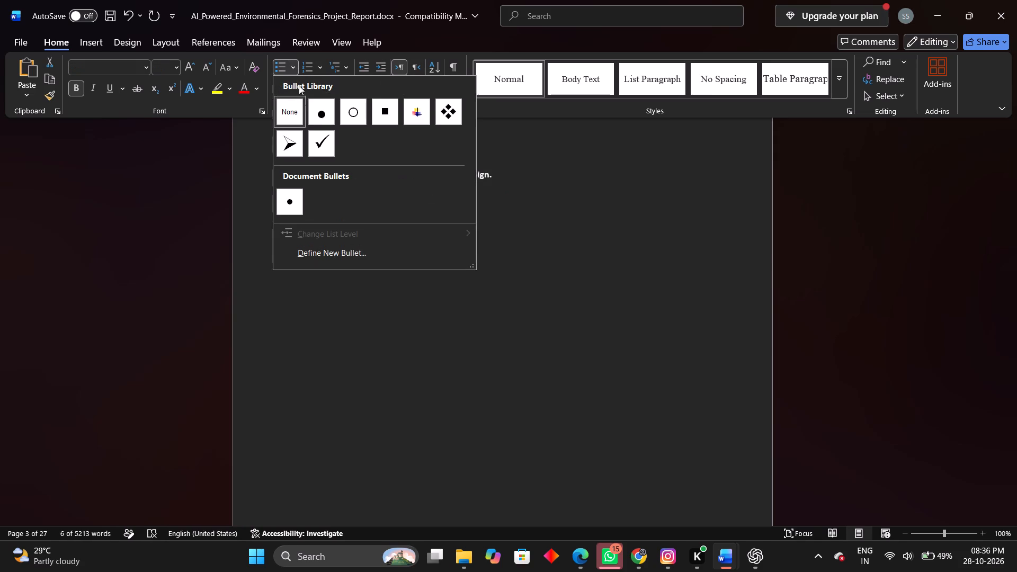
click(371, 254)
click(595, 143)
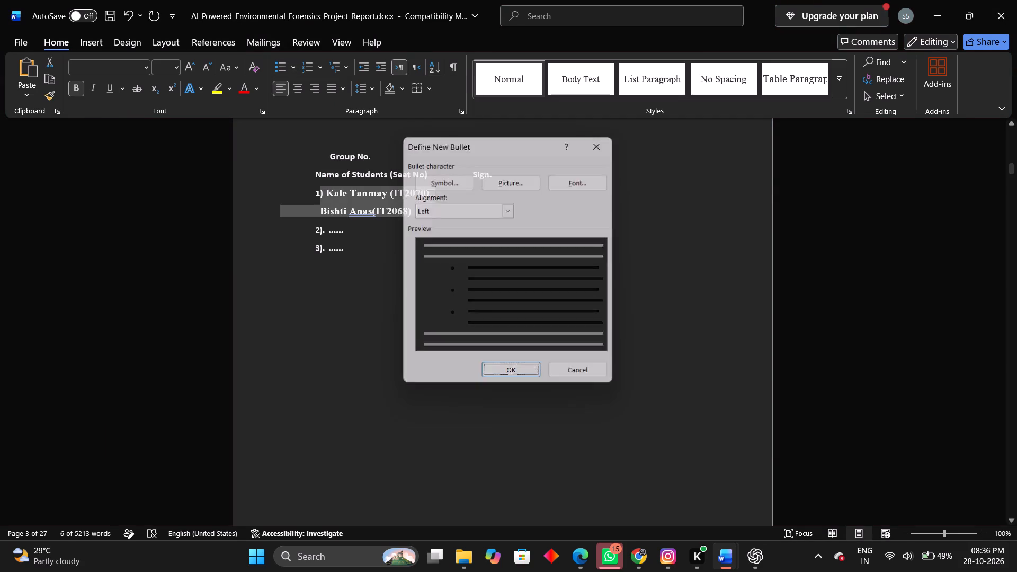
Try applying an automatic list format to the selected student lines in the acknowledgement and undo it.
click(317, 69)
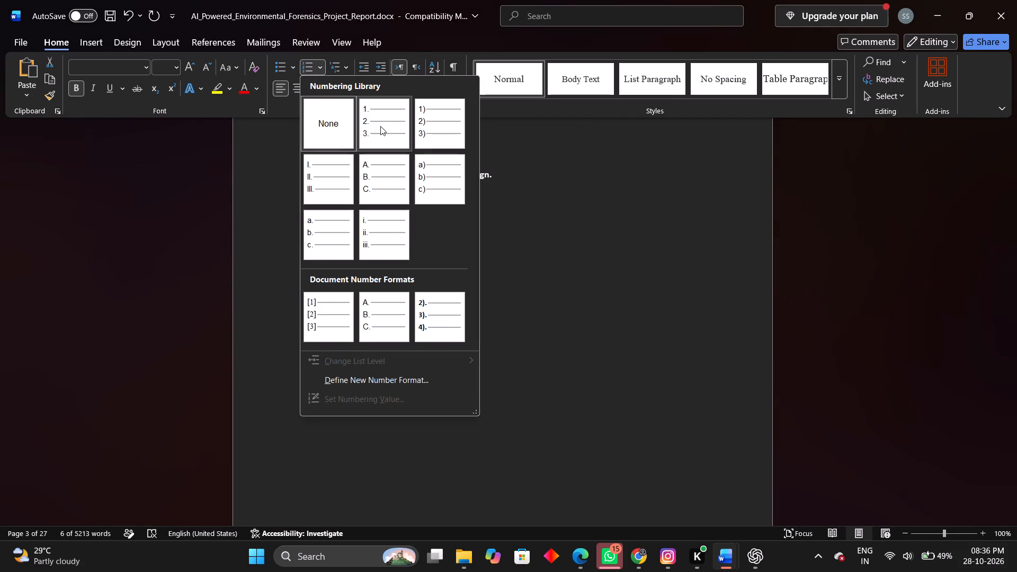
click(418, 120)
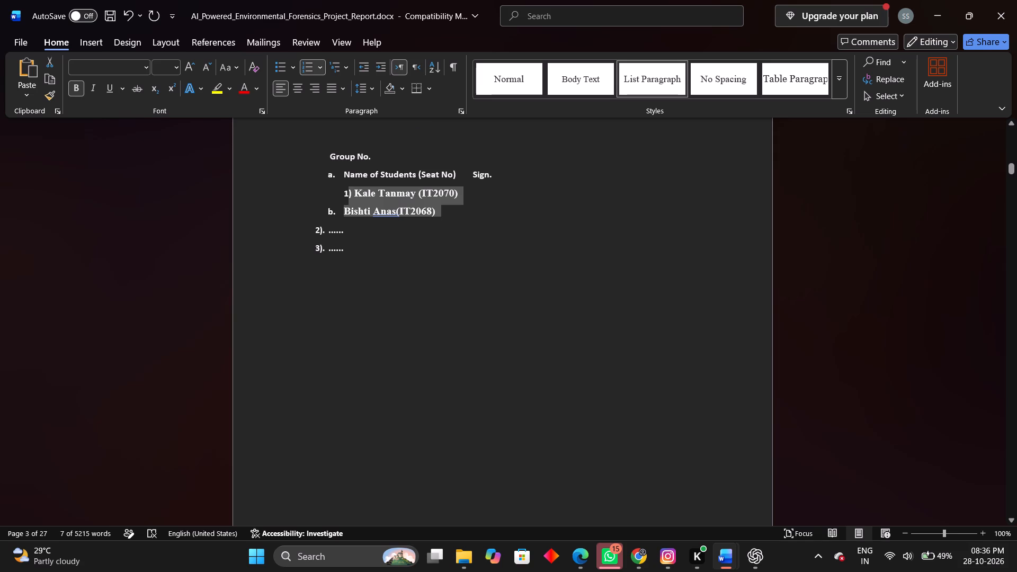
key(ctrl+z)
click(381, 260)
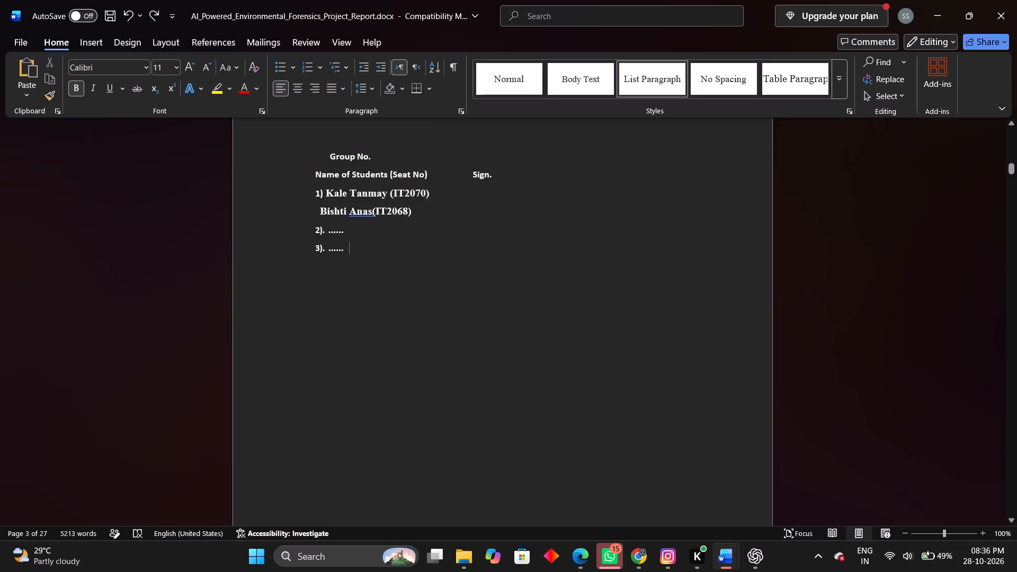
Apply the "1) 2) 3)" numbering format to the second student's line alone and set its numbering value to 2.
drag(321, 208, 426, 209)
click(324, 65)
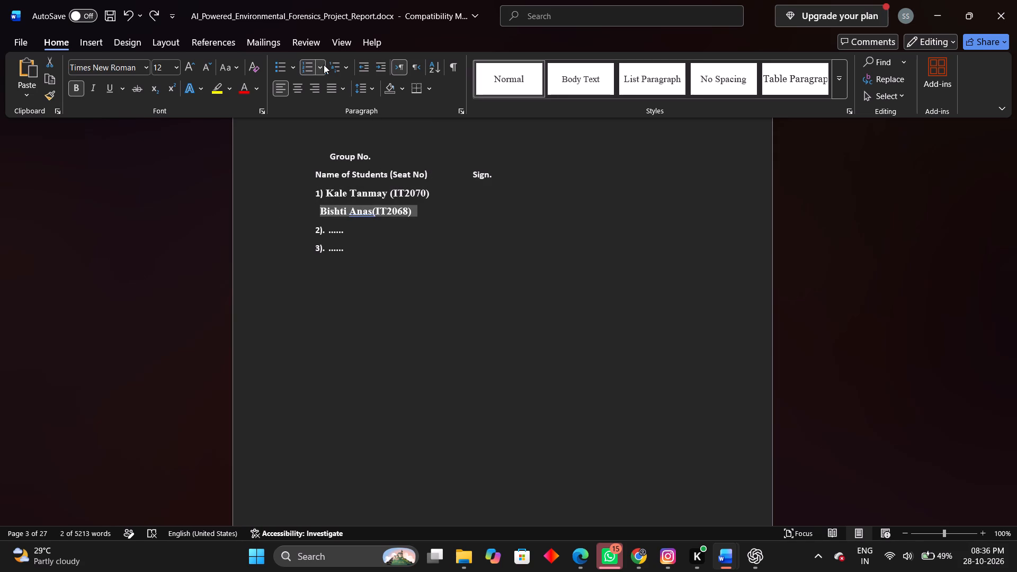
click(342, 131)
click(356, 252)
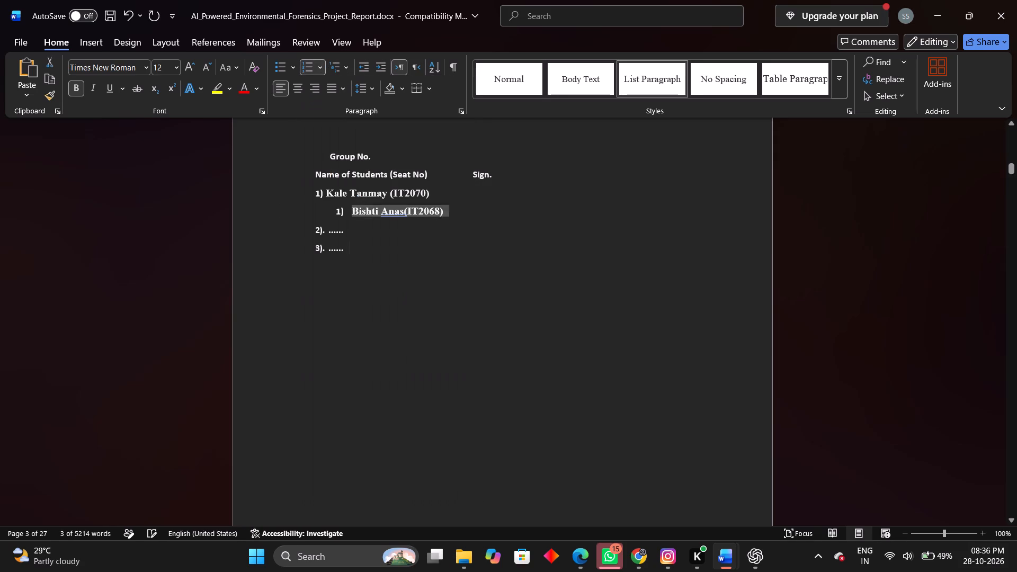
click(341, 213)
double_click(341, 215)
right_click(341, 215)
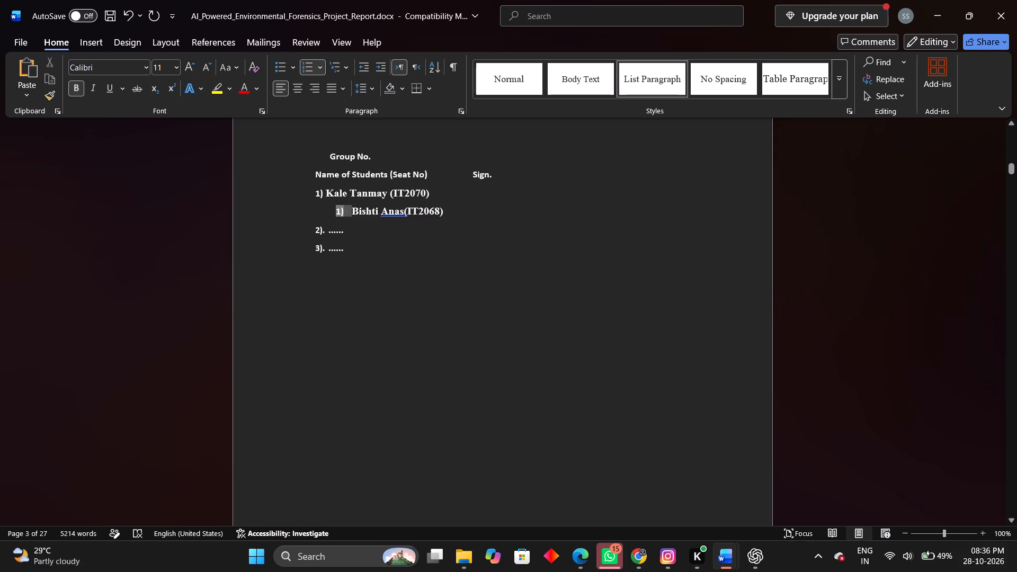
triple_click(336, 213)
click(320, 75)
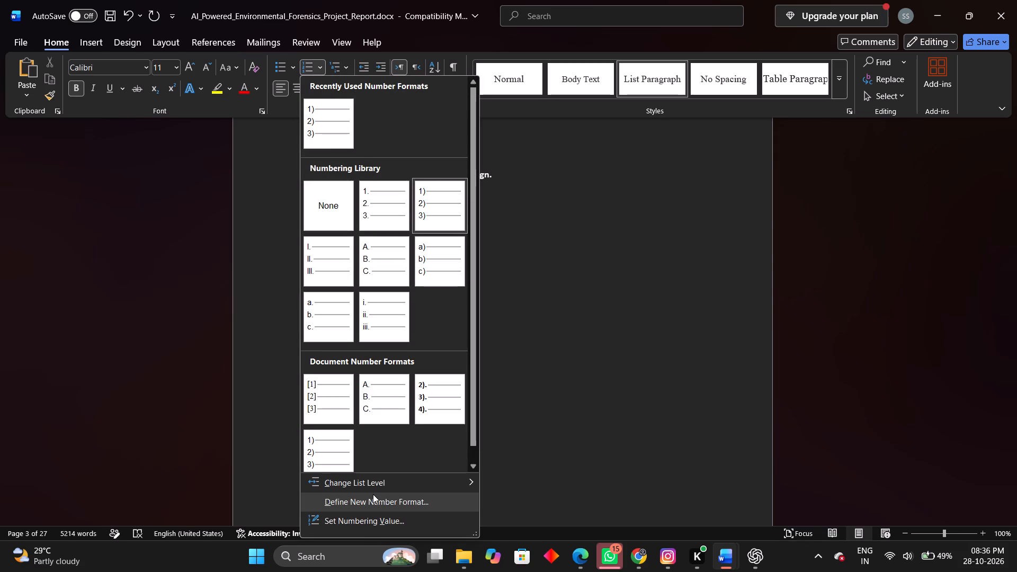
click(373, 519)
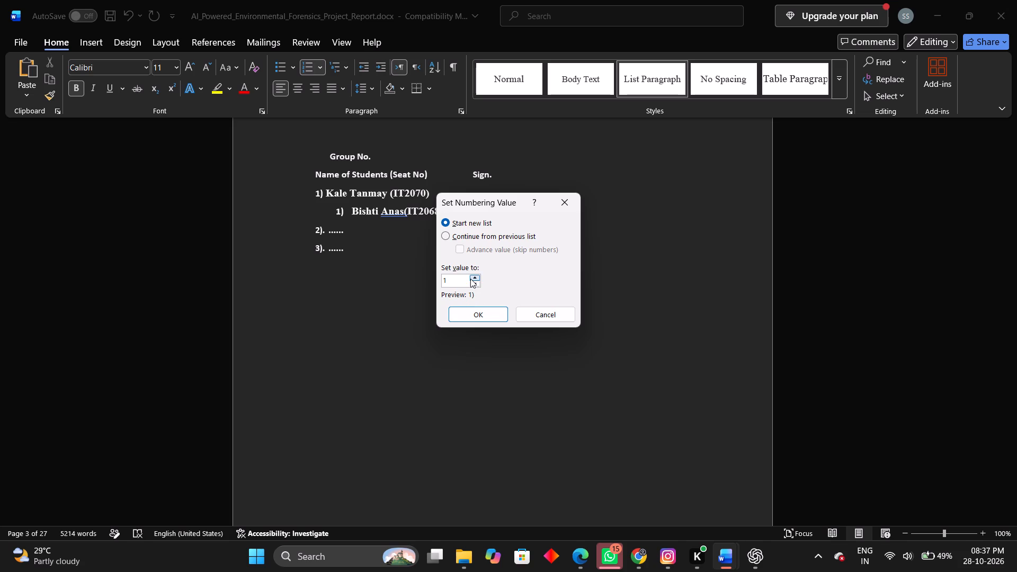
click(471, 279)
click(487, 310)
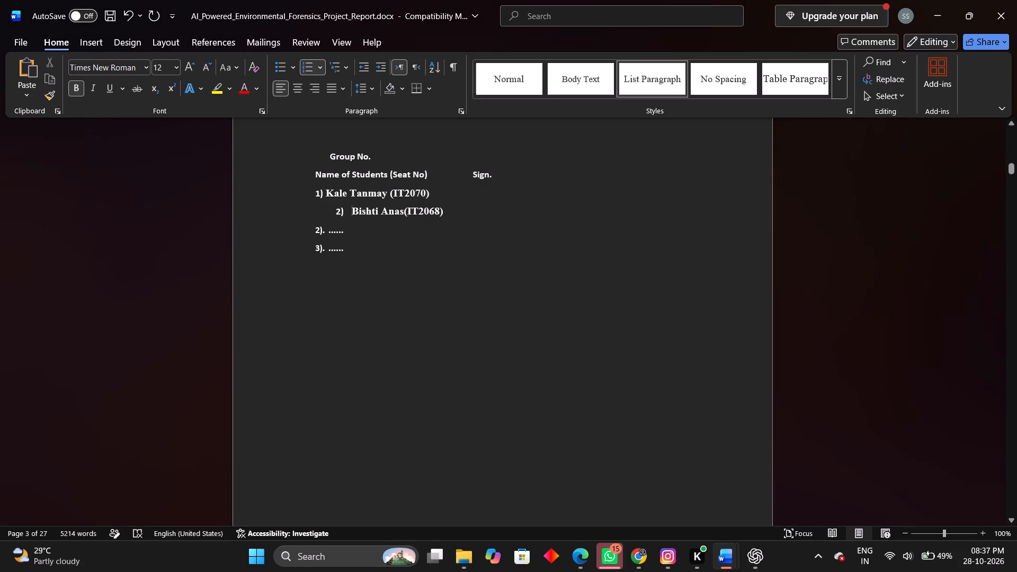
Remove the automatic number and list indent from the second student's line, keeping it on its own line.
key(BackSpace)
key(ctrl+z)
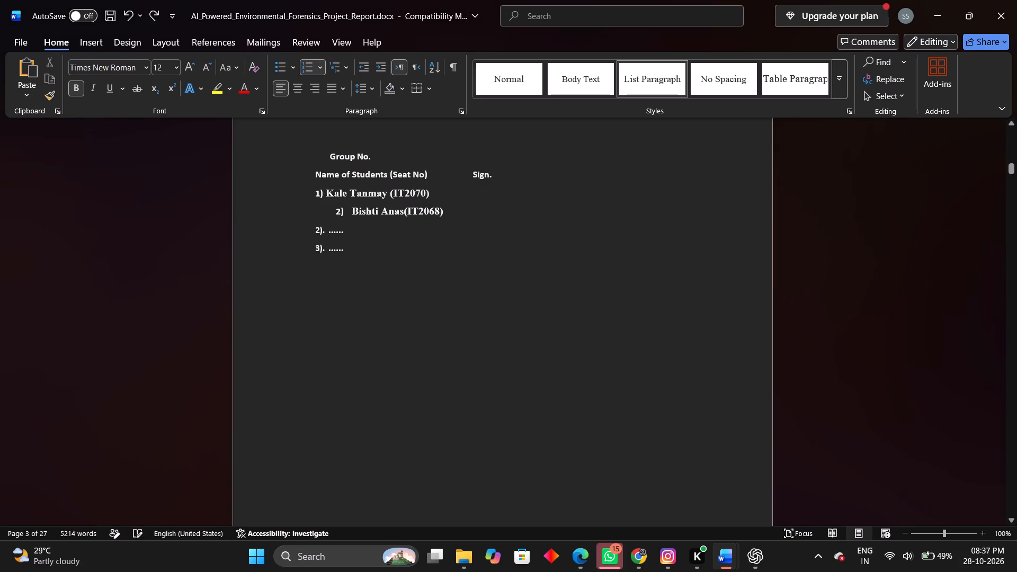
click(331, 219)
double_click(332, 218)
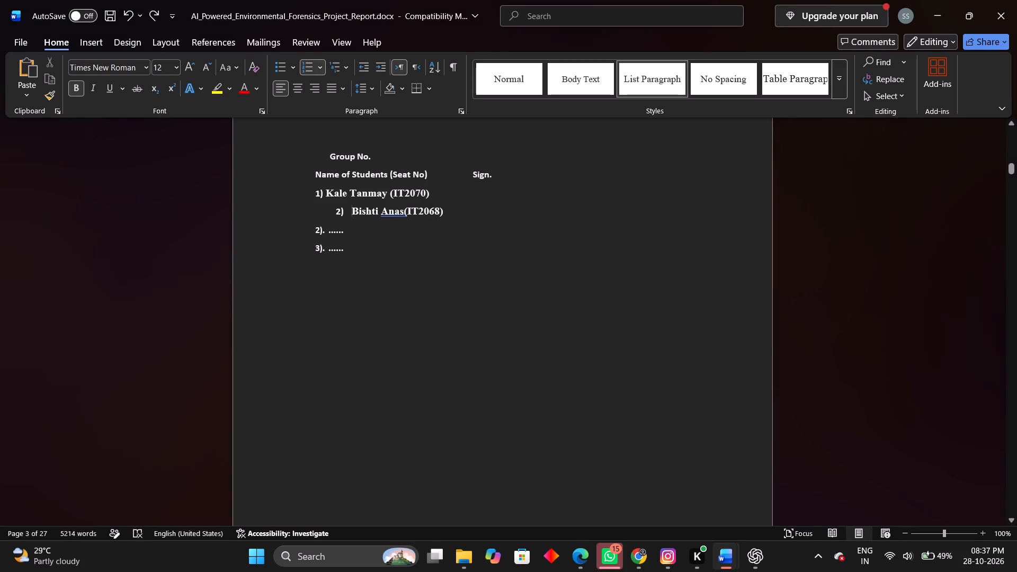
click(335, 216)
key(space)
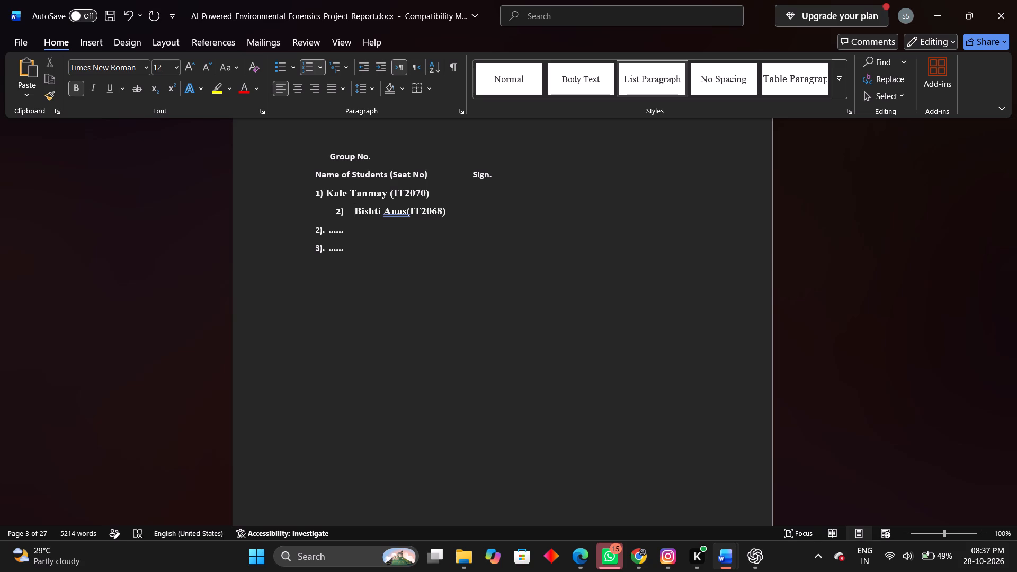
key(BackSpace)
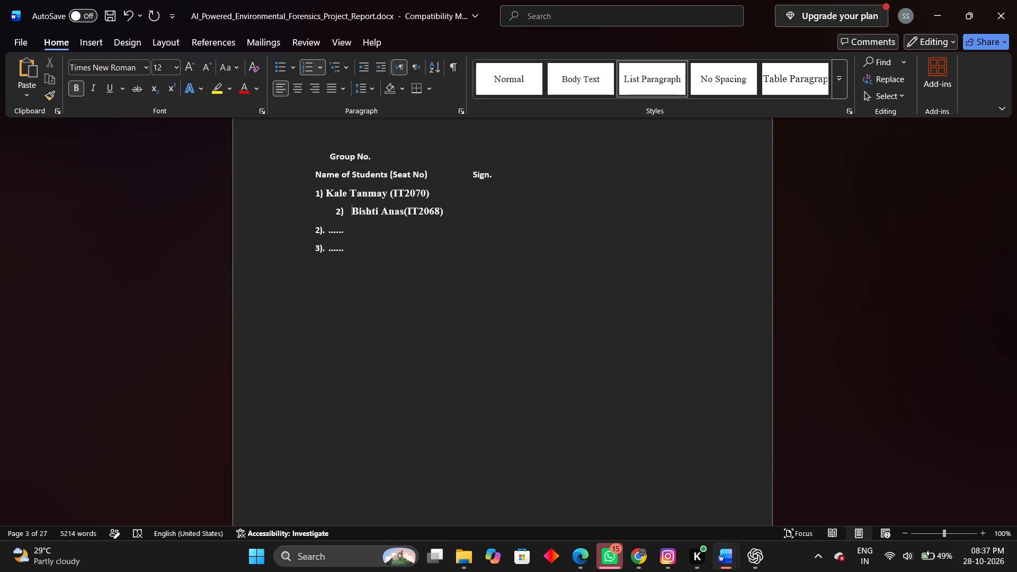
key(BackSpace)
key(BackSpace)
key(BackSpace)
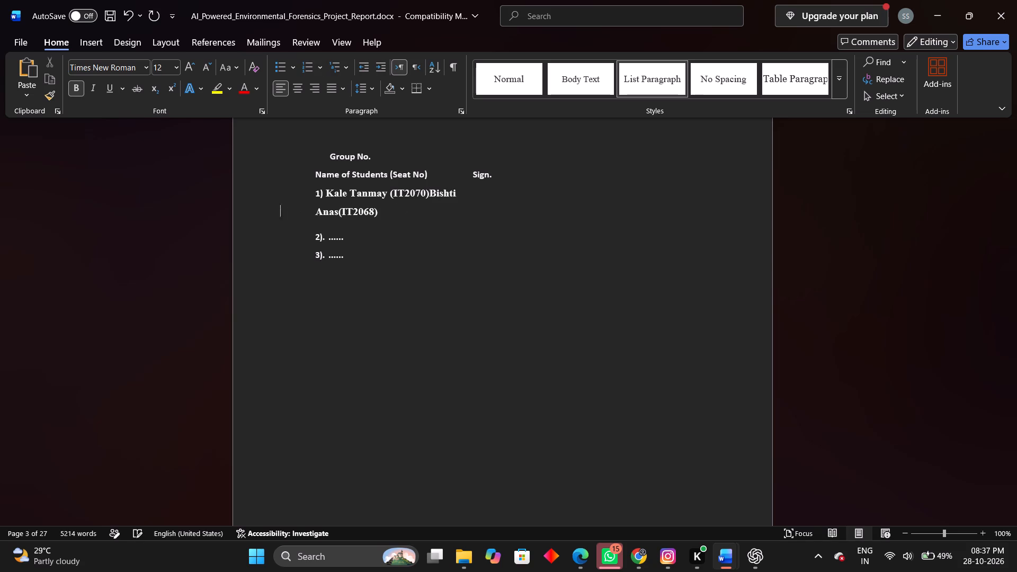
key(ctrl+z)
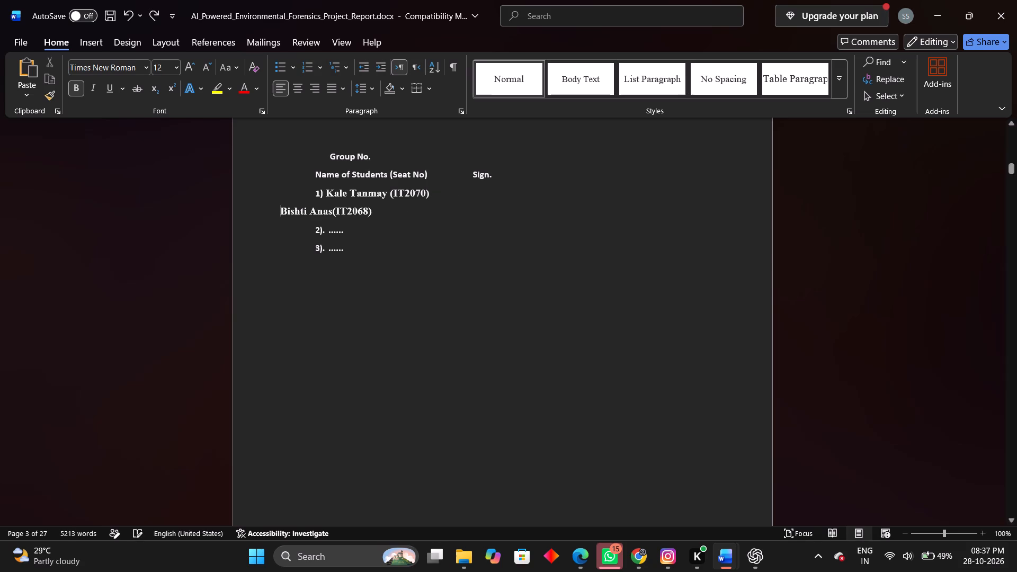
Move the second student's line in with spaces to line up under the first student's entry.
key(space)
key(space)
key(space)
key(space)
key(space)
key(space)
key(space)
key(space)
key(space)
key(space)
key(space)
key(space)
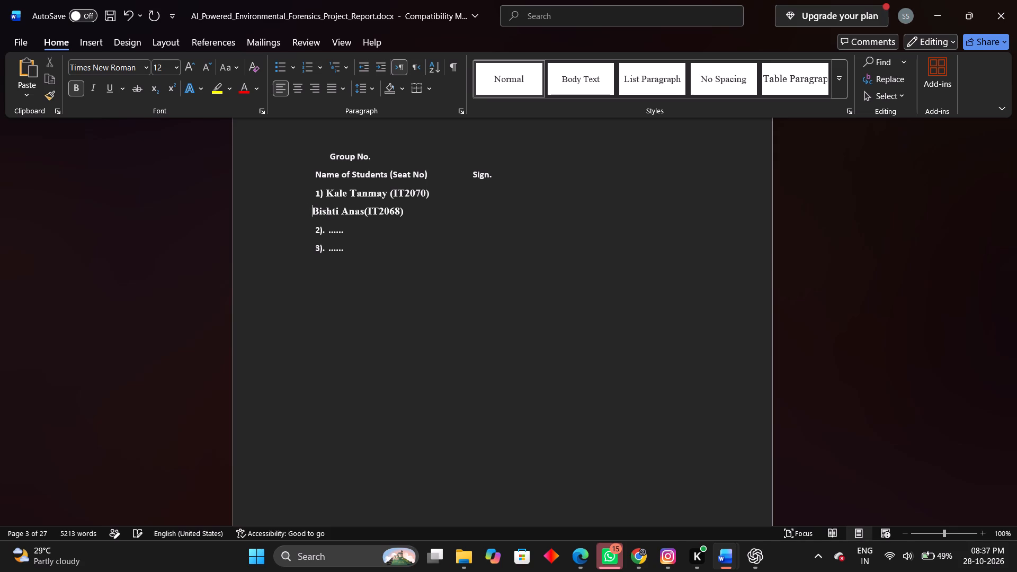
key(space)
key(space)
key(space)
Remove the automatic number from the first dotted placeholder line below the second student's name.
click(321, 198)
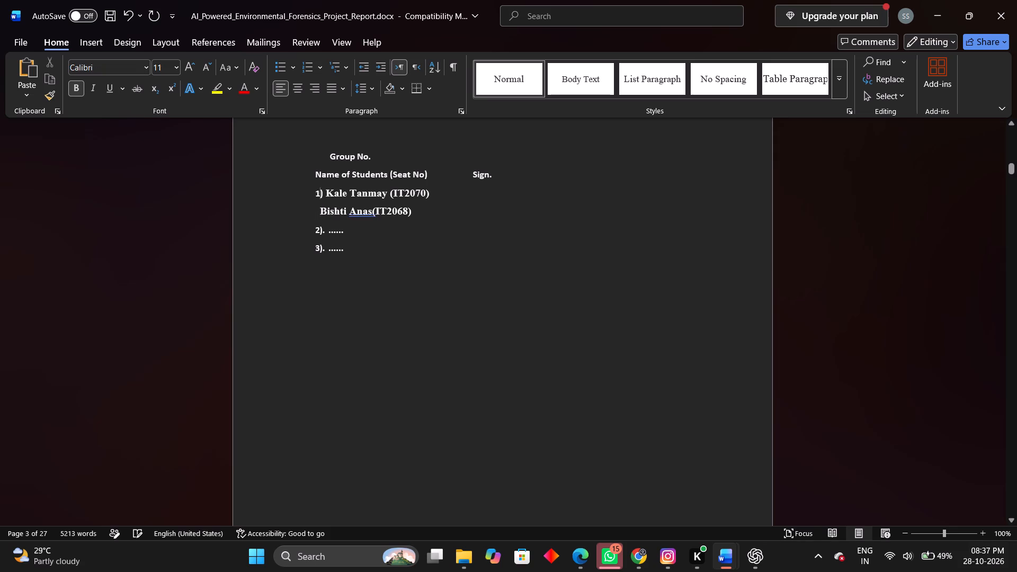
drag(321, 198, 298, 198)
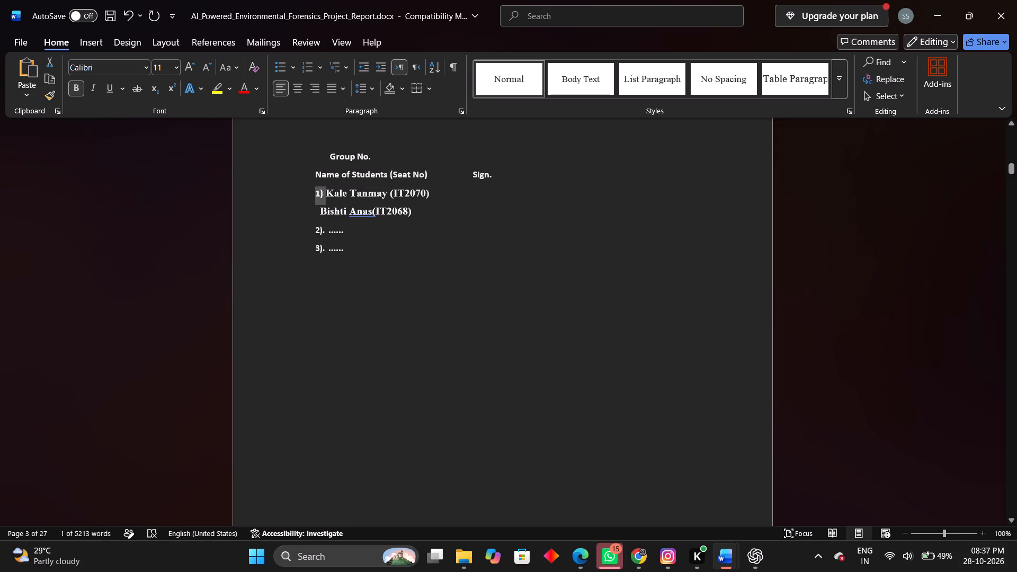
click(326, 236)
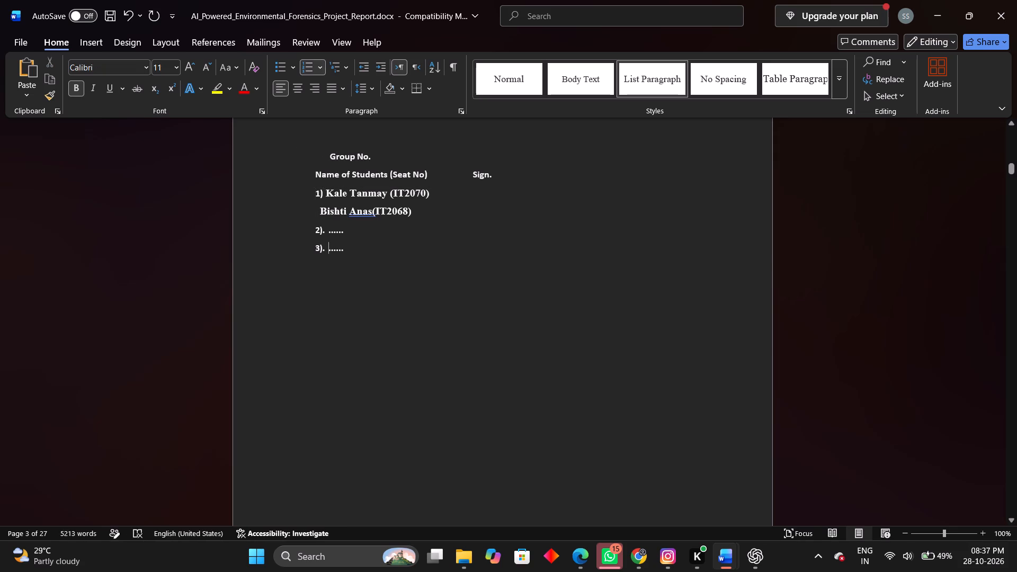
click(324, 231)
click(326, 231)
click(321, 233)
key(BackSpace)
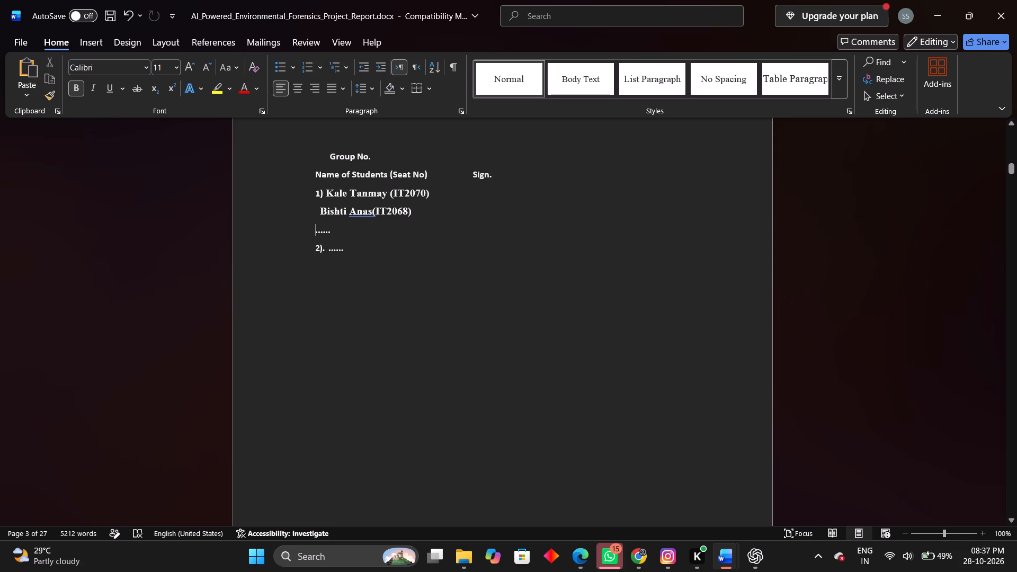
Copy the first entry's "1)" in front of the second student's name and change it to "2)".
click(320, 208)
double_click(319, 192)
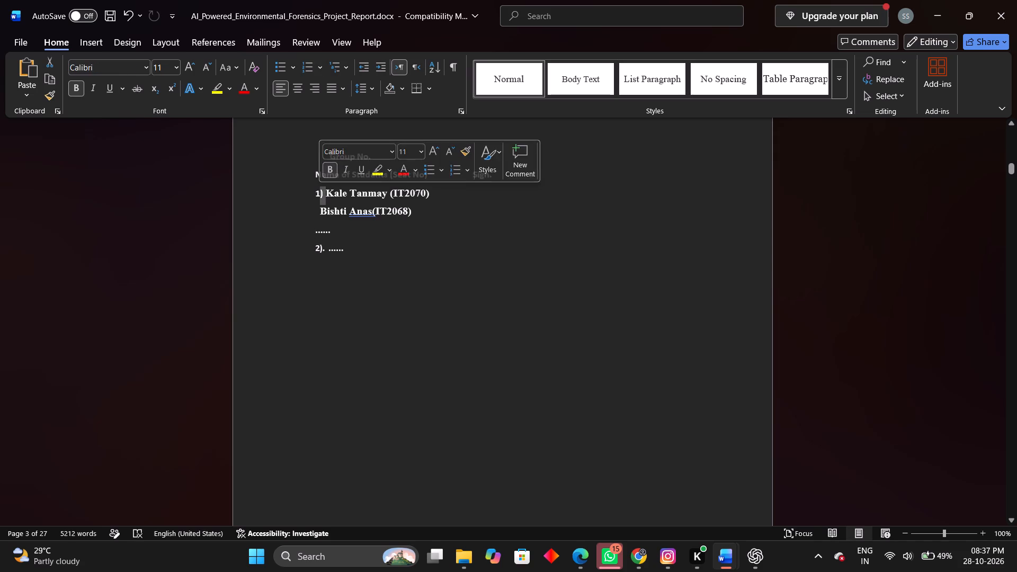
click(329, 195)
click(321, 193)
drag(322, 192, 317, 193)
key(ctrl+c)
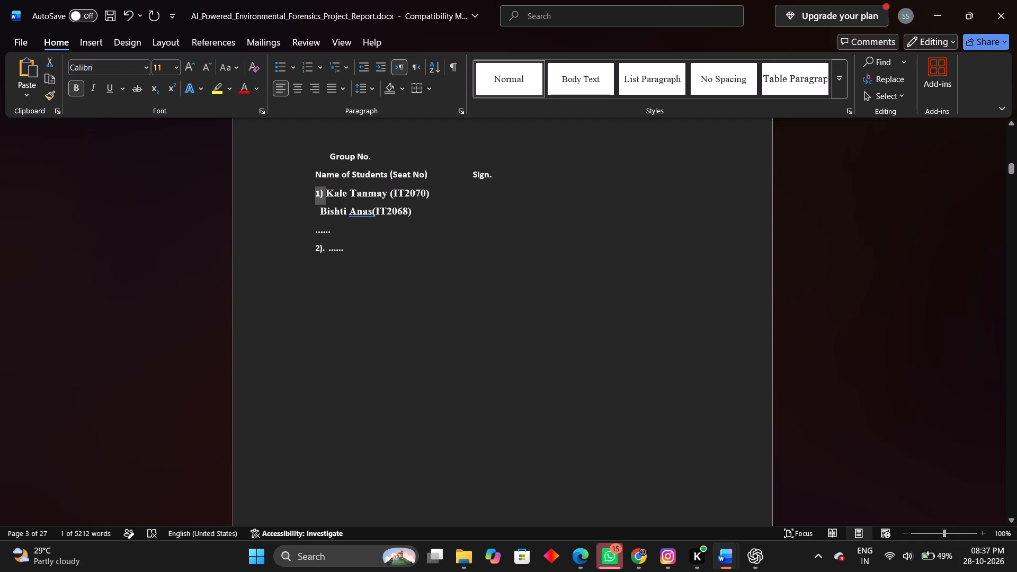
click(319, 213)
key(ctrl+v)
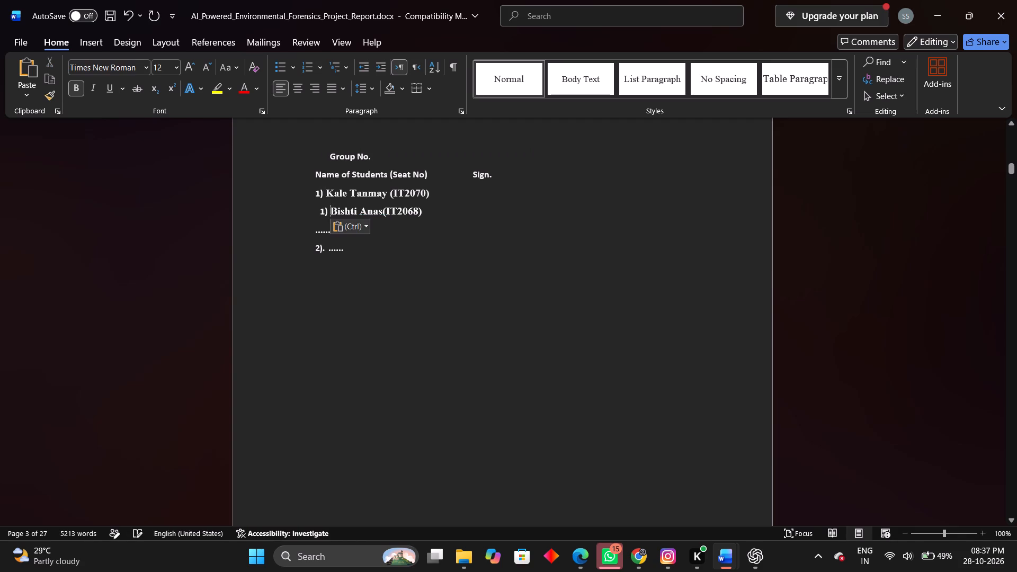
click(316, 247)
click(320, 215)
click(323, 211)
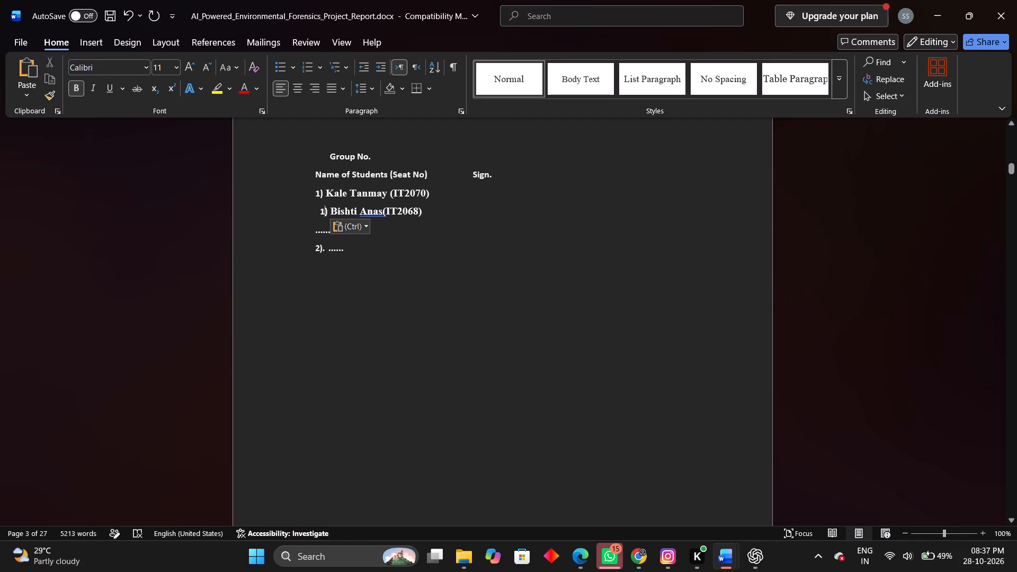
key(BackSpace)
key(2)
Delete two leading spaces before "2)" so the second entry lines up with the first.
key(Left)
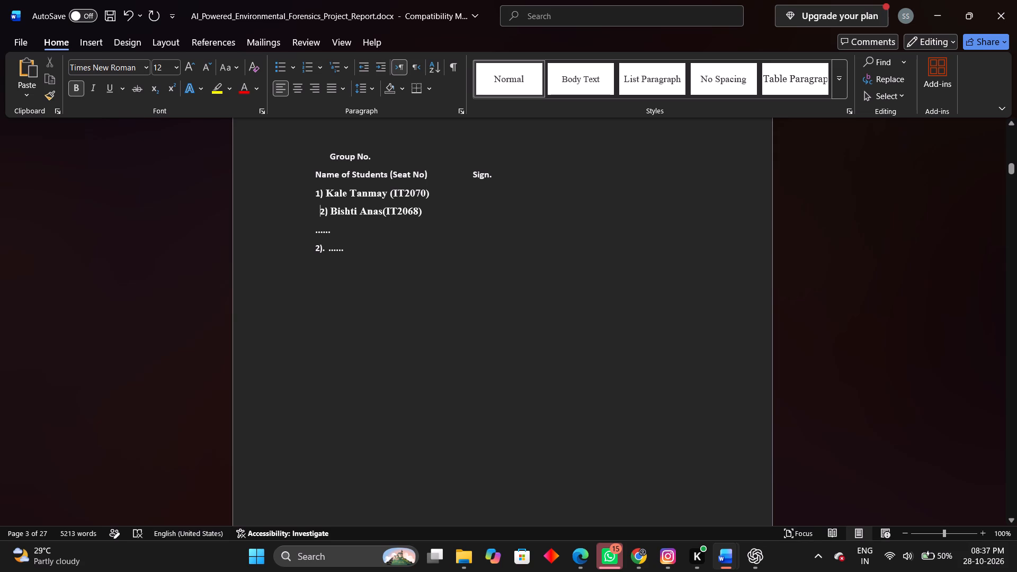
key(BackSpace)
key(BackSpace)
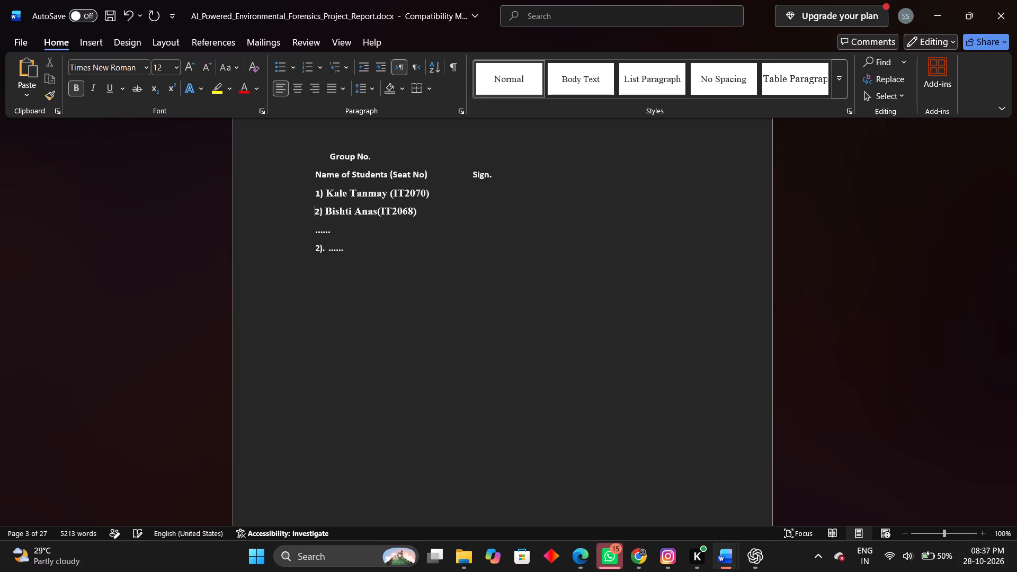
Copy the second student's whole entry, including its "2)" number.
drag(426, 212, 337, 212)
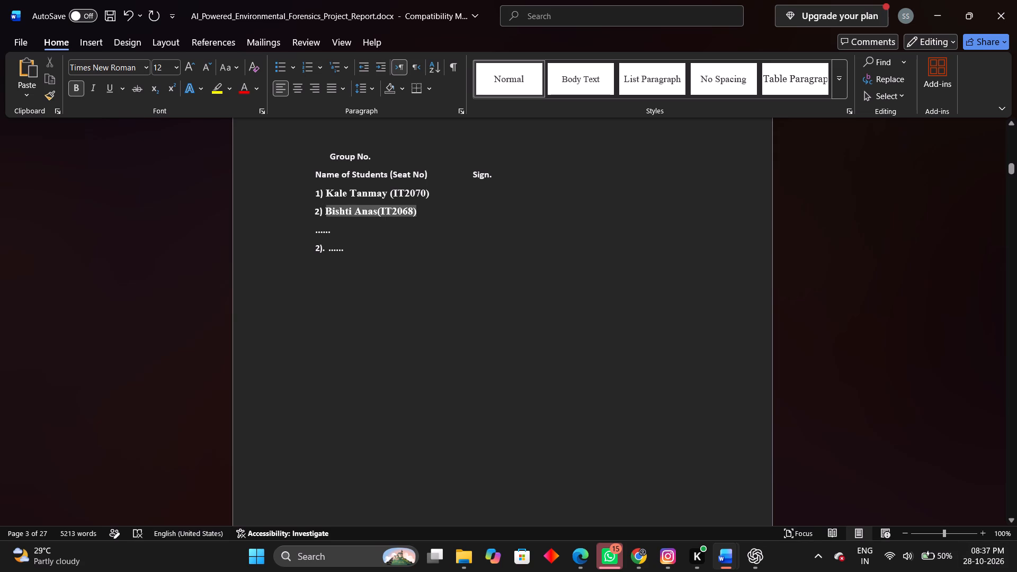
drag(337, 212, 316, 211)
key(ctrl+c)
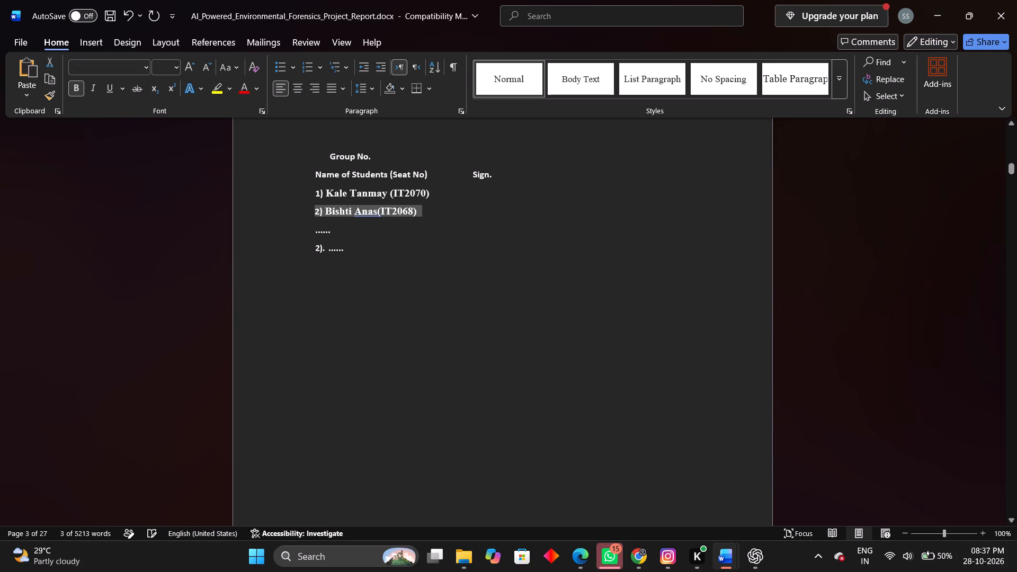
Delete the first dotted placeholder line below the second student's entry.
drag(342, 229, 315, 230)
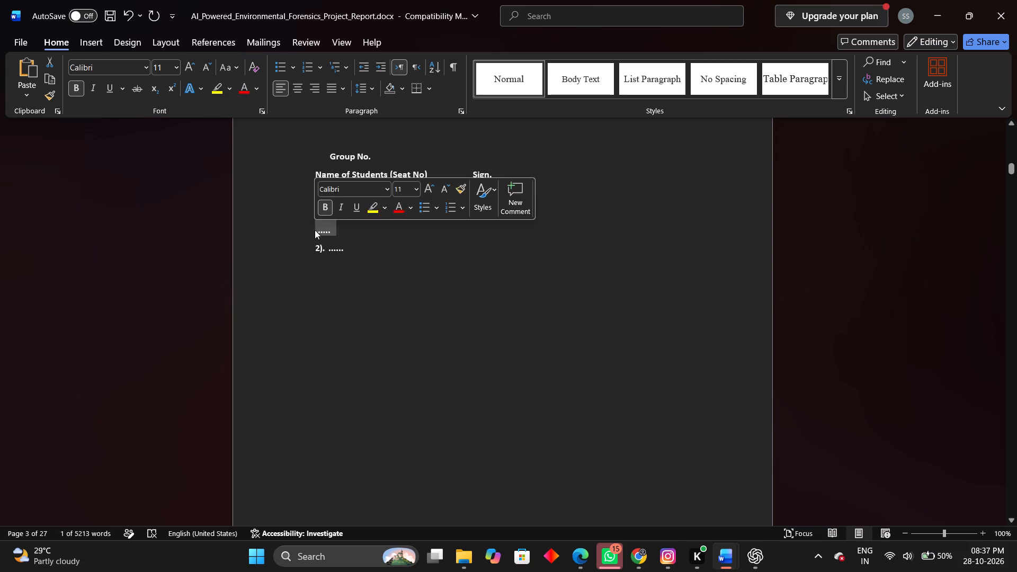
key(BackSpace)
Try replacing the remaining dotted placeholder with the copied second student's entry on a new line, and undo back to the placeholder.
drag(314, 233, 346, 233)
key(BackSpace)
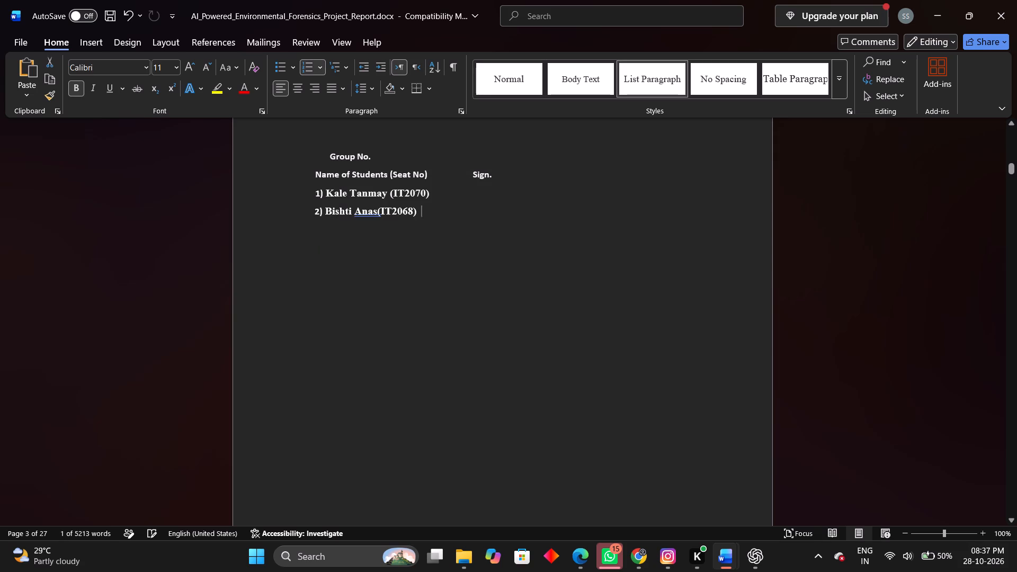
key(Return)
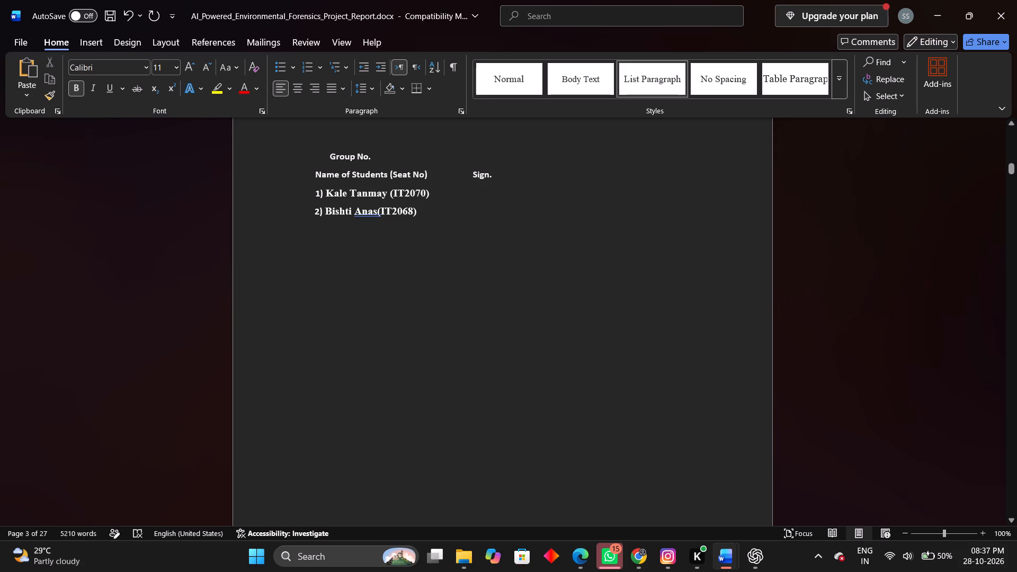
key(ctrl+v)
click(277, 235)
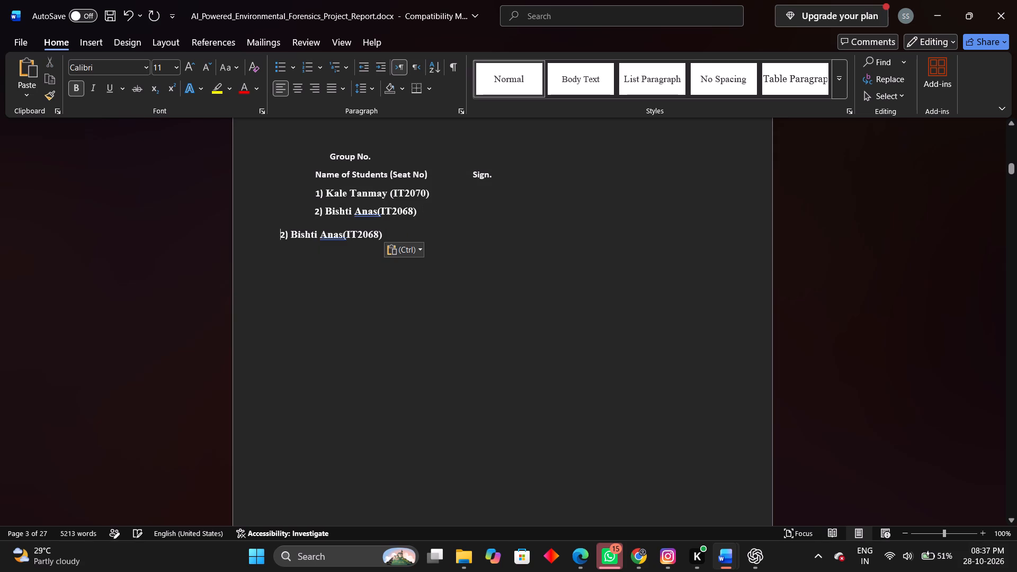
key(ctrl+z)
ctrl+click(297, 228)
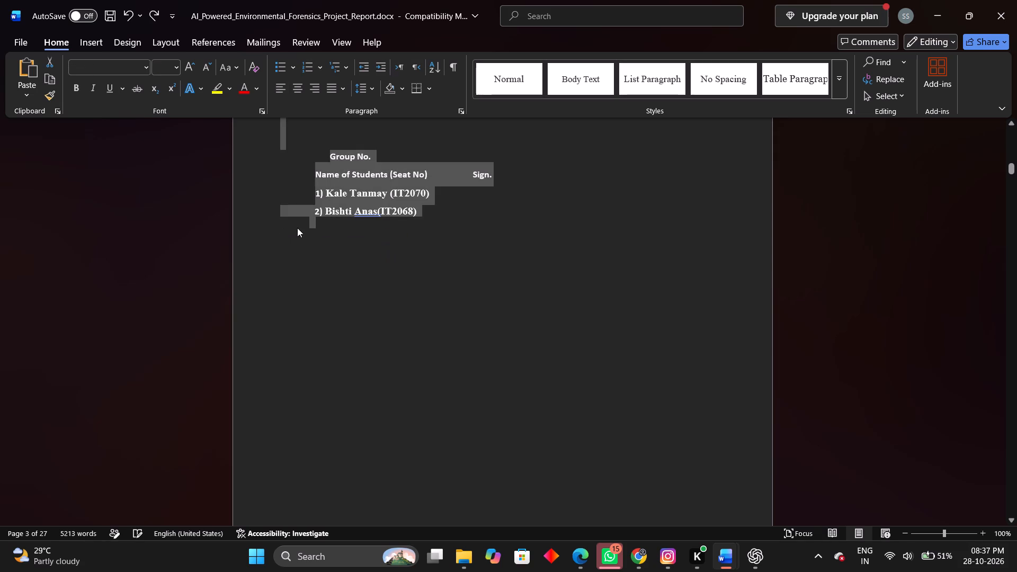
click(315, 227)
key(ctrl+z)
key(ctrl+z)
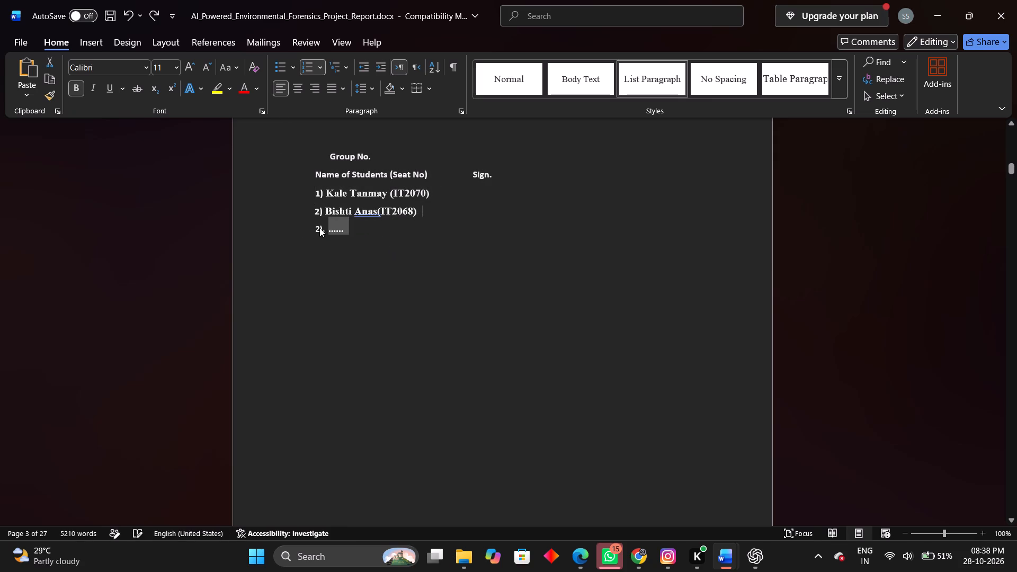
Remove the dots and the automatic "2)." number from the remaining placeholder line, keeping an empty line for the third student.
click(342, 234)
key(BackSpace)
key(BackSpace)
key(BackSpace)
key(BackSpace)
key(BackSpace)
key(BackSpace)
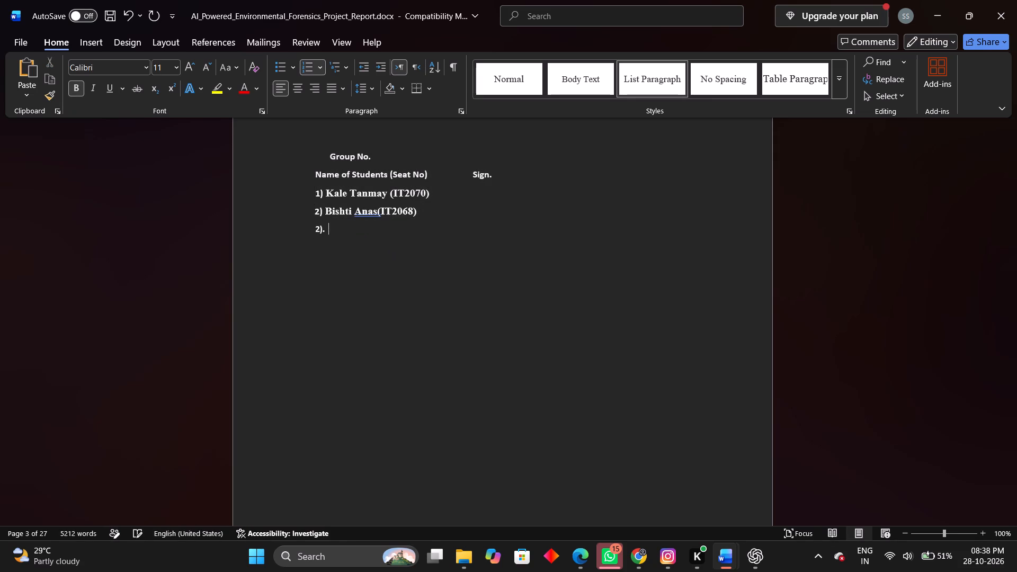
key(BackSpace)
key(BackSpace)
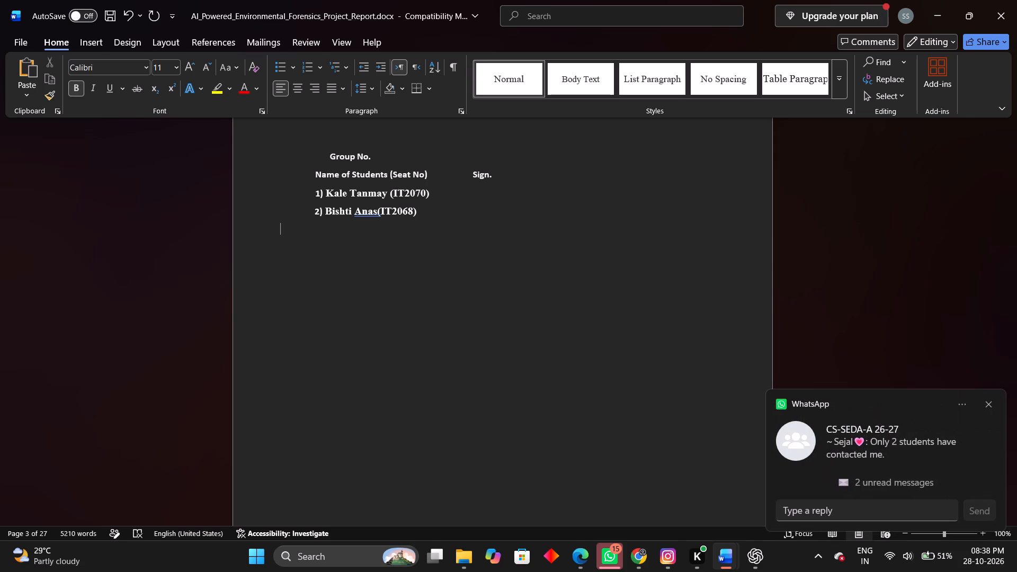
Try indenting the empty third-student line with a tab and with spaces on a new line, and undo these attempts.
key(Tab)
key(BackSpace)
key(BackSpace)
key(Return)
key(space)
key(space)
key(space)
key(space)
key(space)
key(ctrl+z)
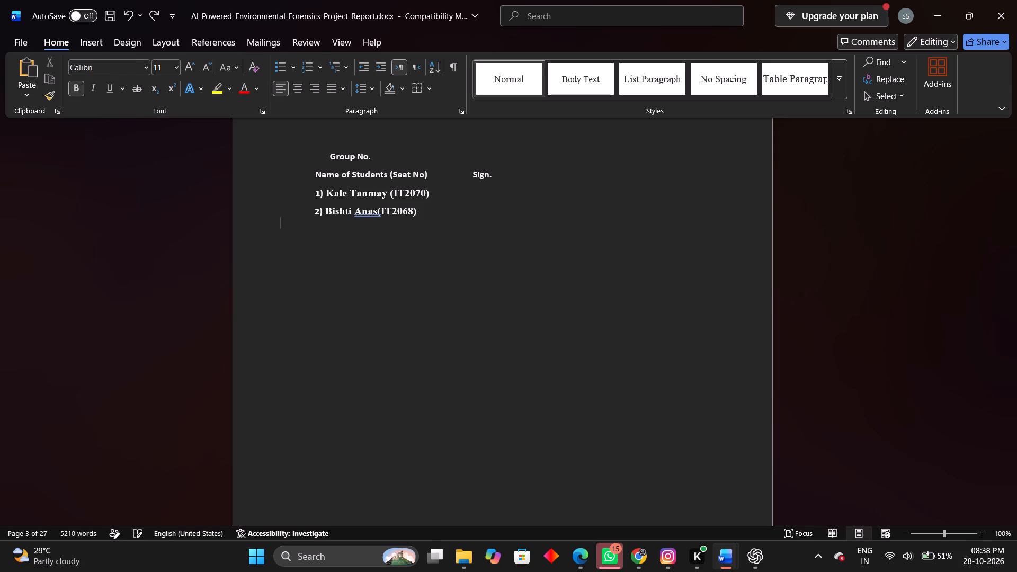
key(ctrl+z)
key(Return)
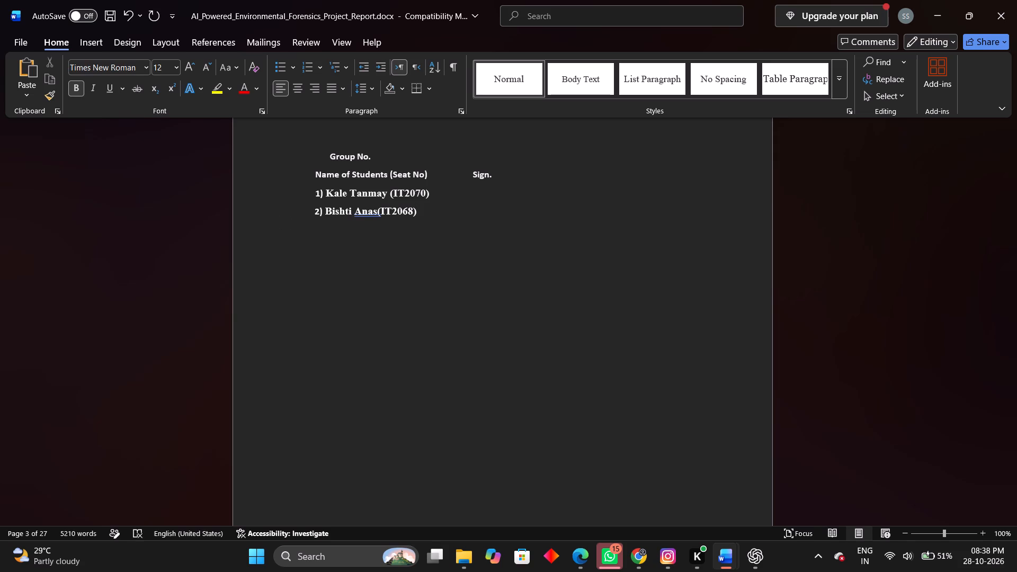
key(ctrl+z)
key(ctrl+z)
Move the empty third line in with spaces to line up under the second student's entry.
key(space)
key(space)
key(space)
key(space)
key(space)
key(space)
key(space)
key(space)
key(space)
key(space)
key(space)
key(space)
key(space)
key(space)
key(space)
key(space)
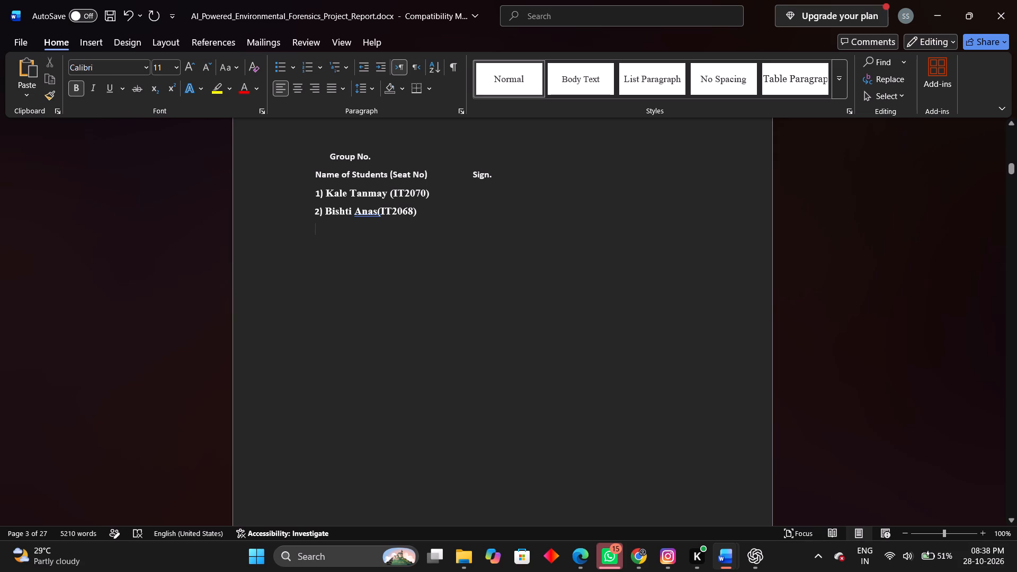
Copy the "2)" from the second student's entry onto the empty third line.
drag(322, 211, 313, 211)
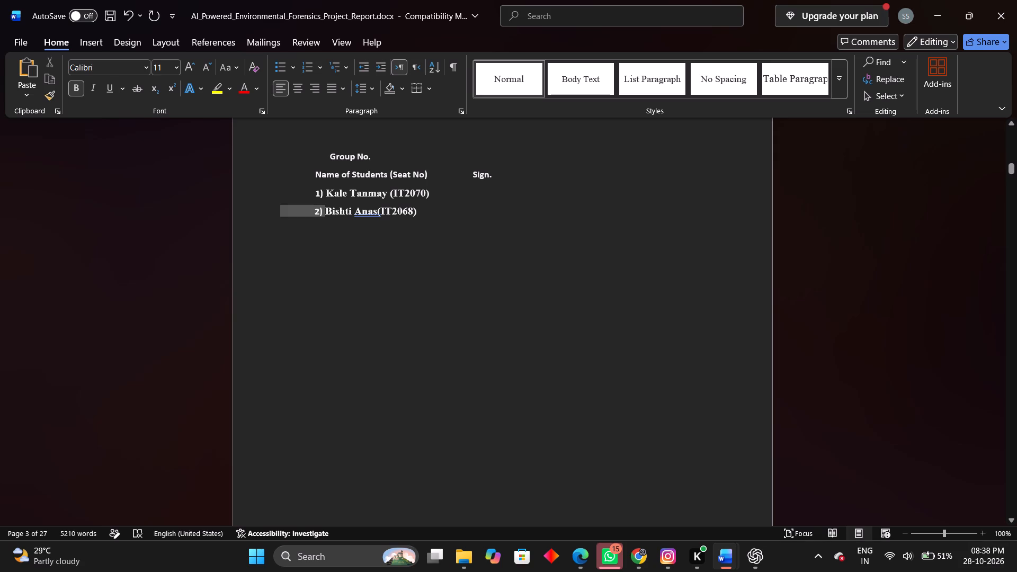
drag(313, 211, 314, 211)
key(ctrl+c)
click(316, 221)
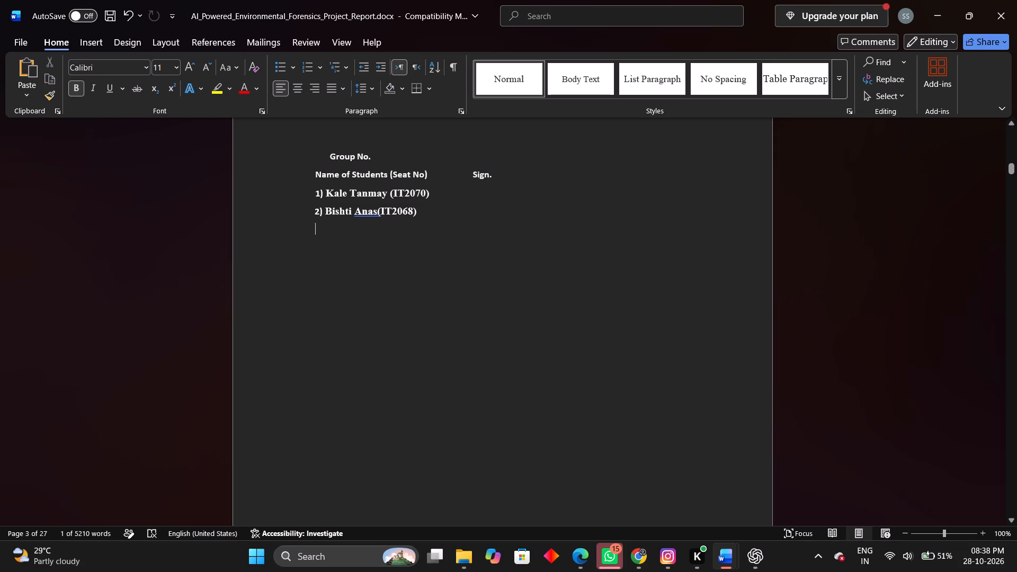
key(ctrl+v)
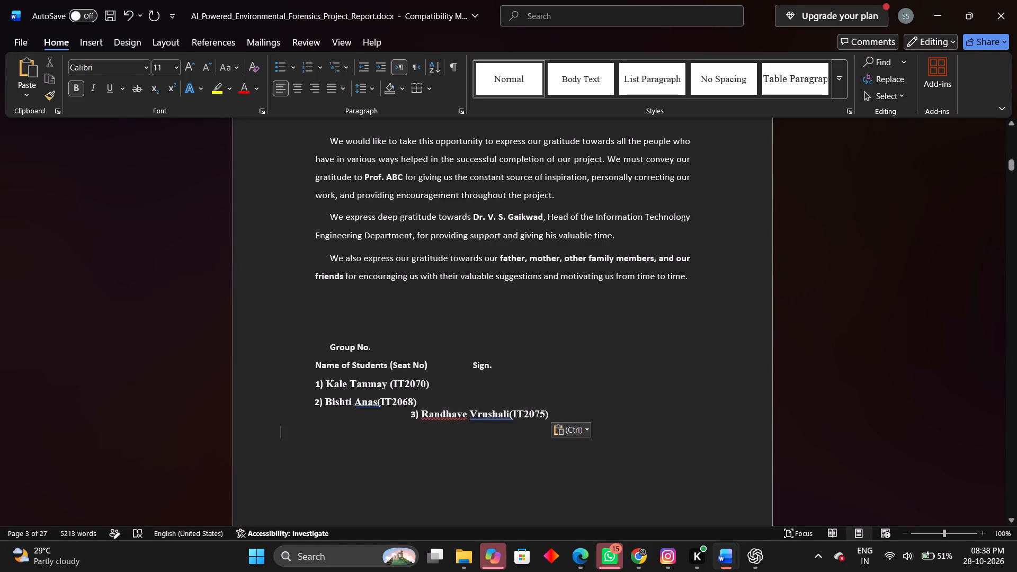
Remove the indent in front of the "3)" entry, undoing the excess deletions that reach into the second student's line.
click(410, 414)
key(BackSpace)
key(BackSpace)
key(BackSpace)
key(BackSpace)
key(BackSpace)
key(BackSpace)
key(BackSpace)
key(BackSpace)
key(BackSpace)
key(BackSpace)
key(BackSpace)
key(BackSpace)
key(BackSpace)
key(BackSpace)
key(BackSpace)
key(BackSpace)
key(BackSpace)
key(BackSpace)
key(BackSpace)
key(BackSpace)
key(BackSpace)
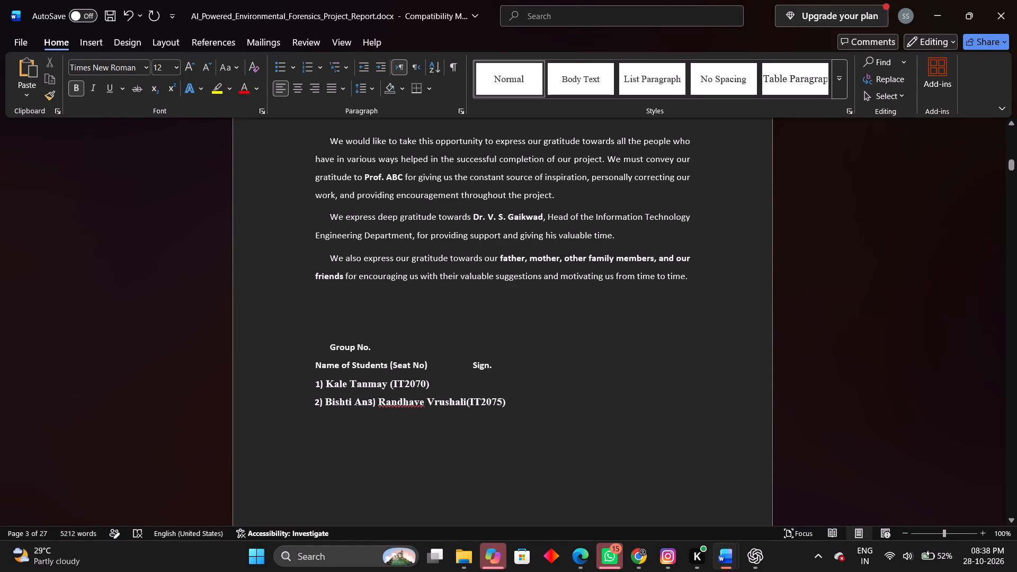
key(ctrl+z)
key(ctrl+z)
key(ctrl+z)
key(ctrl+z)
key(ctrl+z)
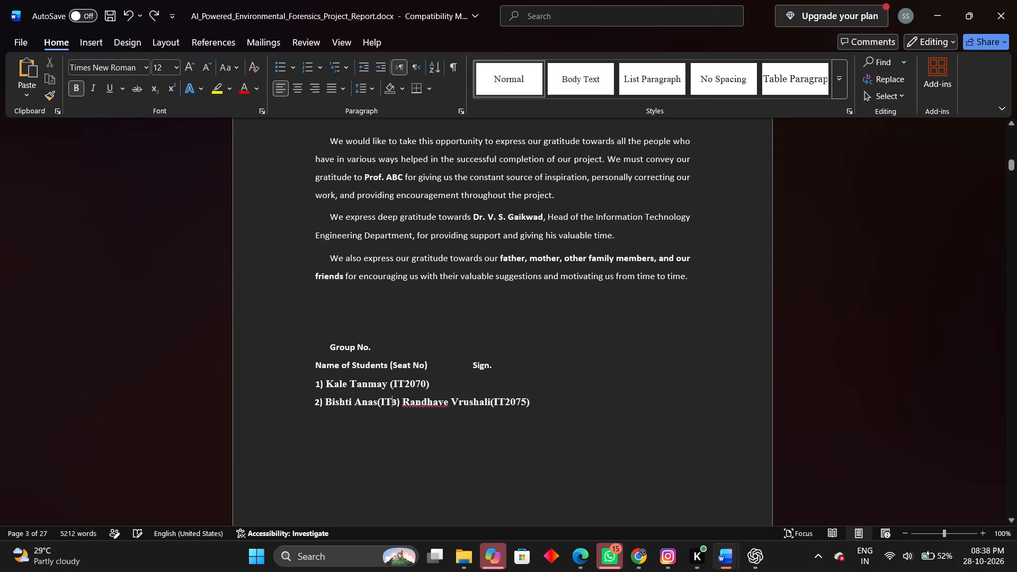
key(ctrl+z)
key(ctrl+z)
key(ctrl+z)
key(ctrl+z)
key(ctrl+z)
key(ctrl+z)
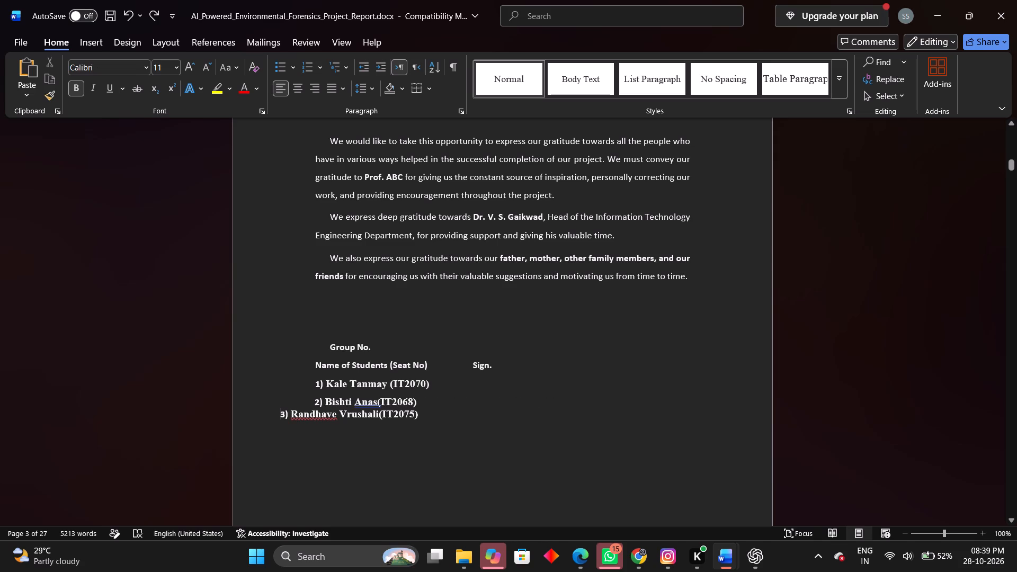
Insert 16 spaces before "3)" so the third entry lines up with the two entries above it.
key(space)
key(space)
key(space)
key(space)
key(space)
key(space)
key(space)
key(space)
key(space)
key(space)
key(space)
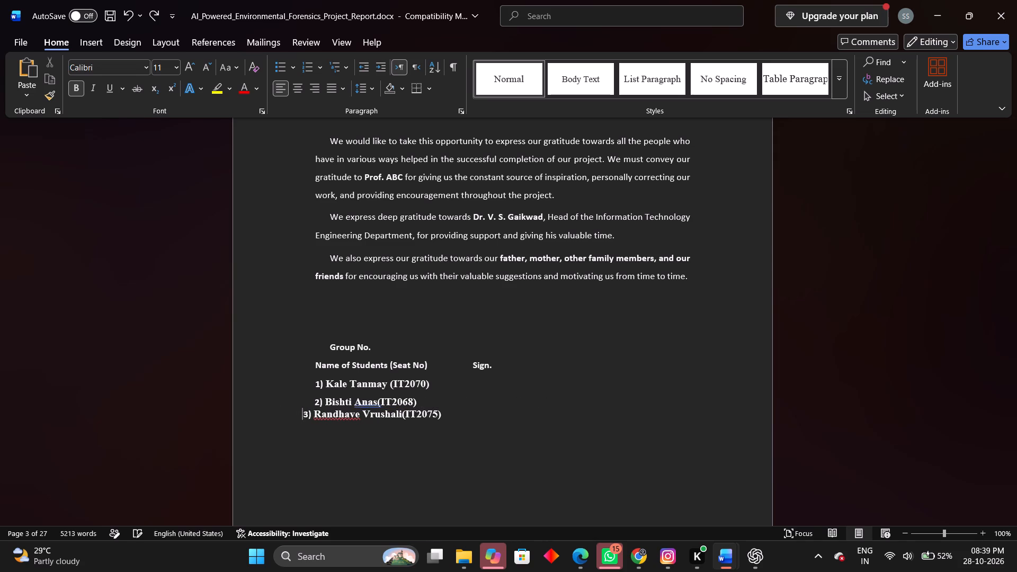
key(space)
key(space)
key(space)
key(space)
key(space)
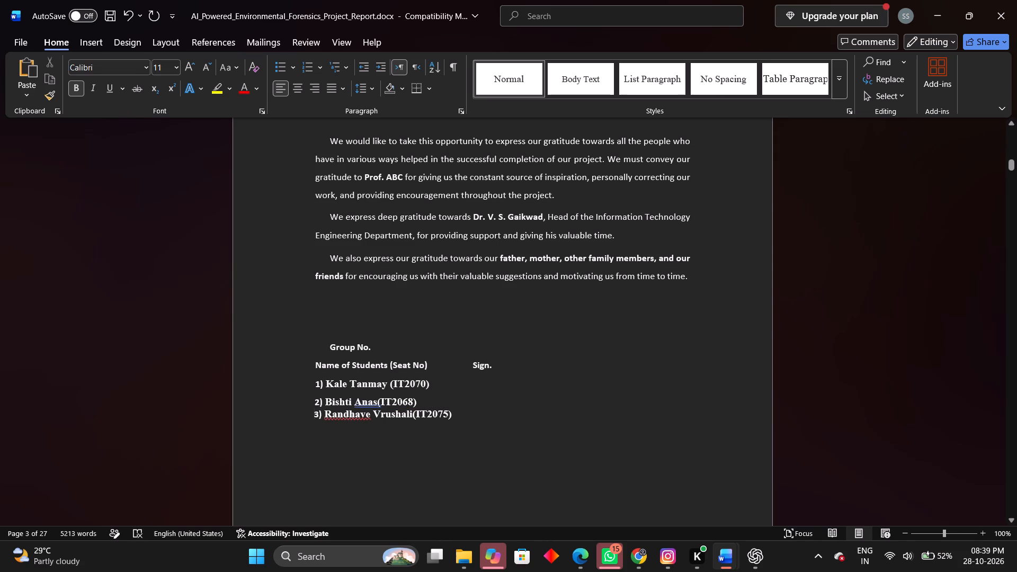
Set the line spacing of the third and second student entries to 1.5.
drag(318, 415, 453, 420)
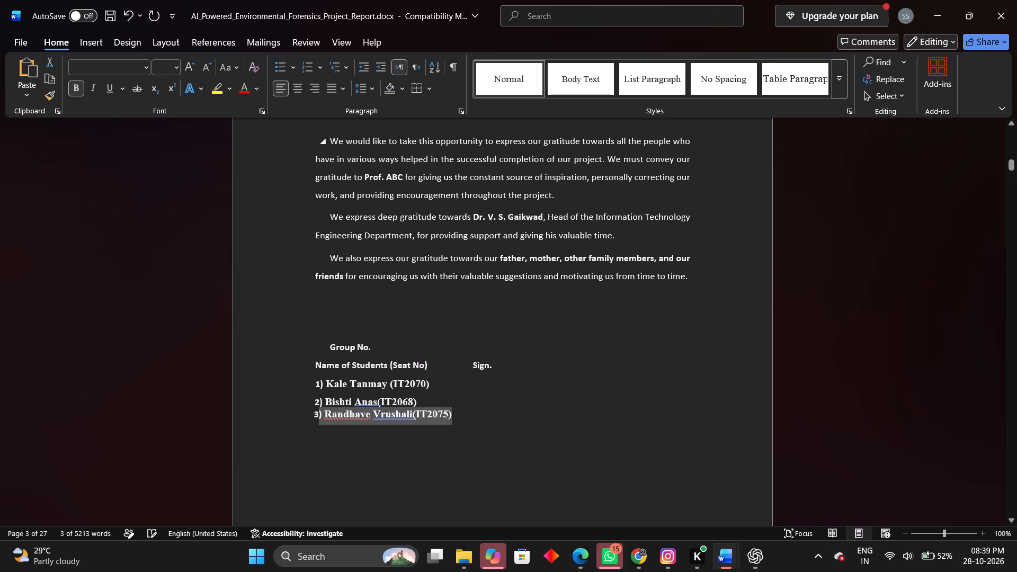
click(372, 93)
click(379, 148)
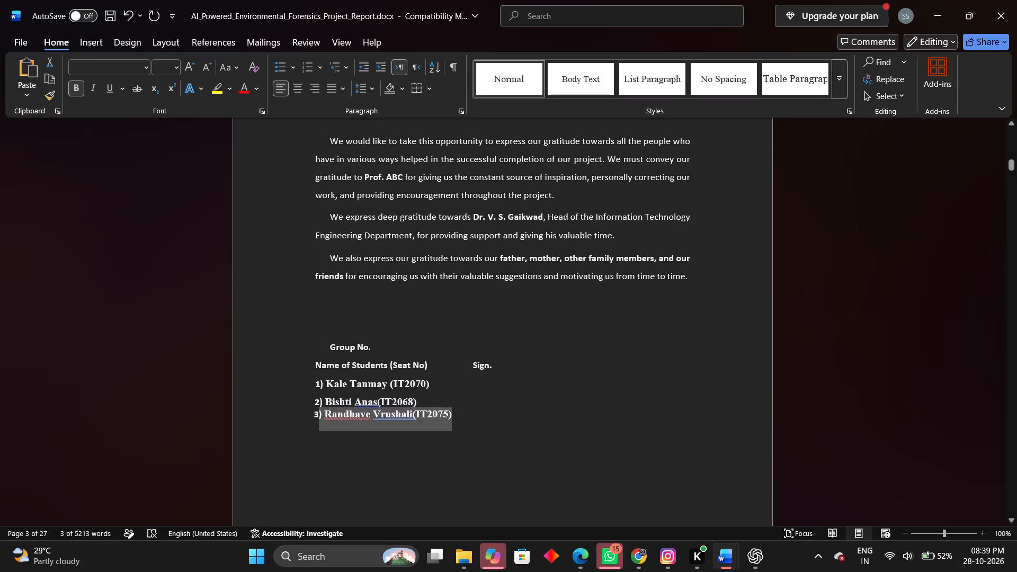
triple_click(363, 401)
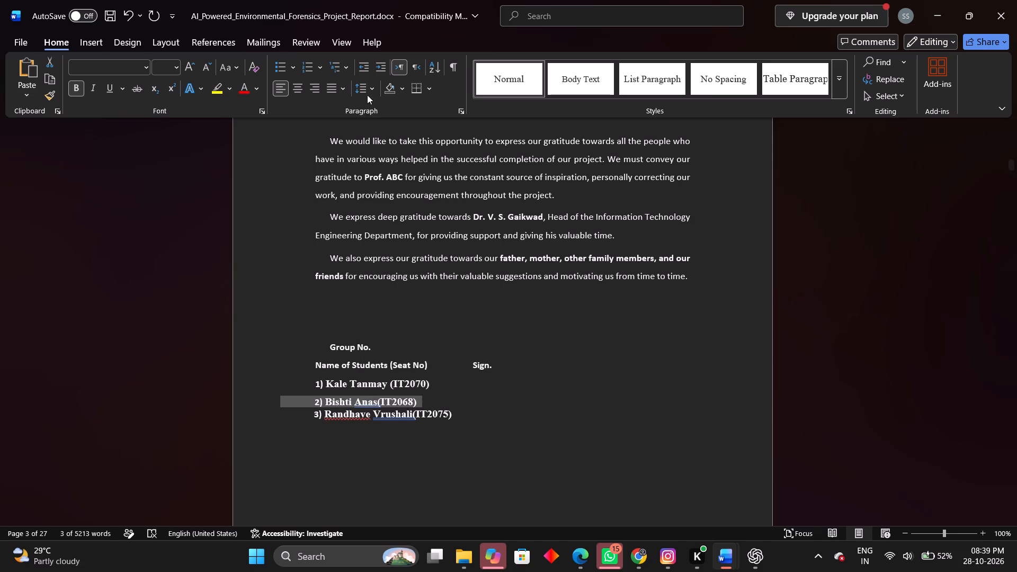
click(368, 90)
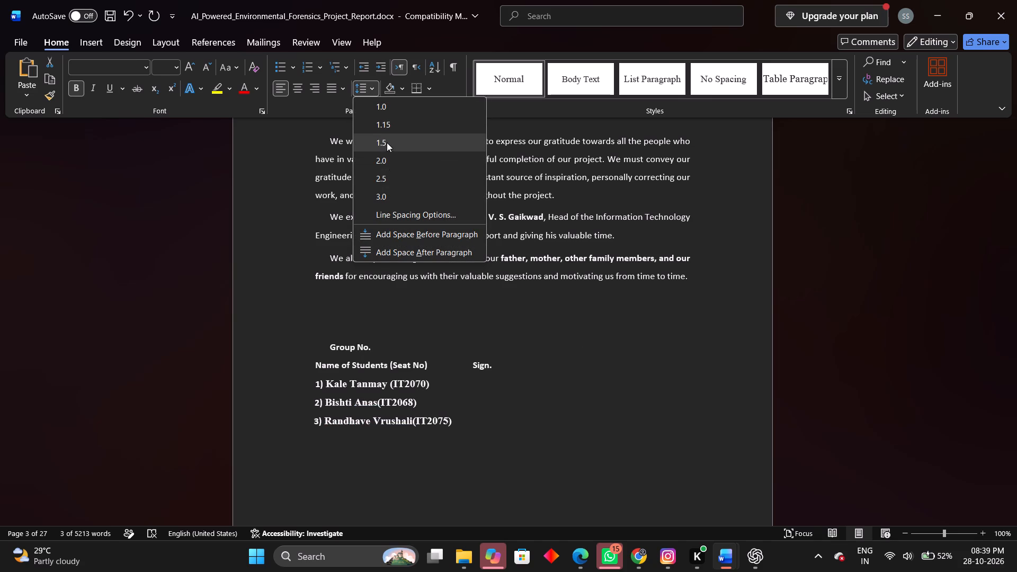
click(387, 142)
click(363, 439)
In the CEP Report document, copy the Declaration page content from its heading through the fourth student placeholder.
scroll(325, 432, up, 2)
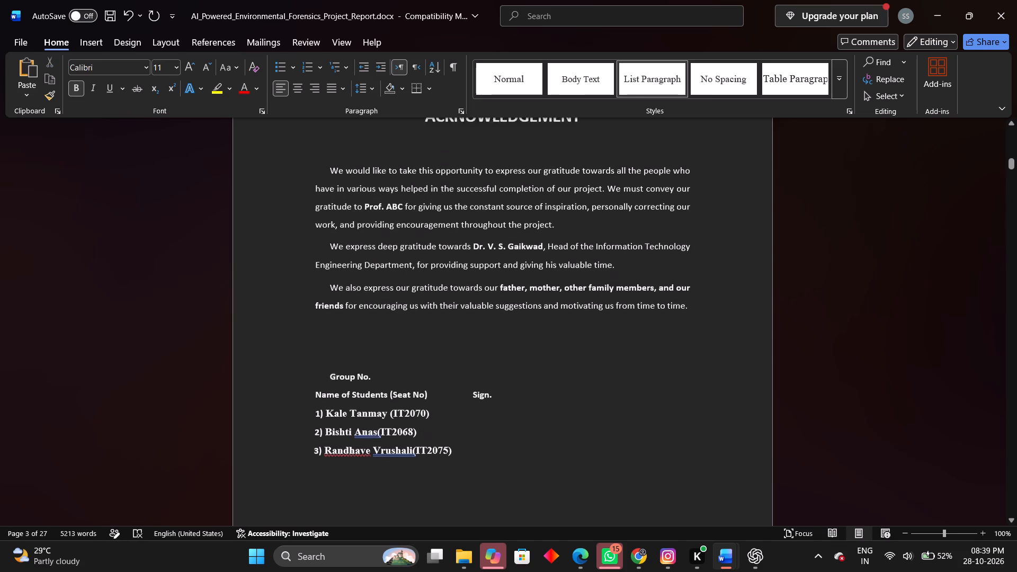
scroll(325, 432, up, 2)
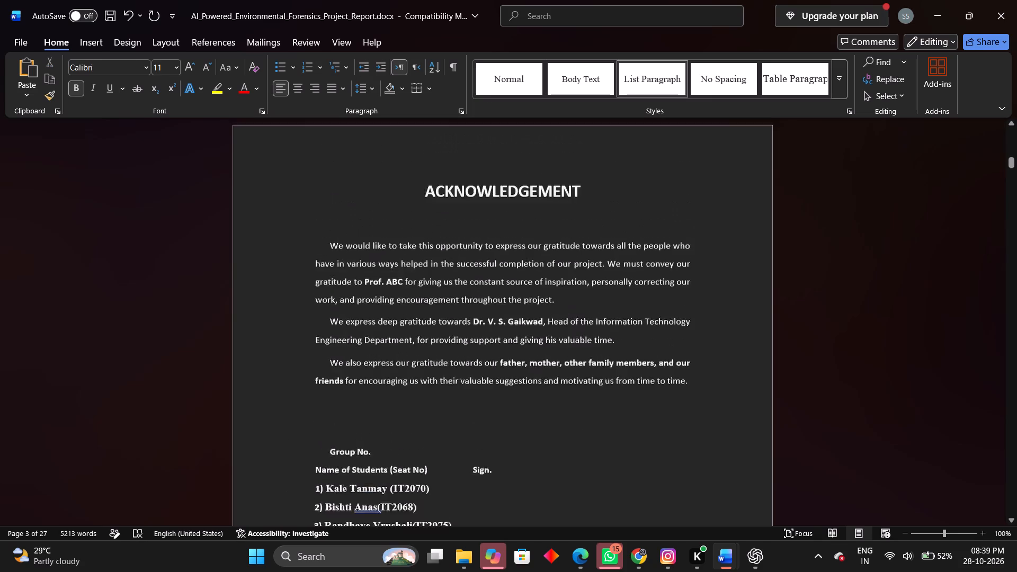
scroll(325, 432, up, 1)
scroll(325, 432, down, 20)
scroll(325, 432, down, 5)
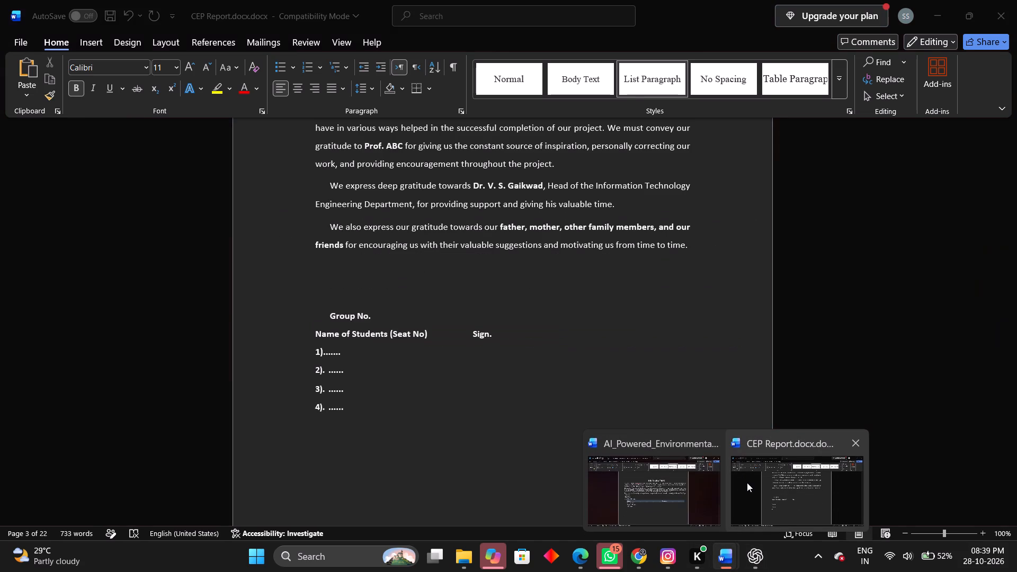
click(747, 482)
scroll(625, 449, down, 16)
scroll(613, 431, down, 6)
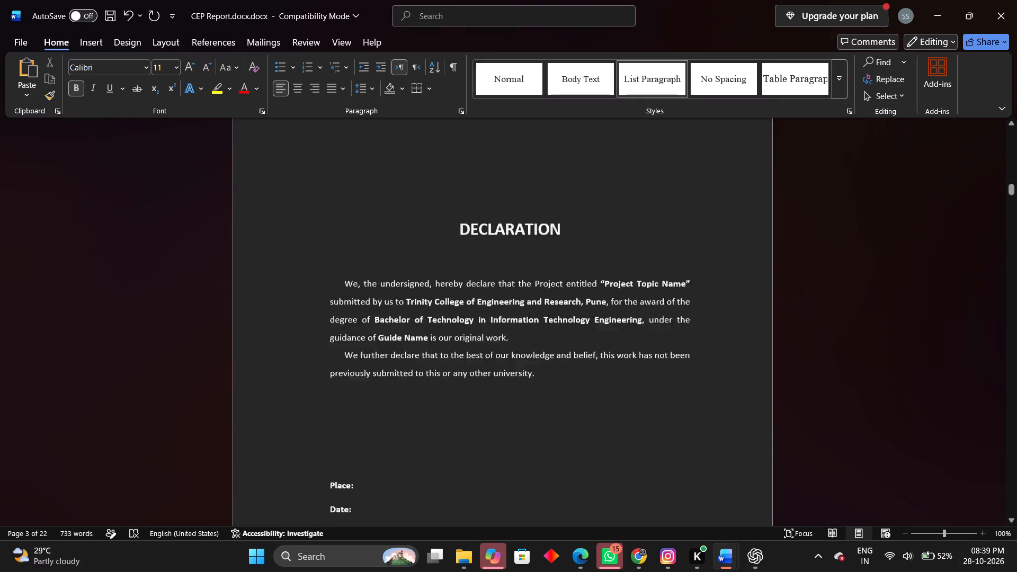
scroll(496, 392, down, 2)
scroll(496, 392, up, 4)
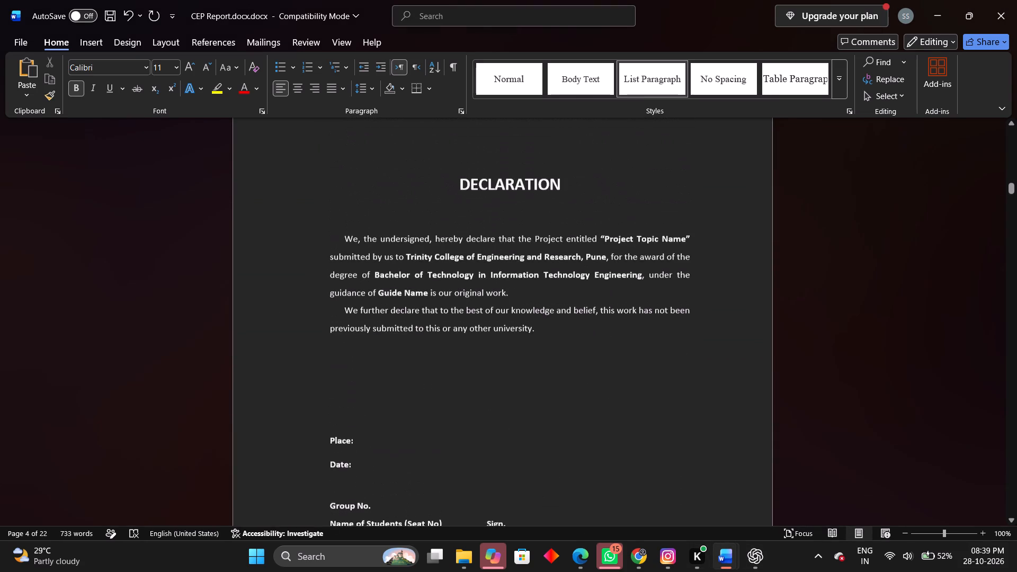
drag(460, 194, 501, 357)
scroll(500, 357, down, 3)
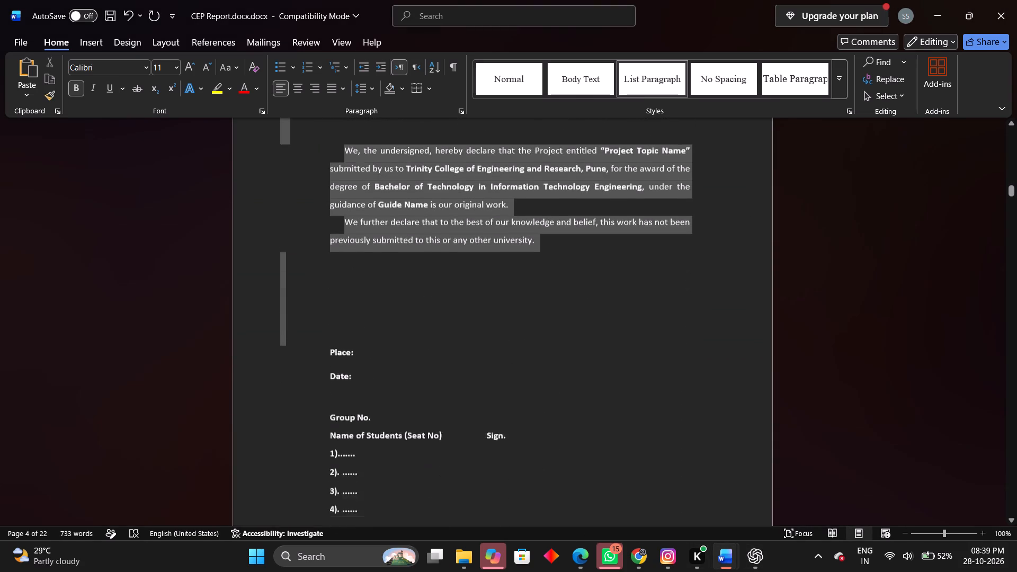
scroll(501, 357, down, 2)
drag(501, 357, 417, 443)
key(ctrl+c)
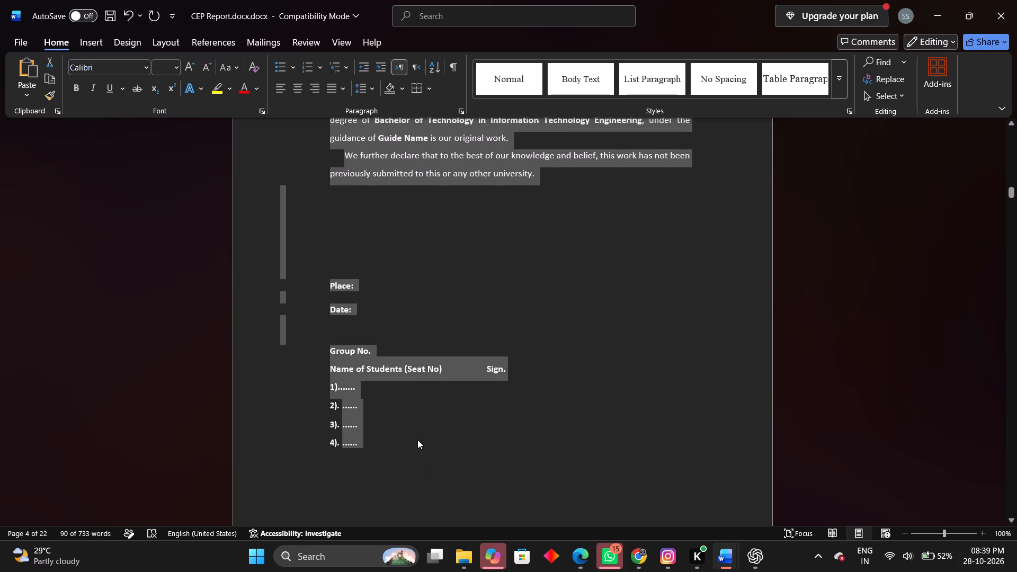
click(417, 440)
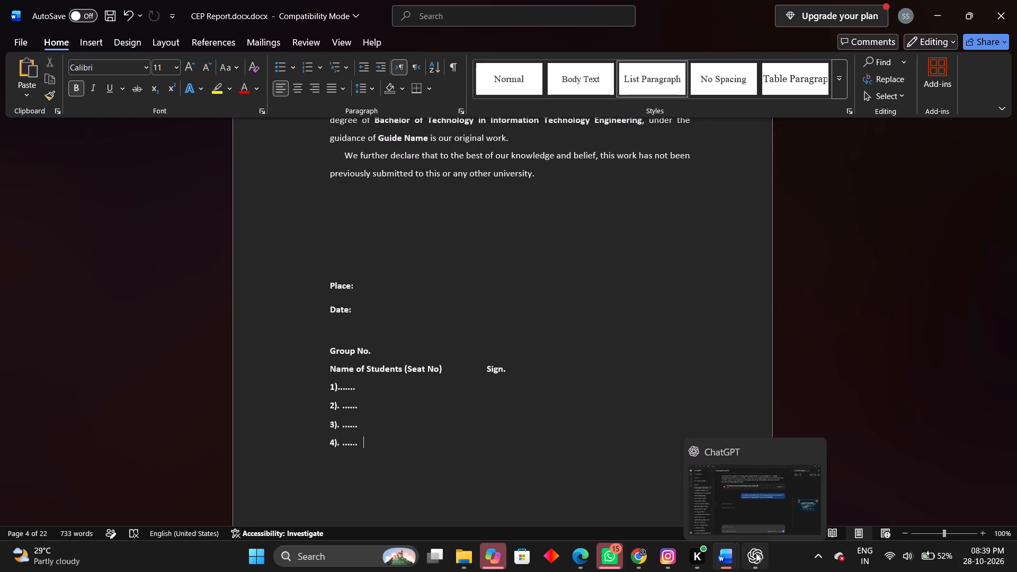
Switch to the environmental forensics report and replace its Declaration heading, text and student signature table with the copied template content.
click(647, 498)
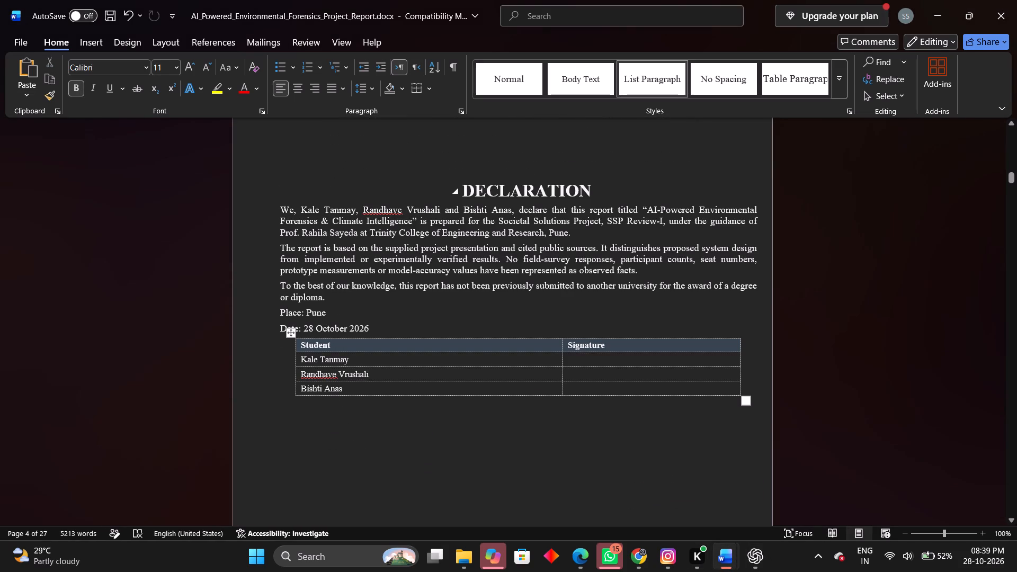
scroll(458, 189, up, 2)
drag(463, 251, 644, 452)
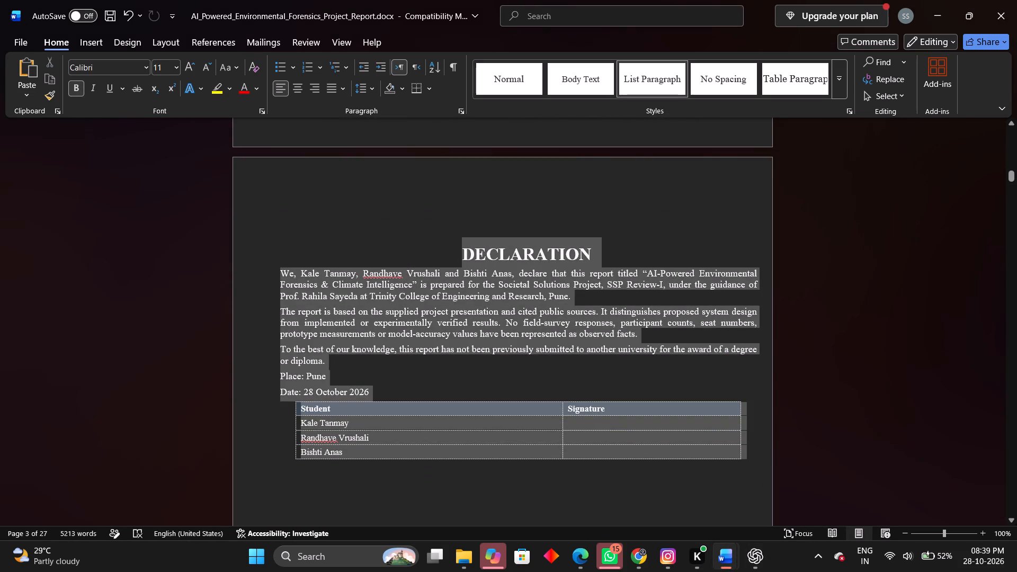
drag(644, 452, 648, 453)
key(ctrl+v)
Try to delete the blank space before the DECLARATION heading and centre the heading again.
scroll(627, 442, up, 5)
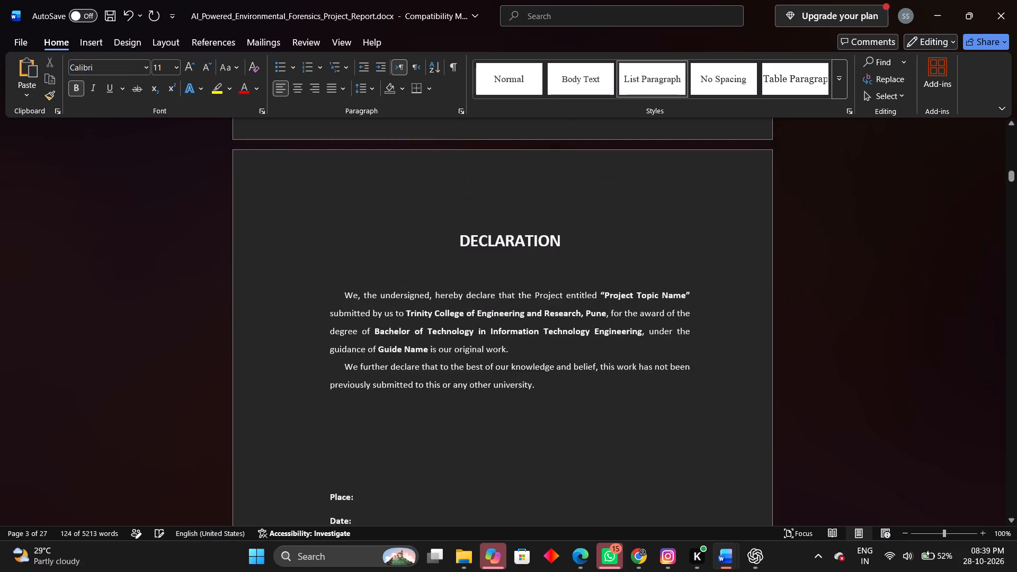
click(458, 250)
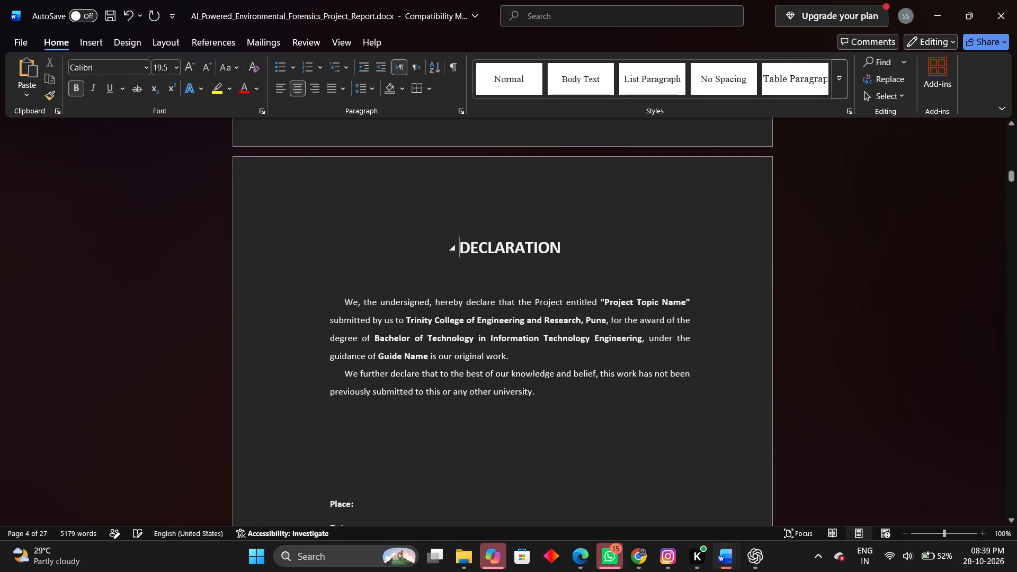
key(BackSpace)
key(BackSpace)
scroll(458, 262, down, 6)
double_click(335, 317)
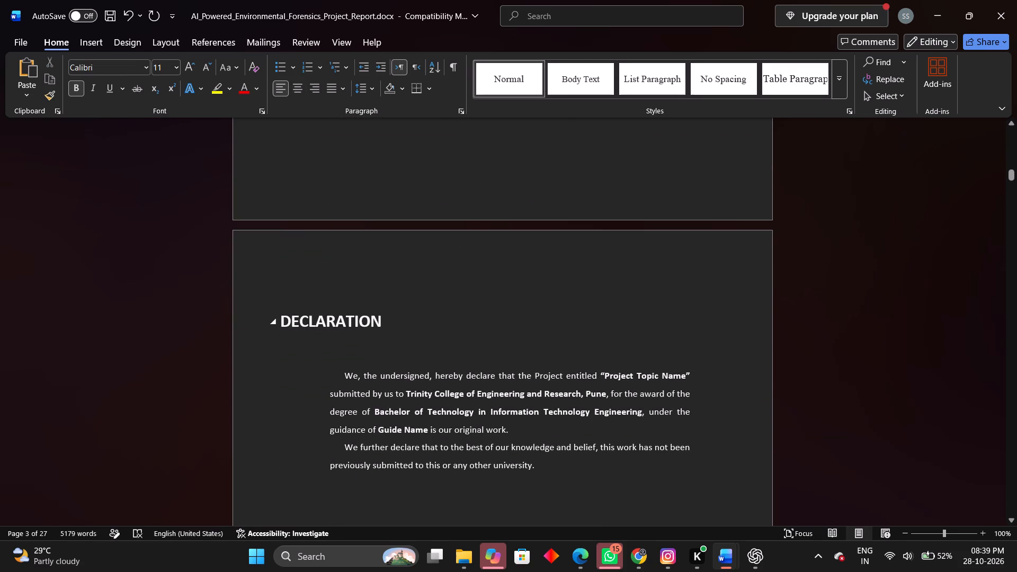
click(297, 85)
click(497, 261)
Review the pasted Declaration page from its heading down to the student placeholders.
scroll(497, 261, up, 2)
scroll(498, 265, down, 4)
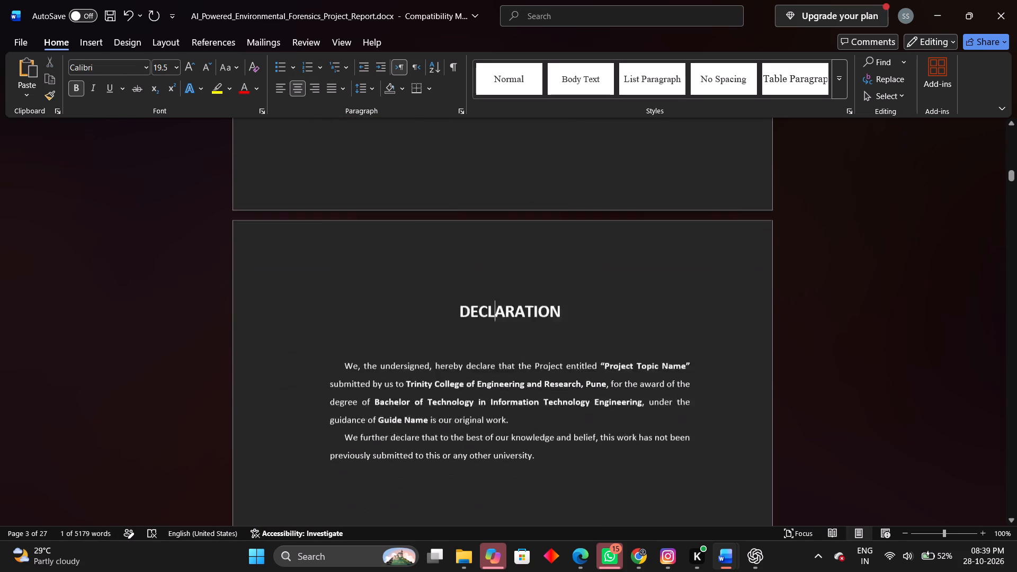
scroll(499, 268, down, 1)
scroll(499, 268, up, 13)
scroll(499, 268, down, 8)
scroll(499, 268, up, 1)
scroll(499, 268, down, 15)
scroll(499, 268, up, 7)
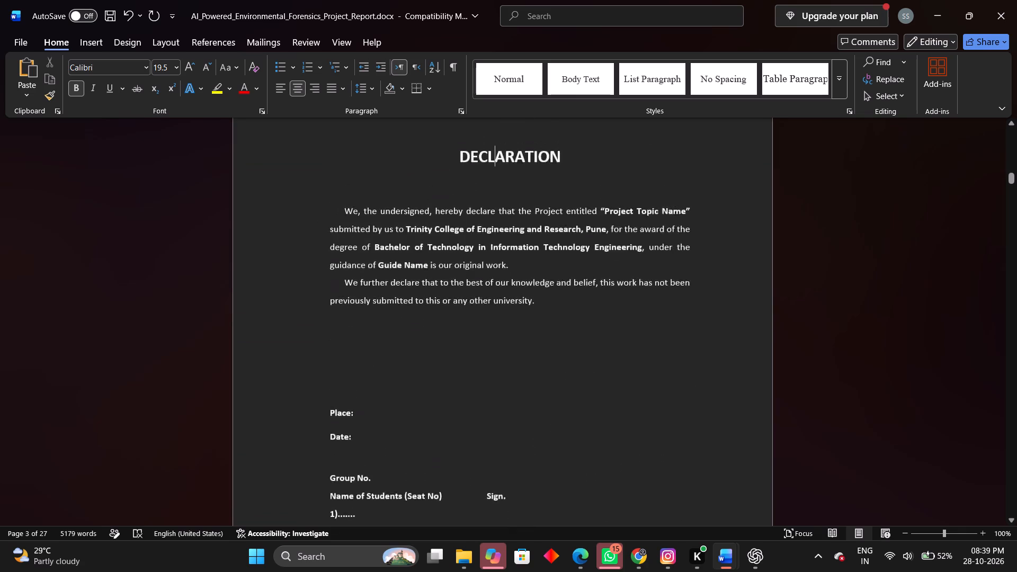
Replace the Declaration page's group and student placeholders, through the third, with the completed group and student block copied from the Acknowledgement page.
scroll(499, 268, up, 15)
scroll(455, 250, up, 1)
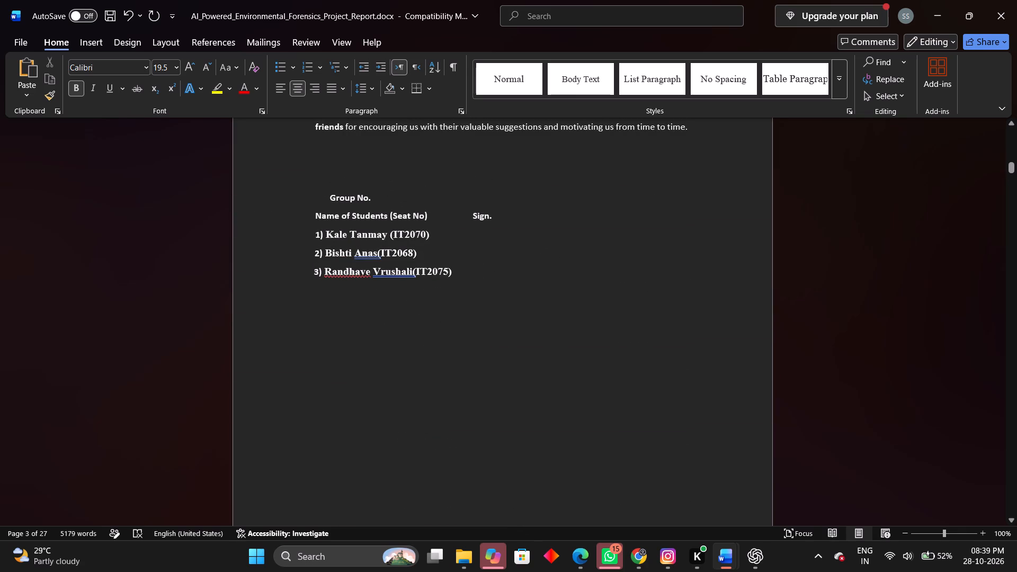
drag(332, 198, 461, 273)
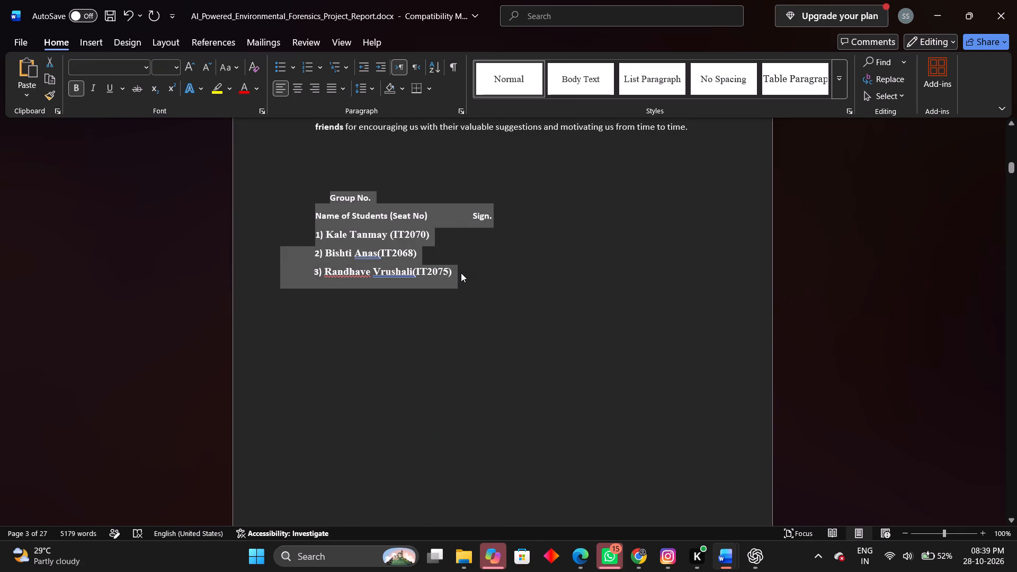
key(ctrl+c)
scroll(461, 273, down, 20)
scroll(461, 273, down, 6)
scroll(460, 271, up, 6)
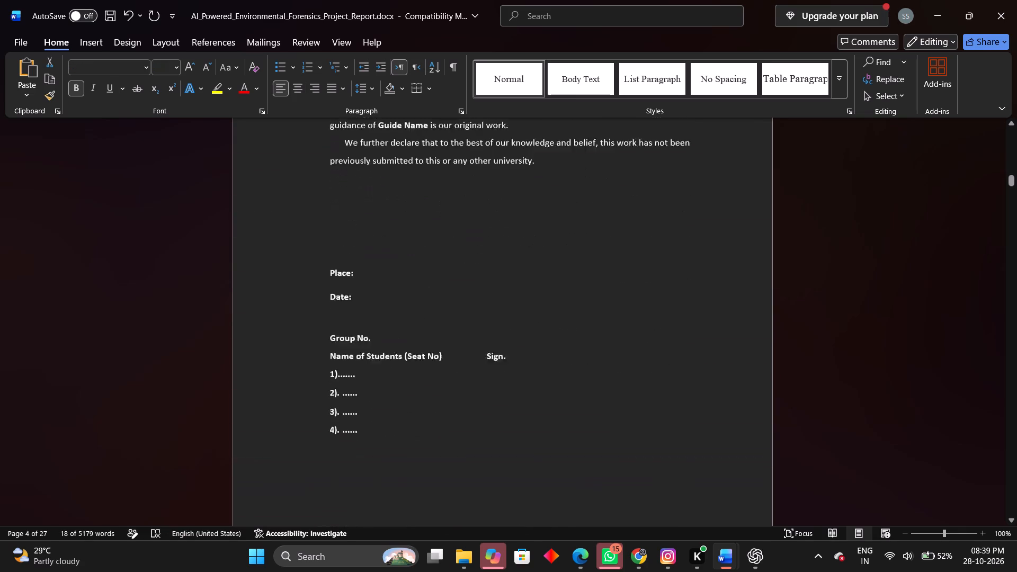
scroll(460, 271, up, 20)
scroll(460, 271, up, 2)
scroll(460, 271, down, 20)
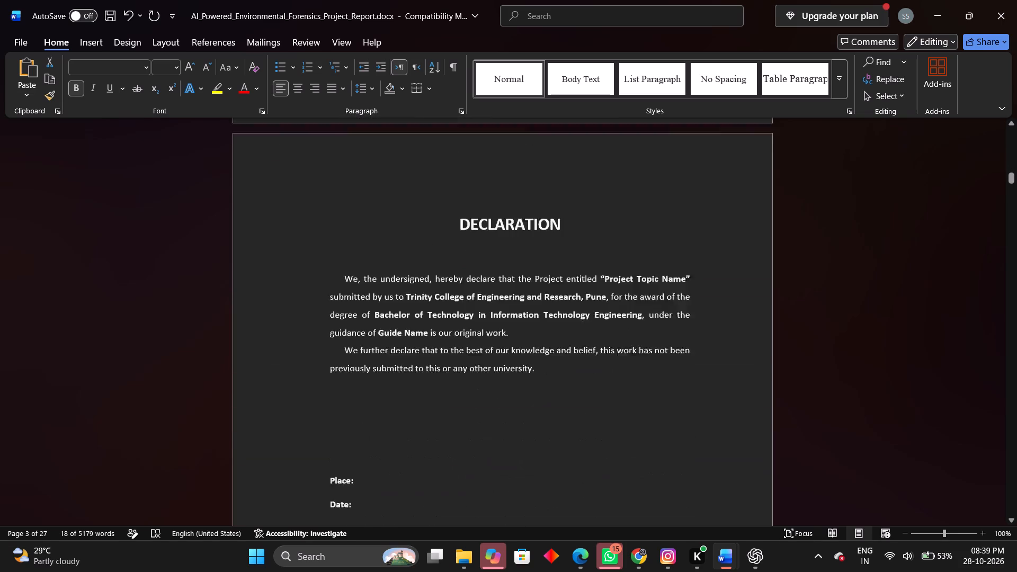
scroll(467, 302, down, 5)
drag(330, 264, 369, 347)
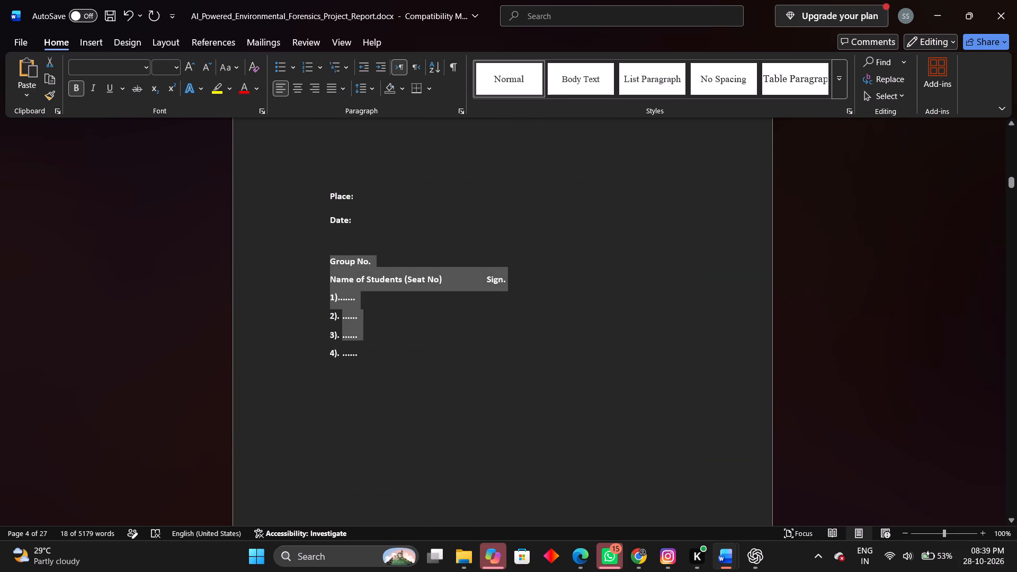
drag(369, 347, 370, 347)
key(ctrl+v)
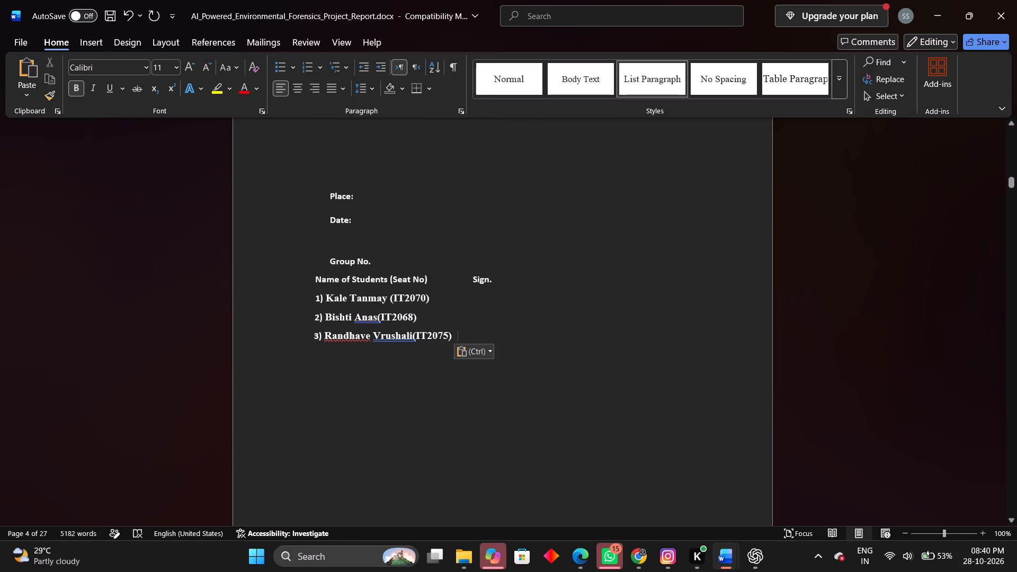
Check the pasted student block on the Declaration page against the Acknowledgement page, continuing to the Abstract.
scroll(369, 270, up, 4)
scroll(369, 270, up, 17)
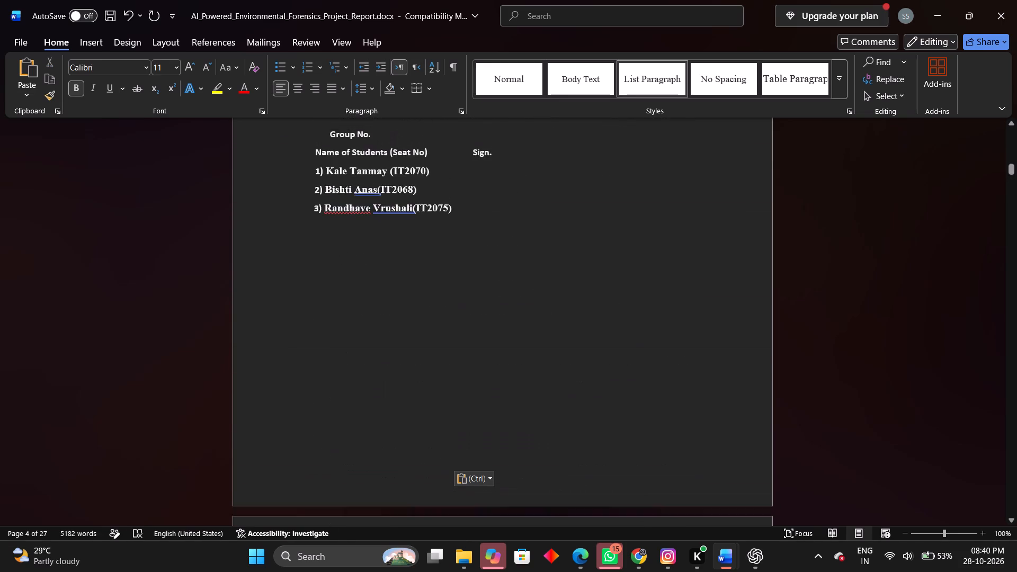
scroll(369, 270, down, 16)
scroll(369, 267, down, 5)
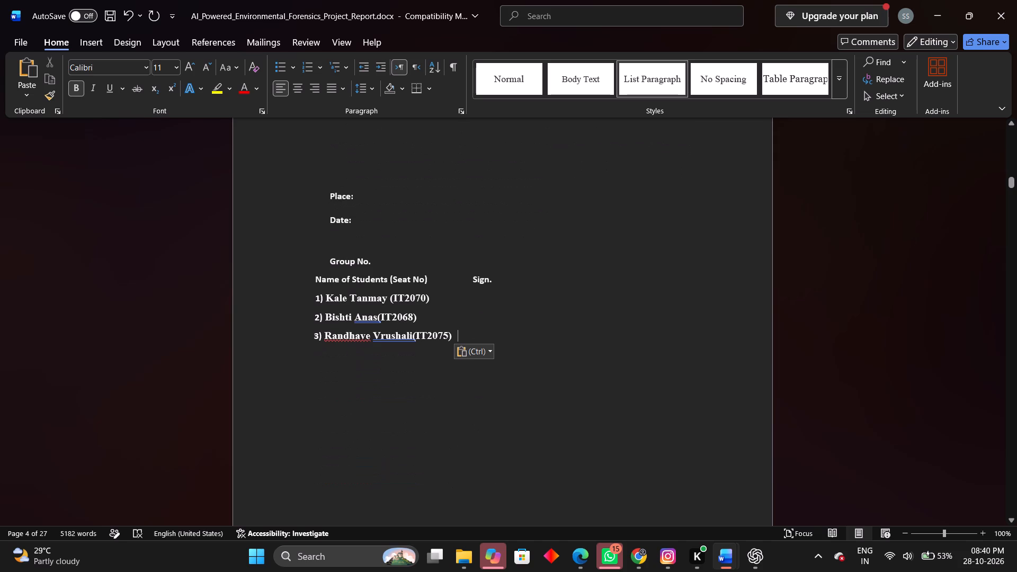
scroll(359, 214, up, 5)
scroll(359, 214, down, 8)
scroll(359, 214, down, 13)
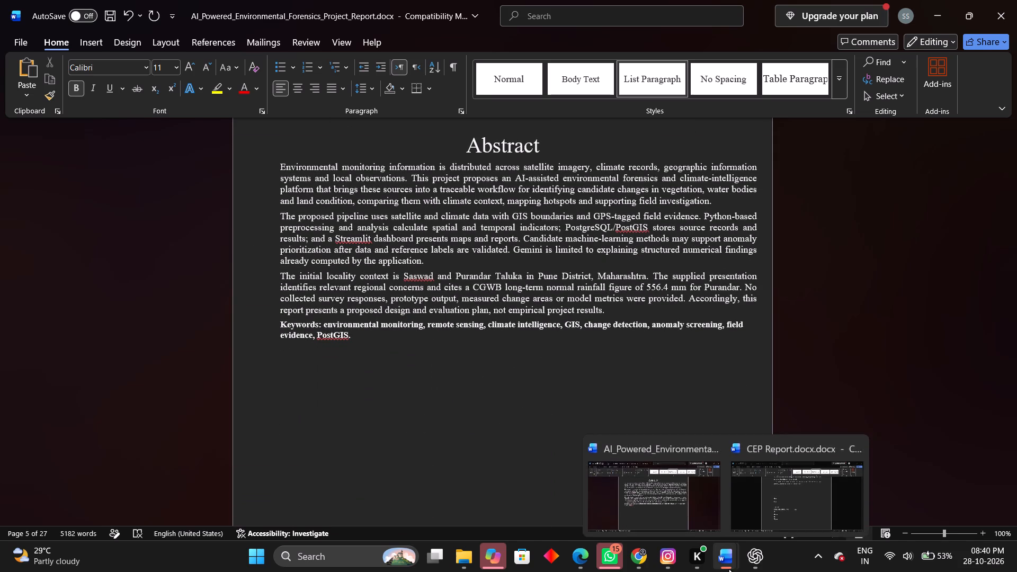
Switch to the CEP Report document and examine the layout of its Abstract and Contents pages.
click(772, 461)
scroll(565, 336, down, 11)
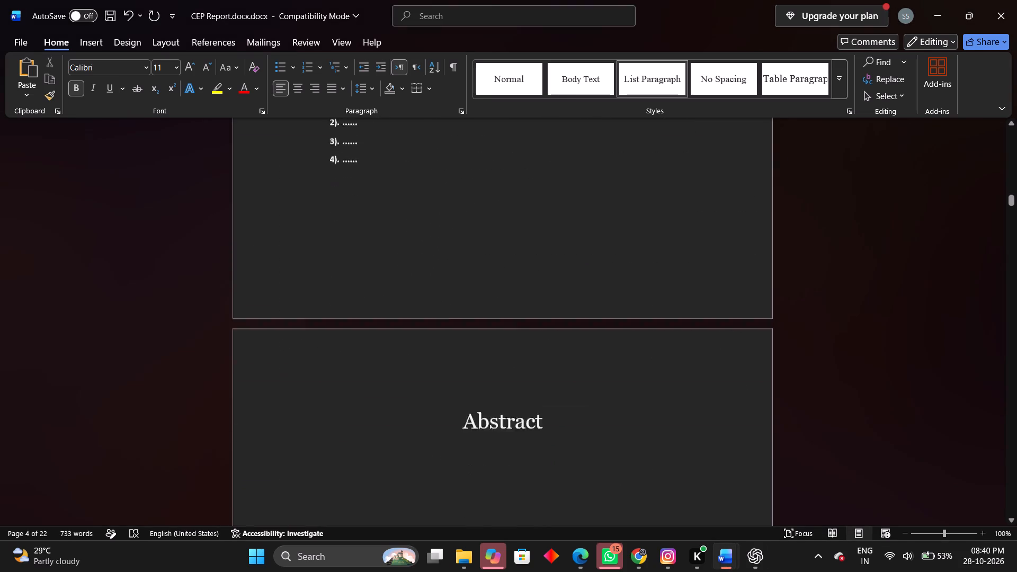
scroll(559, 329, down, 13)
scroll(565, 314, down, 8)
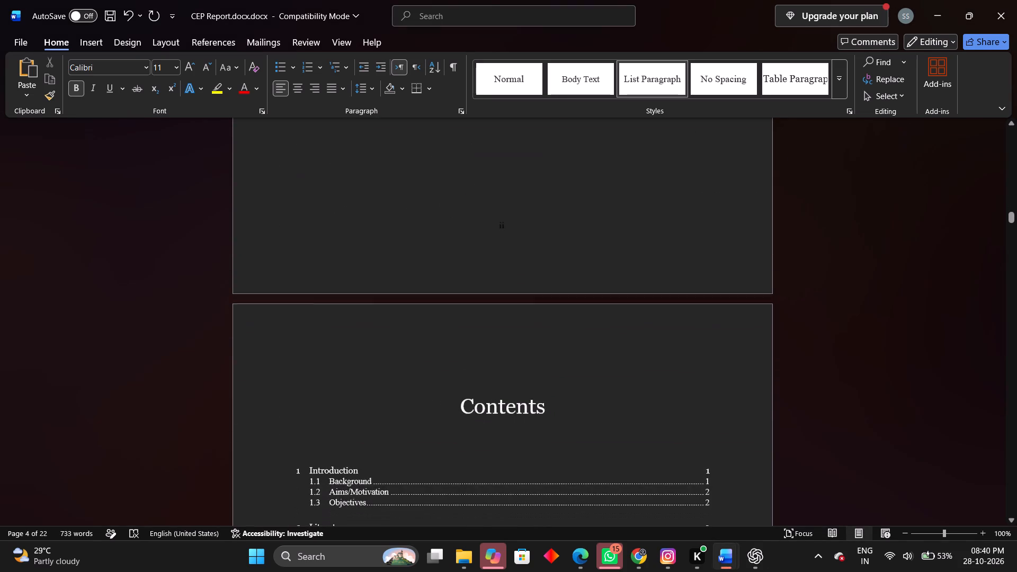
scroll(569, 309, down, 9)
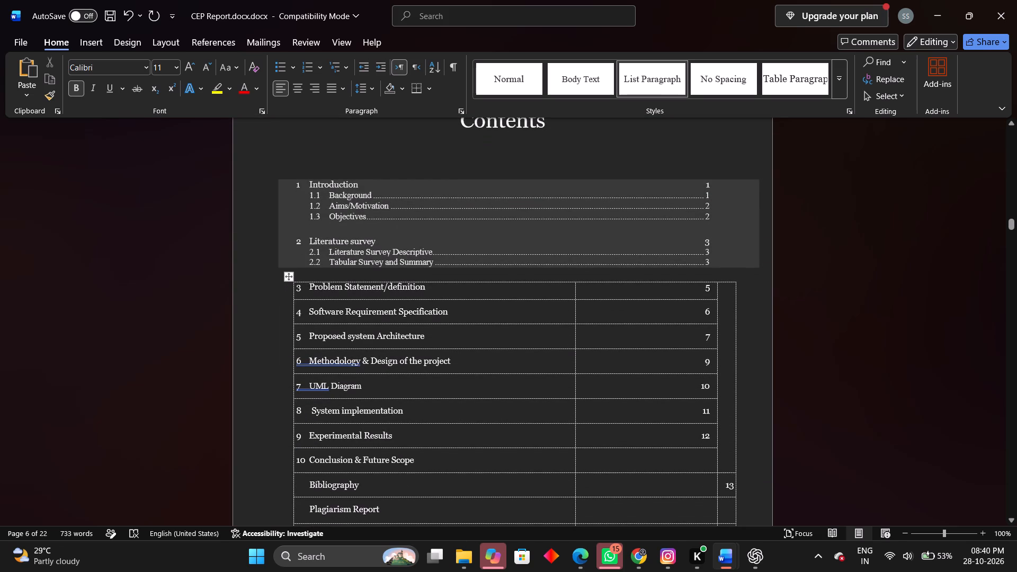
click(363, 333)
scroll(369, 354, down, 6)
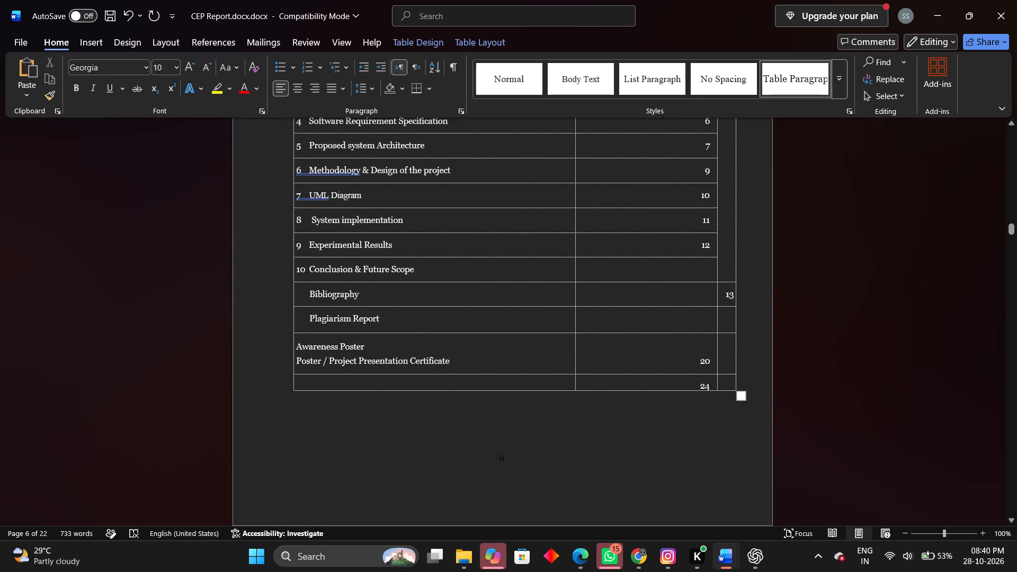
scroll(369, 354, up, 6)
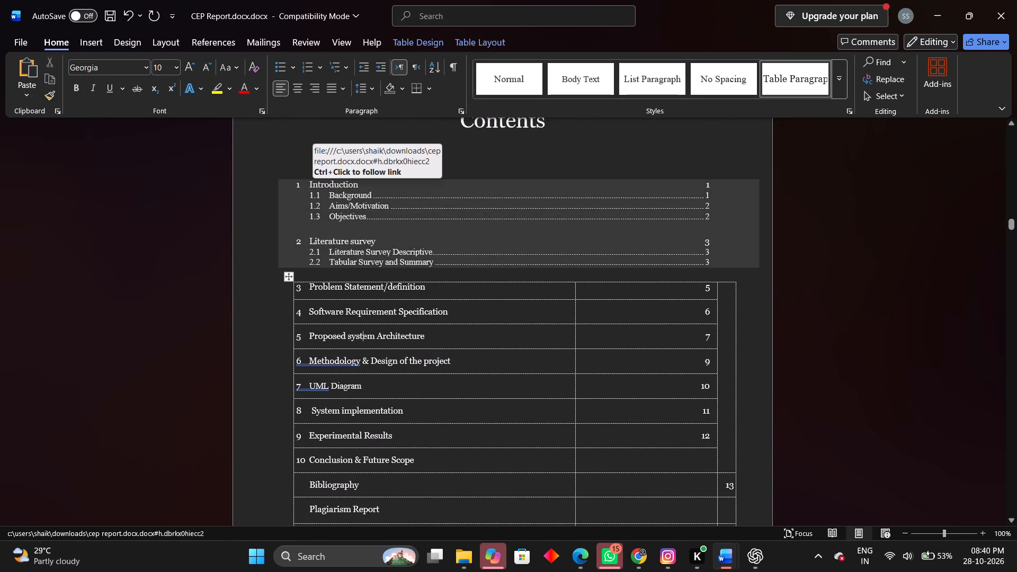
scroll(311, 189, up, 1)
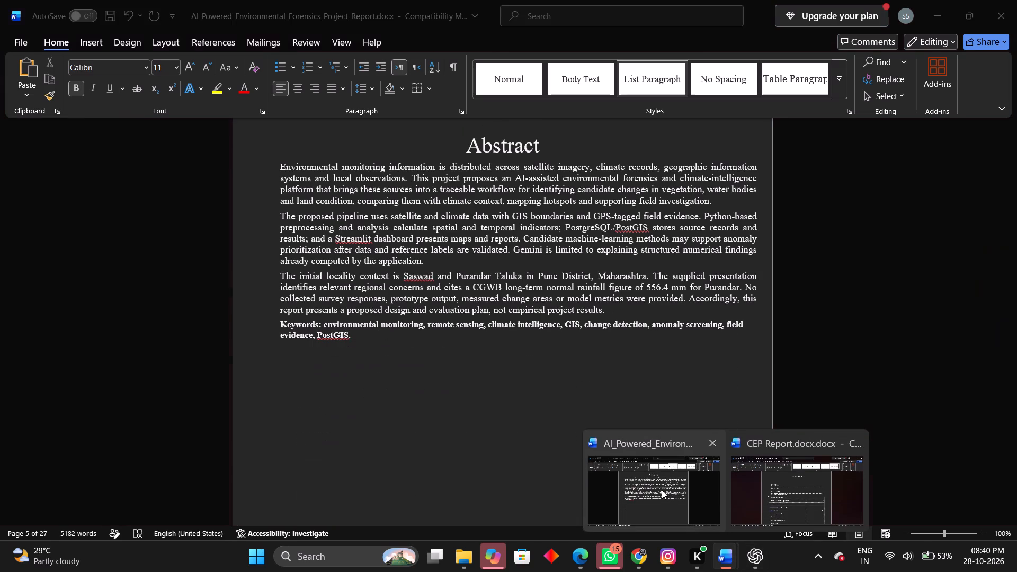
Switch back to the environmental forensics report and examine its Contents page for comparison with the CEP Report template.
click(662, 490)
scroll(423, 310, down, 17)
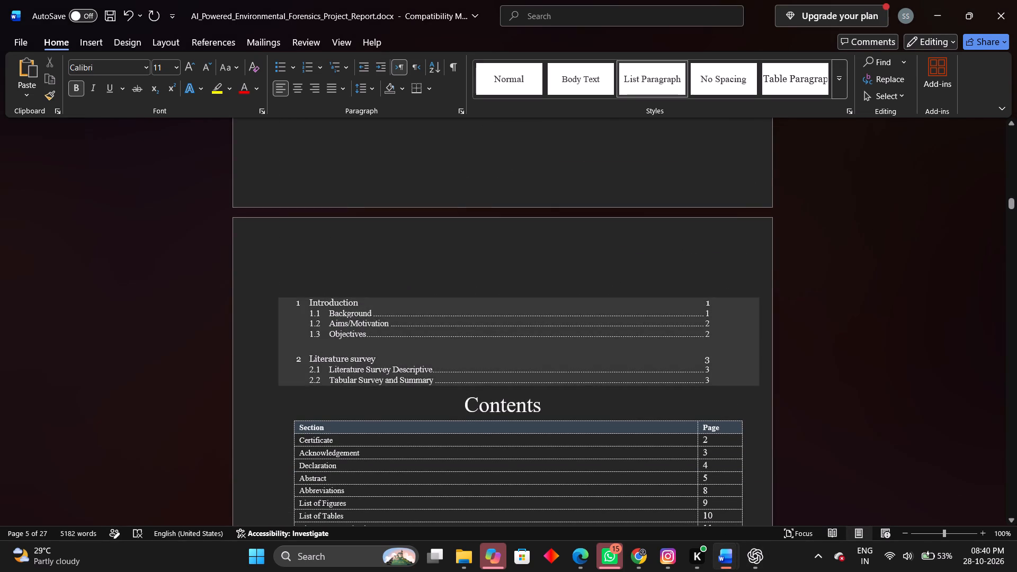
click(732, 559)
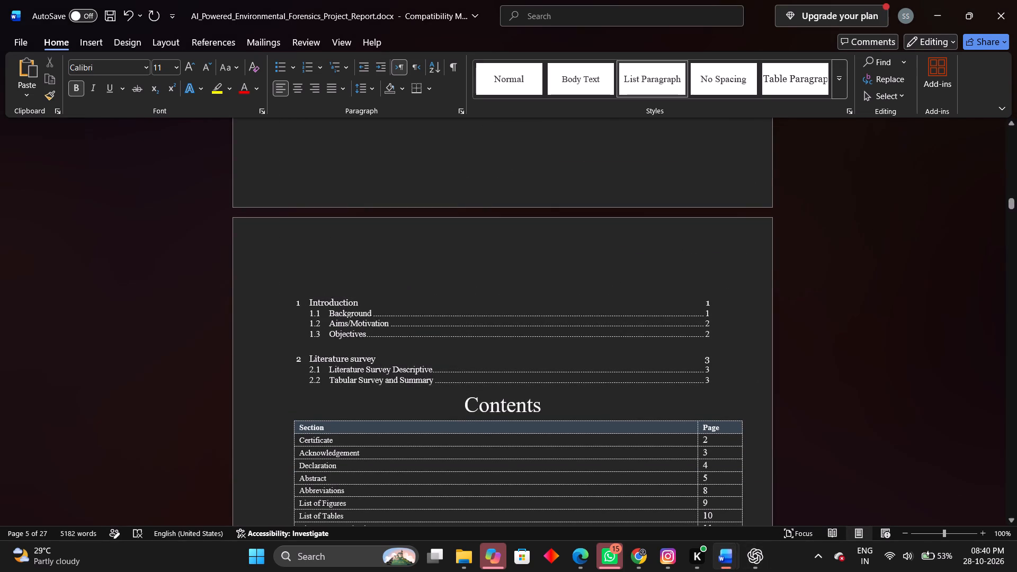
click(727, 556)
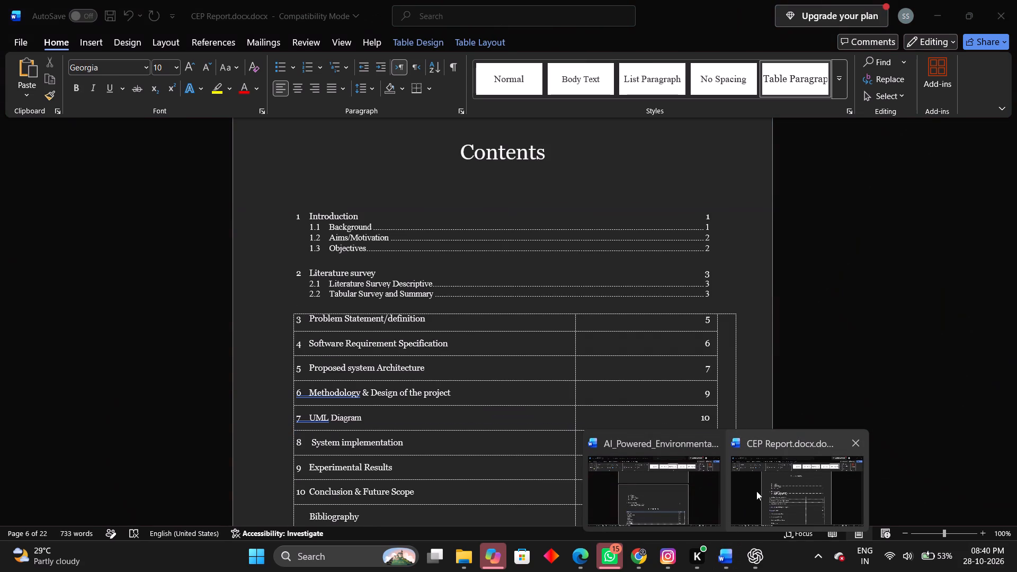
click(673, 501)
scroll(456, 338, down, 16)
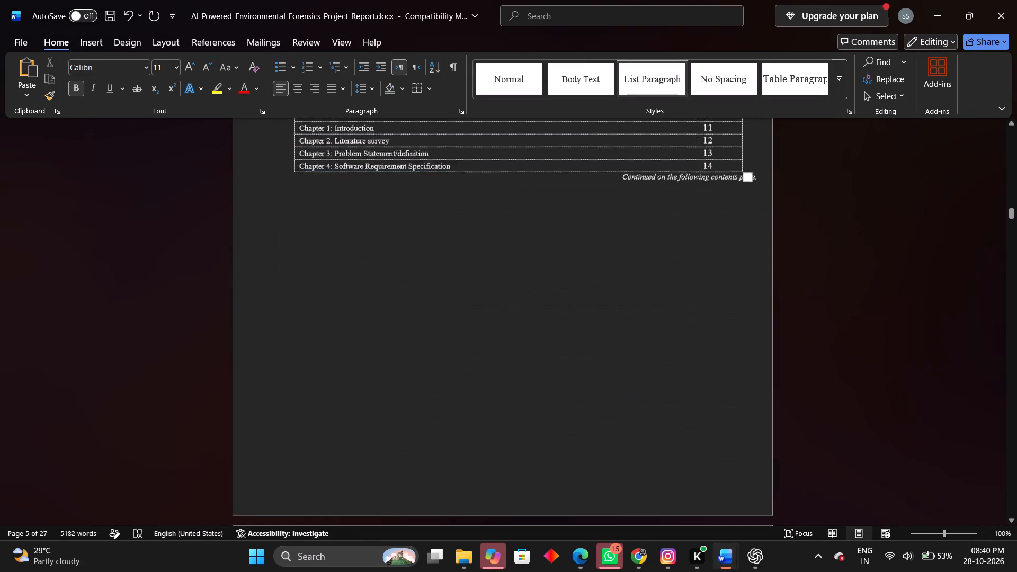
scroll(456, 338, up, 6)
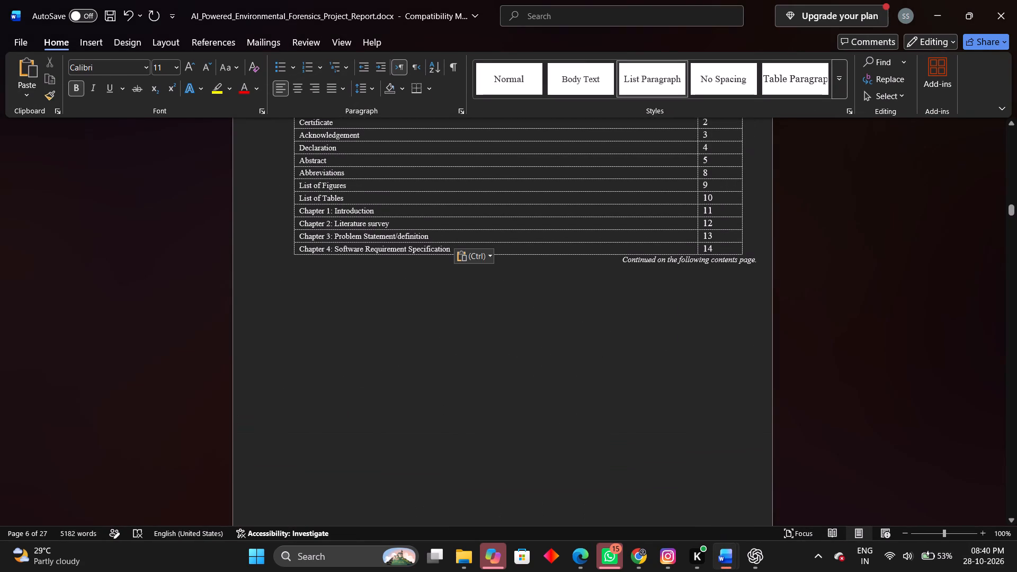
scroll(456, 334, down, 9)
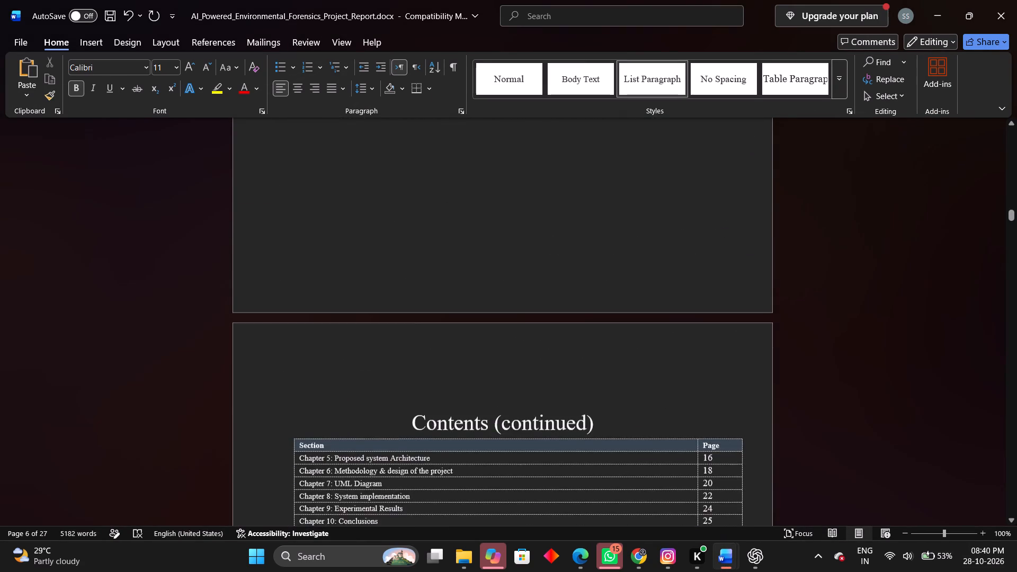
Examine the environmental forensics report's continued contents, abbreviations, List of Figures and List of Tables pages.
scroll(456, 330, down, 7)
scroll(456, 330, down, 19)
scroll(456, 328, down, 10)
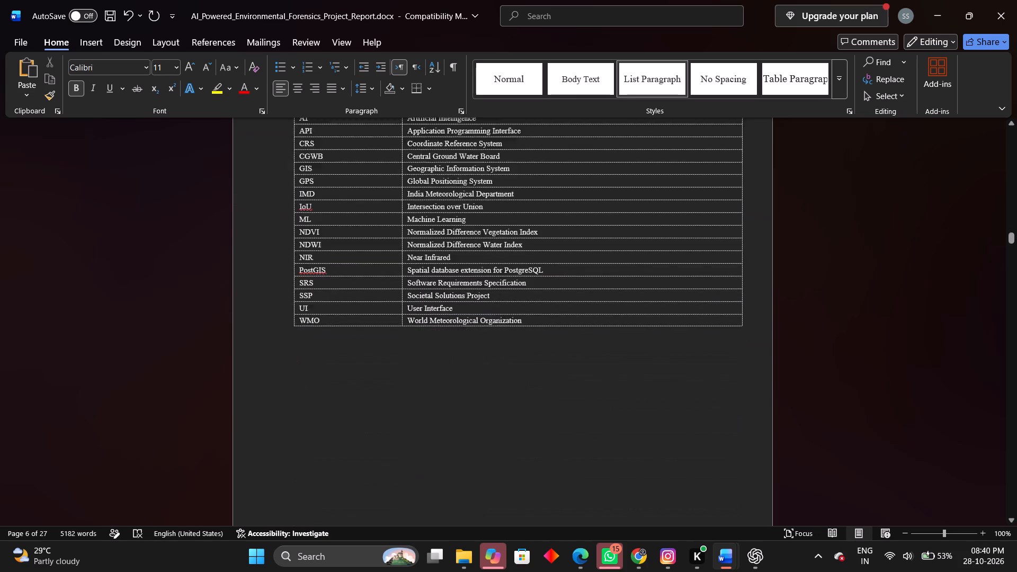
scroll(457, 327, down, 18)
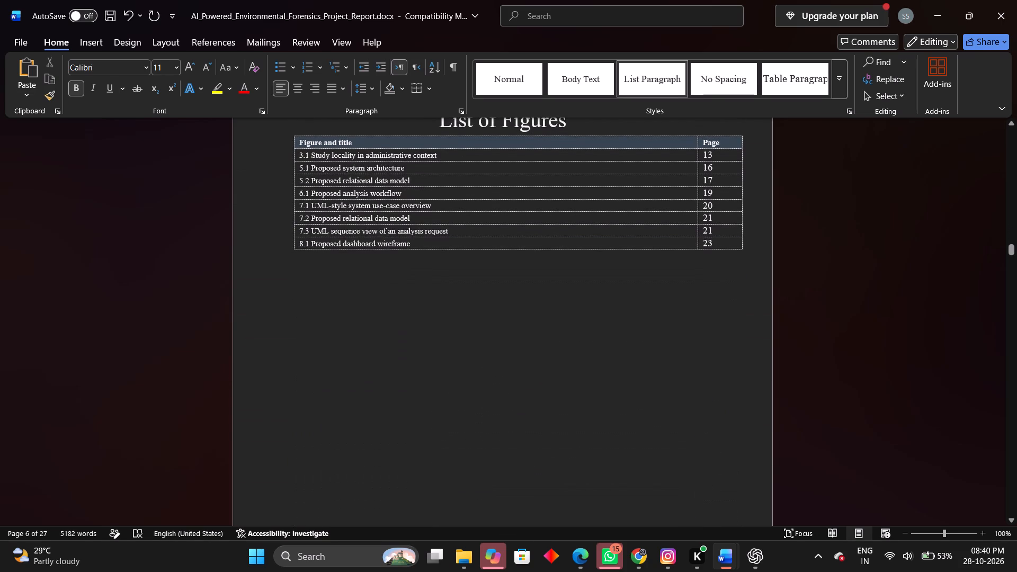
scroll(457, 327, down, 18)
scroll(457, 327, down, 8)
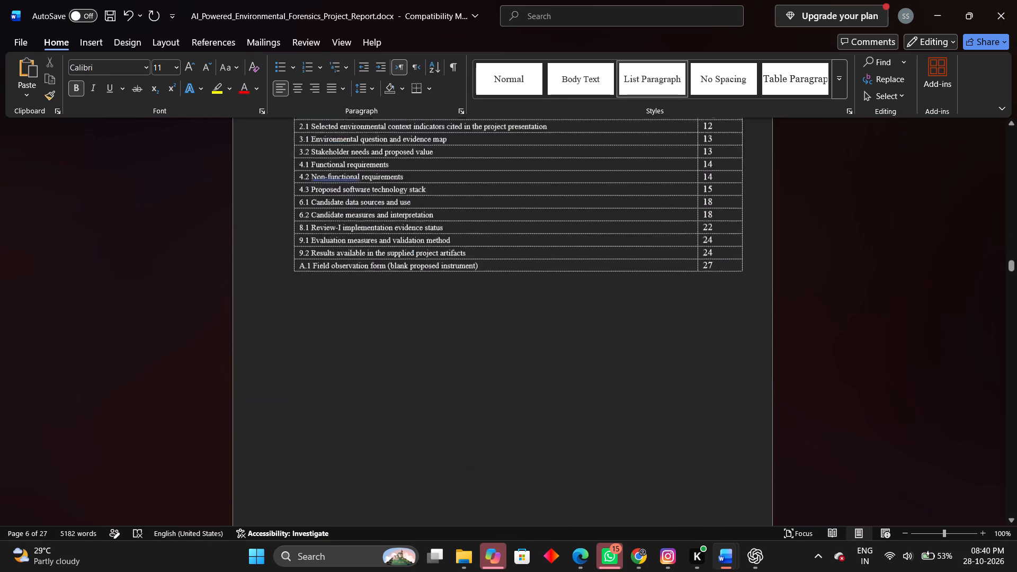
Review the environmental forensics report's chapters from Introduction through Software Requirement Specification, including their headings, figures and tables.
scroll(457, 327, down, 15)
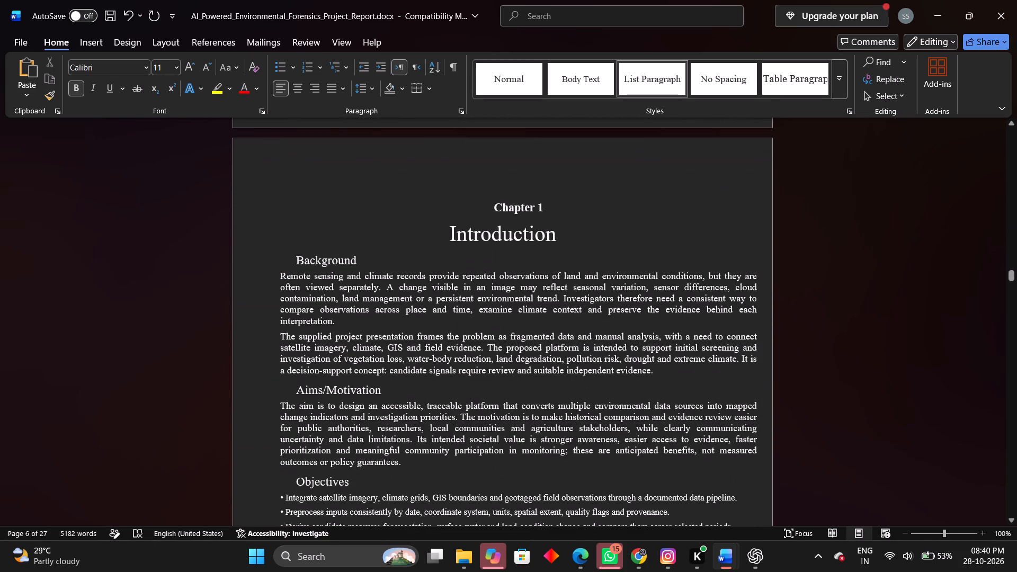
scroll(457, 327, down, 9)
scroll(457, 325, up, 10)
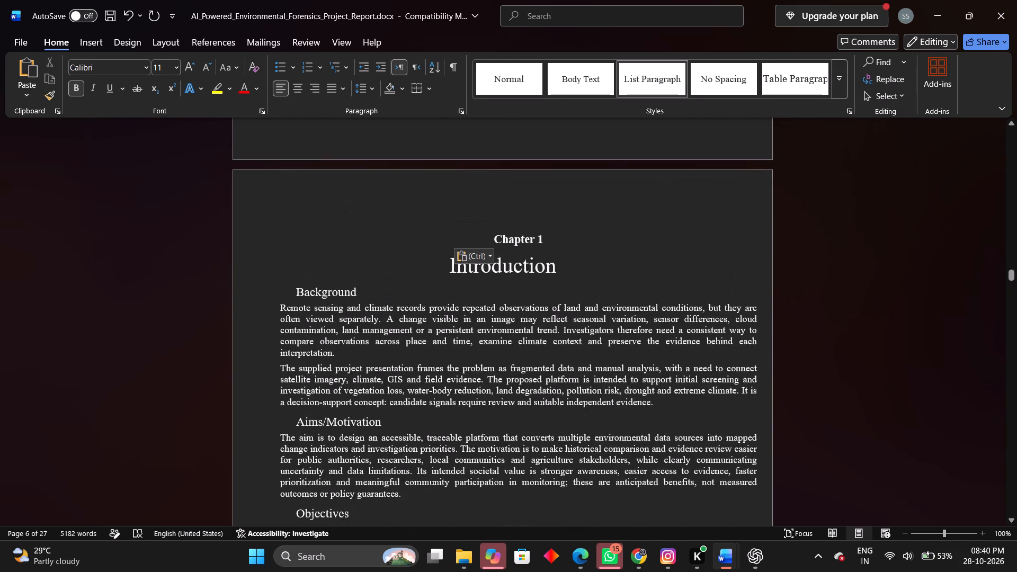
scroll(457, 325, down, 9)
scroll(457, 325, down, 12)
scroll(458, 325, down, 9)
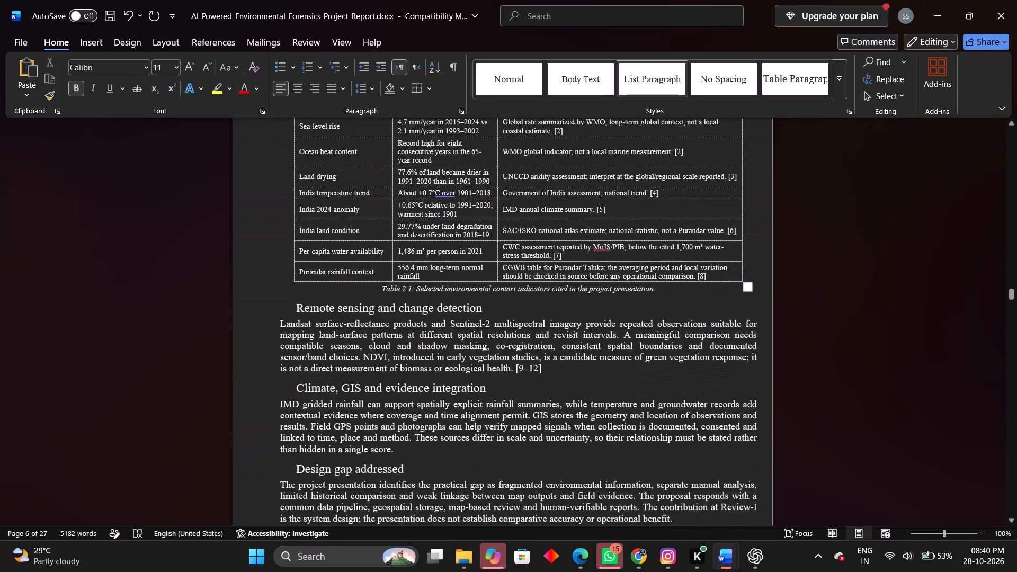
scroll(458, 325, down, 17)
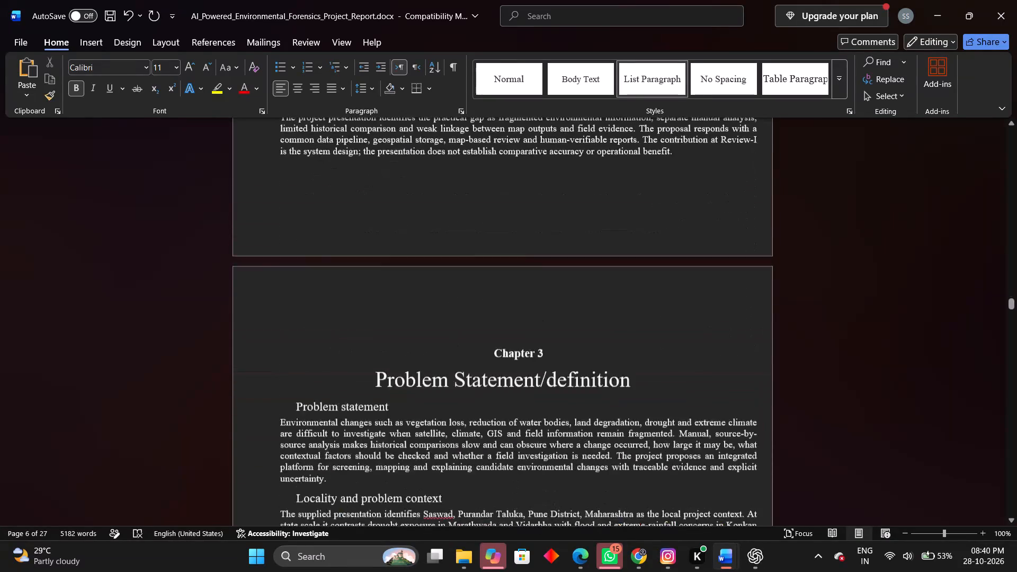
scroll(458, 337, up, 4)
scroll(458, 330, down, 11)
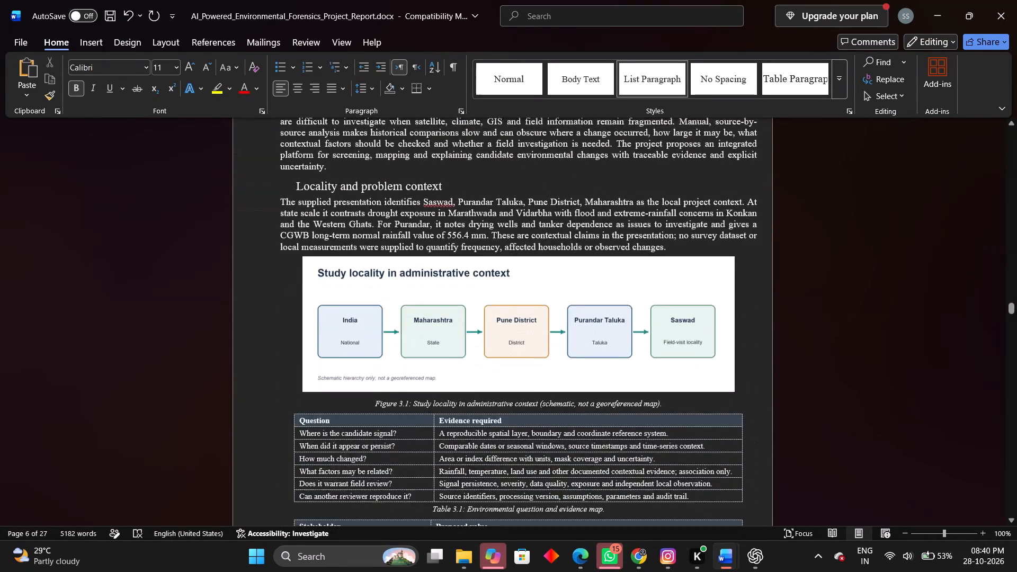
scroll(458, 328, down, 15)
scroll(458, 327, down, 20)
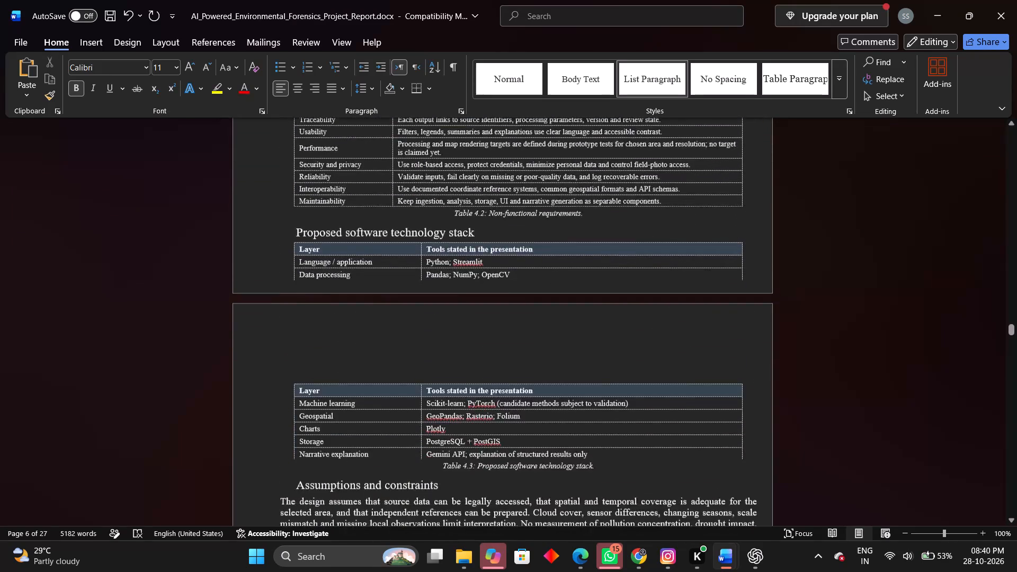
scroll(458, 327, down, 6)
scroll(457, 326, up, 20)
scroll(457, 326, up, 12)
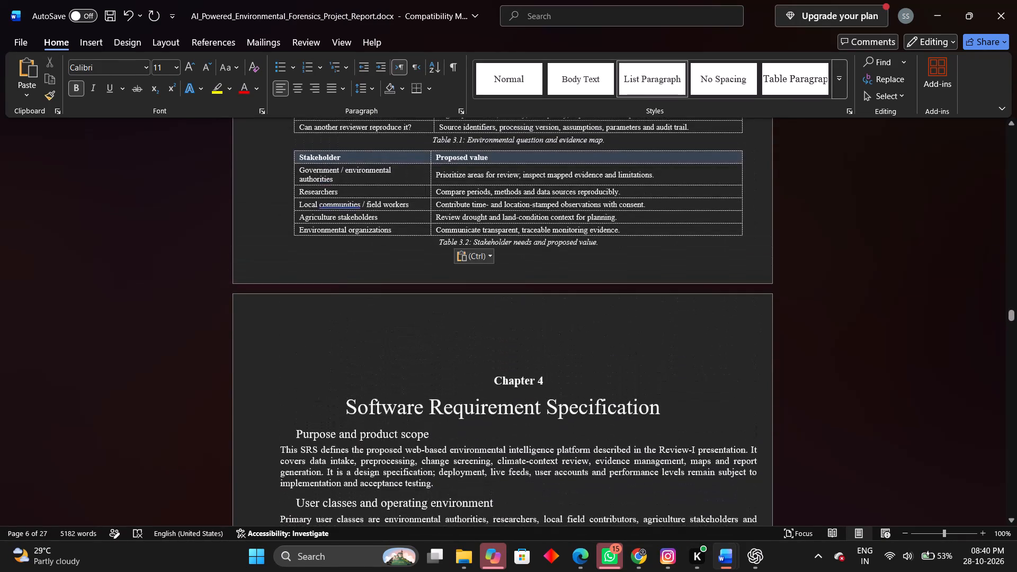
click(496, 369)
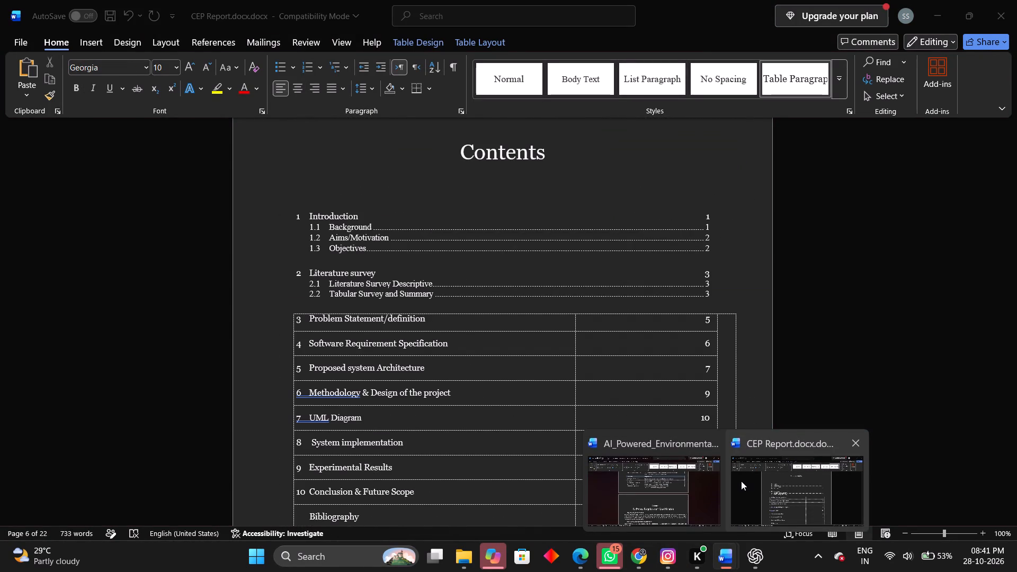
Switch to the CEP Report document and review its pages from Contents through the Chapter 3 heading.
click(741, 481)
scroll(543, 354, down, 8)
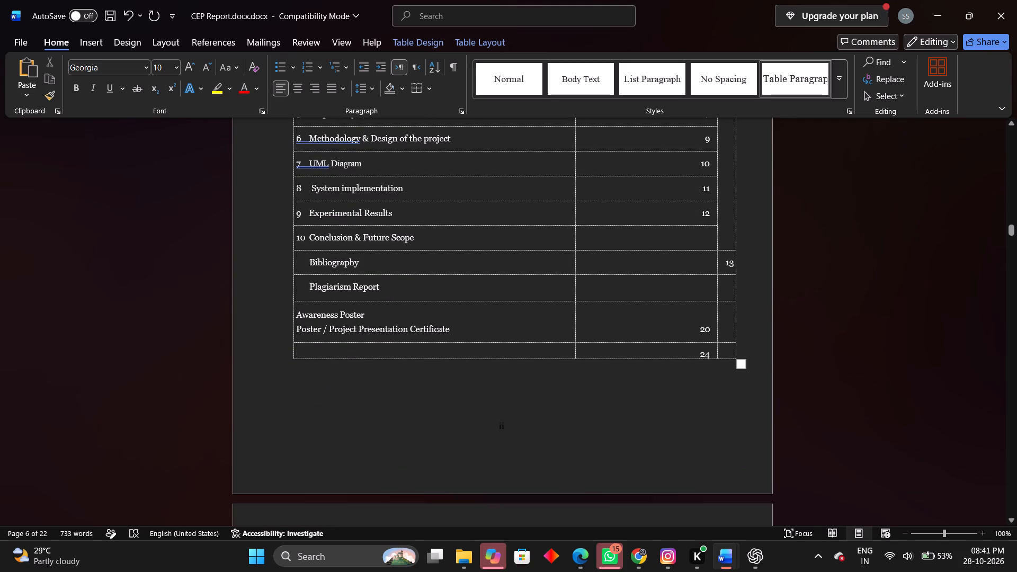
scroll(526, 329, down, 20)
scroll(526, 329, down, 19)
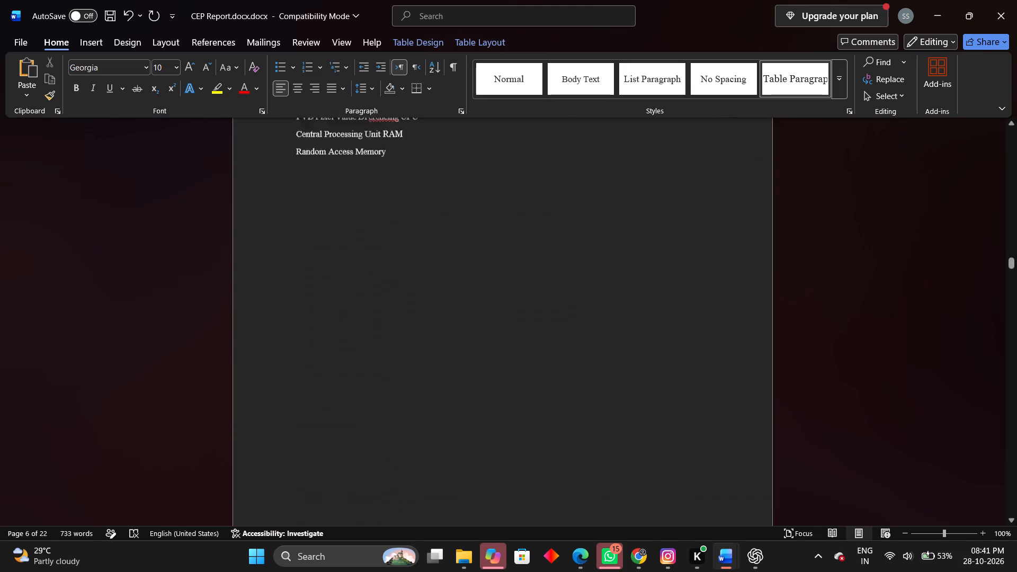
scroll(531, 329, down, 13)
scroll(532, 327, down, 18)
scroll(532, 327, down, 10)
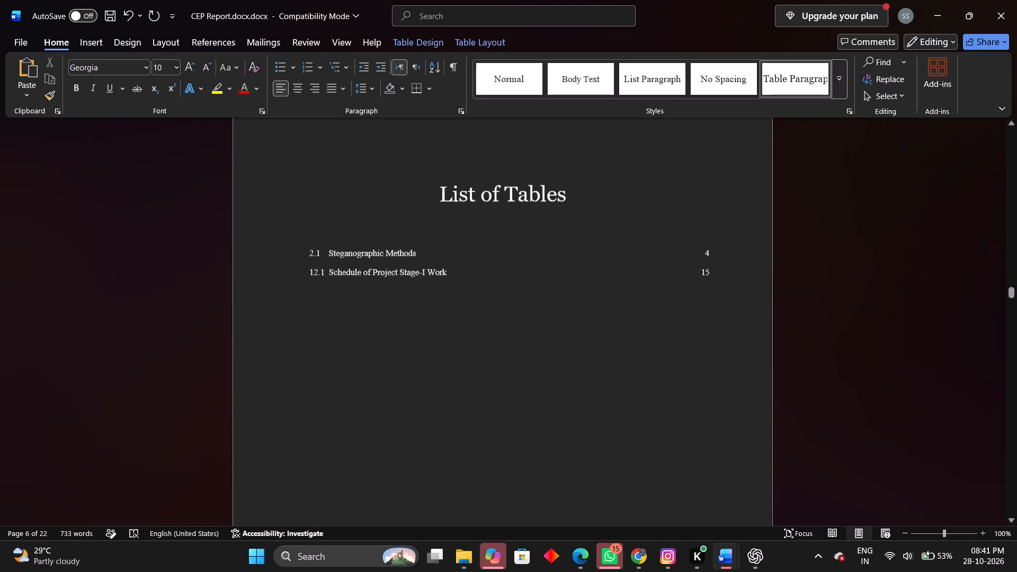
scroll(533, 326, down, 20)
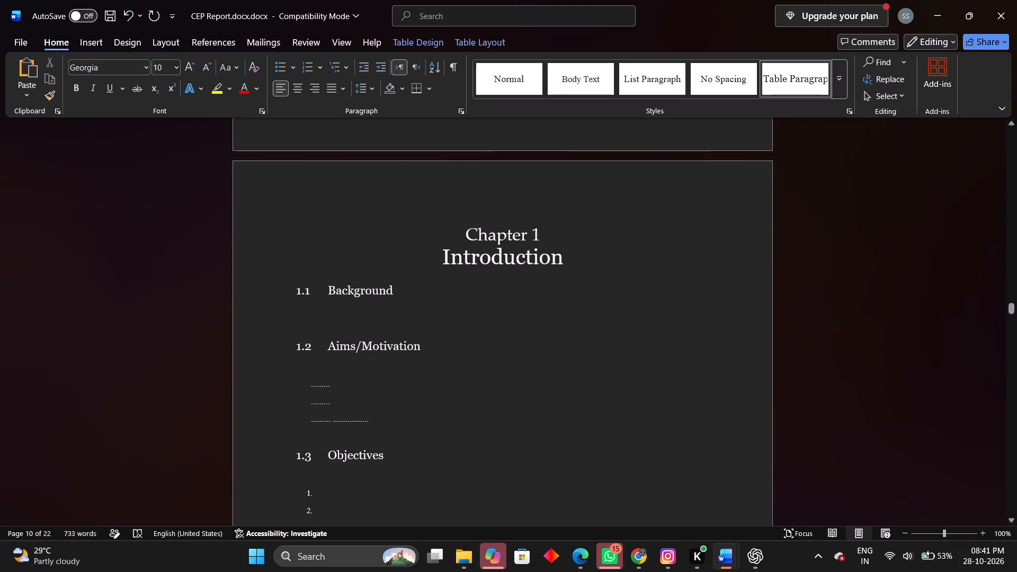
scroll(534, 325, down, 17)
scroll(534, 317, down, 6)
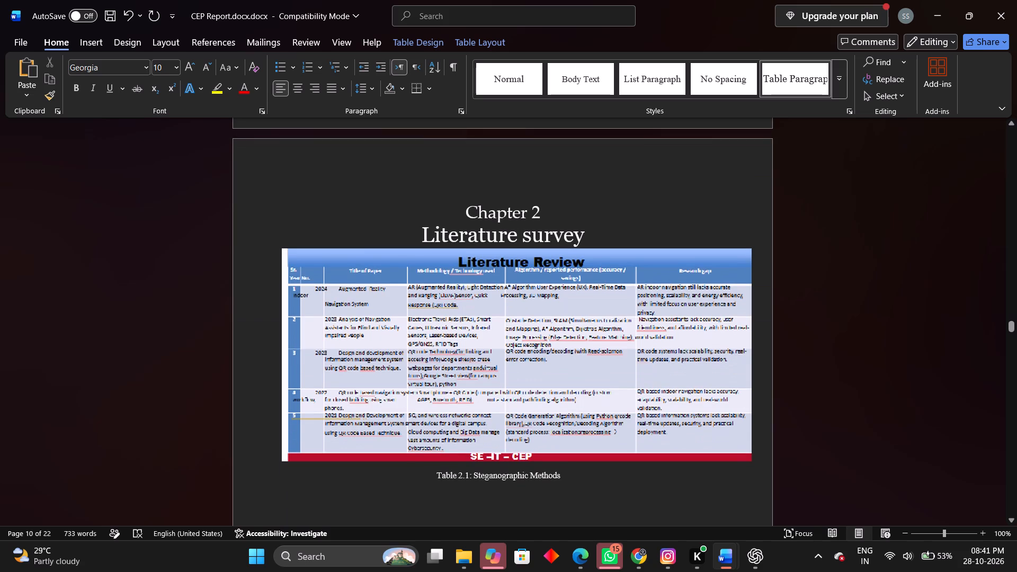
scroll(534, 317, down, 16)
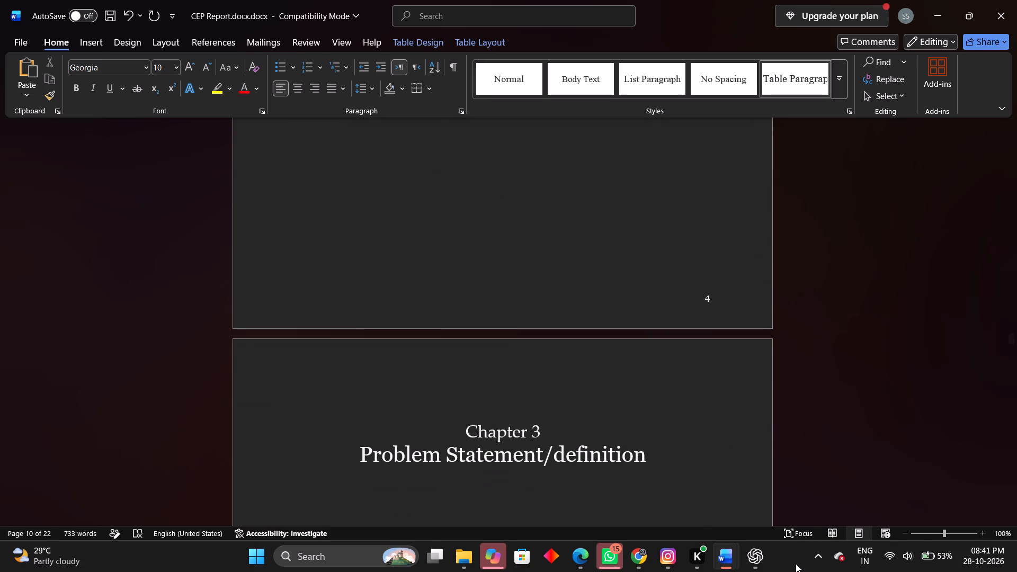
Inspect the font and size of the Chapter 3 number and title lines in the CEP Report.
click(726, 560)
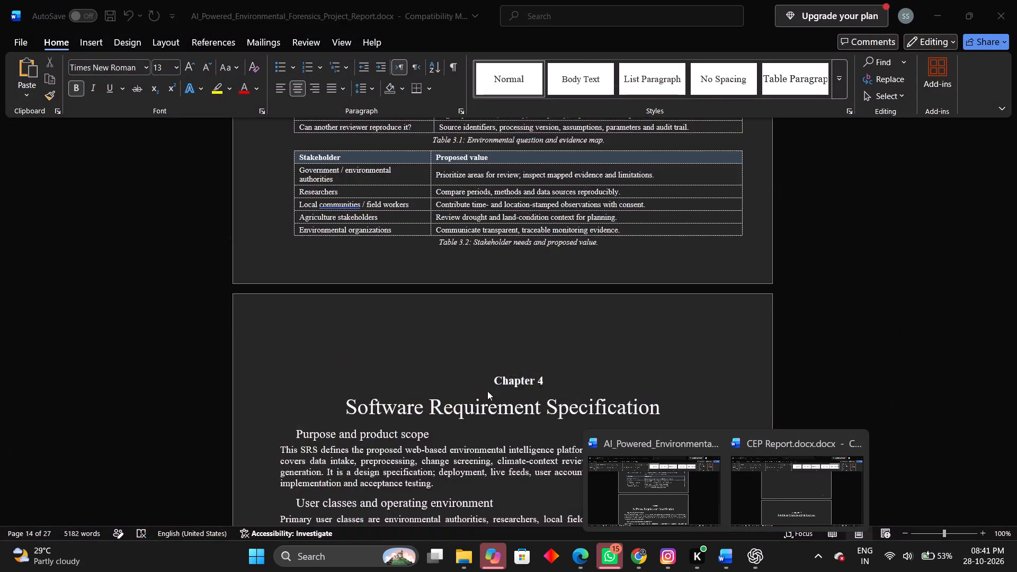
click(761, 487)
double_click(514, 428)
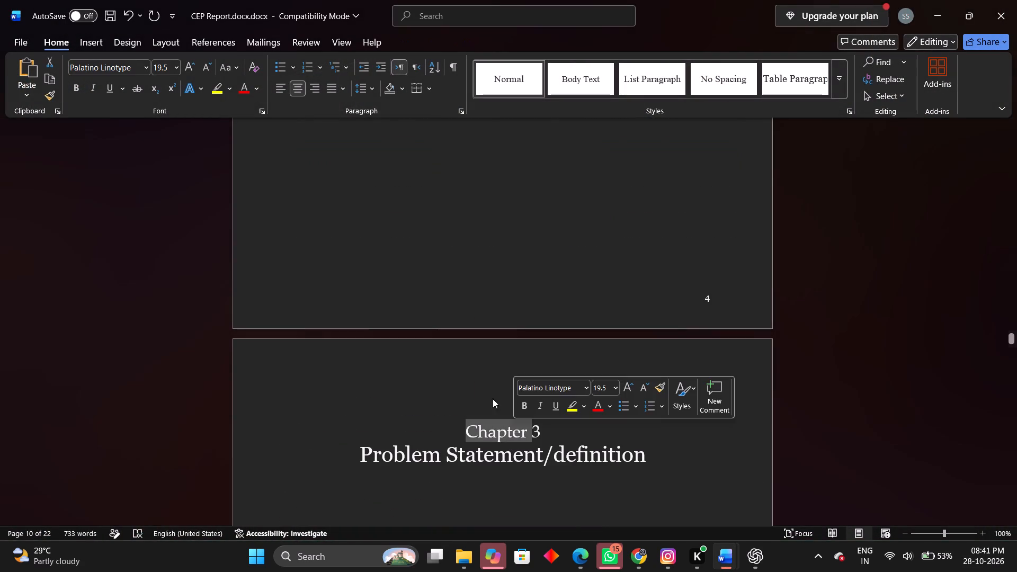
click(448, 390)
drag(489, 410, 494, 379)
double_click(493, 435)
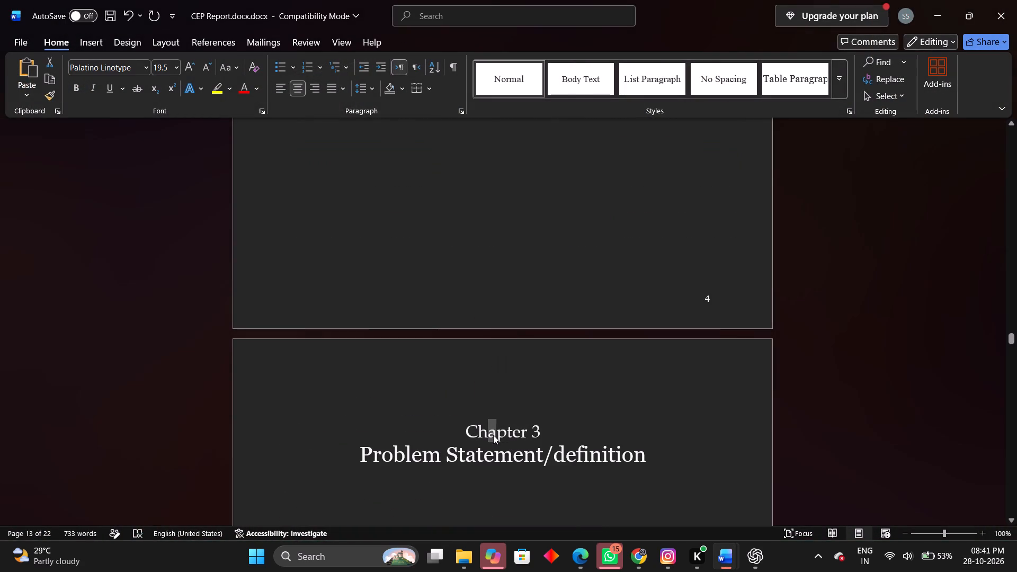
click(411, 415)
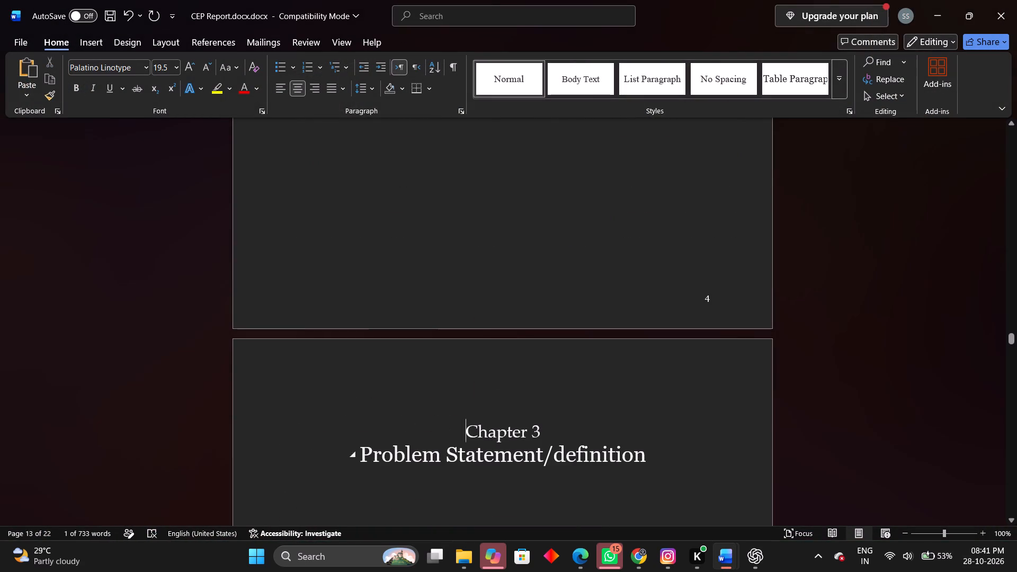
double_click(493, 468)
click(355, 410)
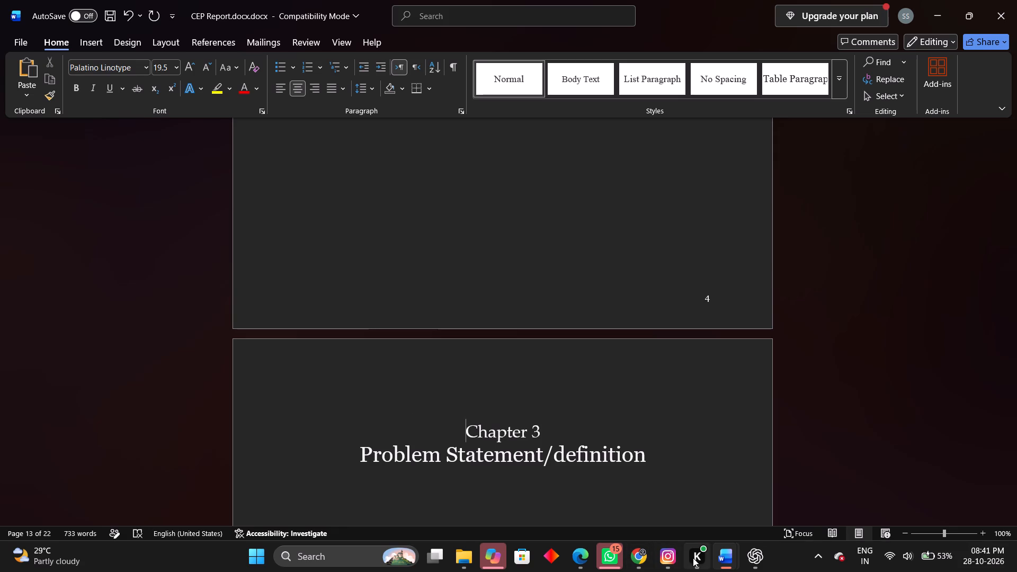
Switch to the environmental forensics report and set the "Chapter 4" line's font size to 19.5.
click(727, 560)
click(673, 504)
triple_click(511, 381)
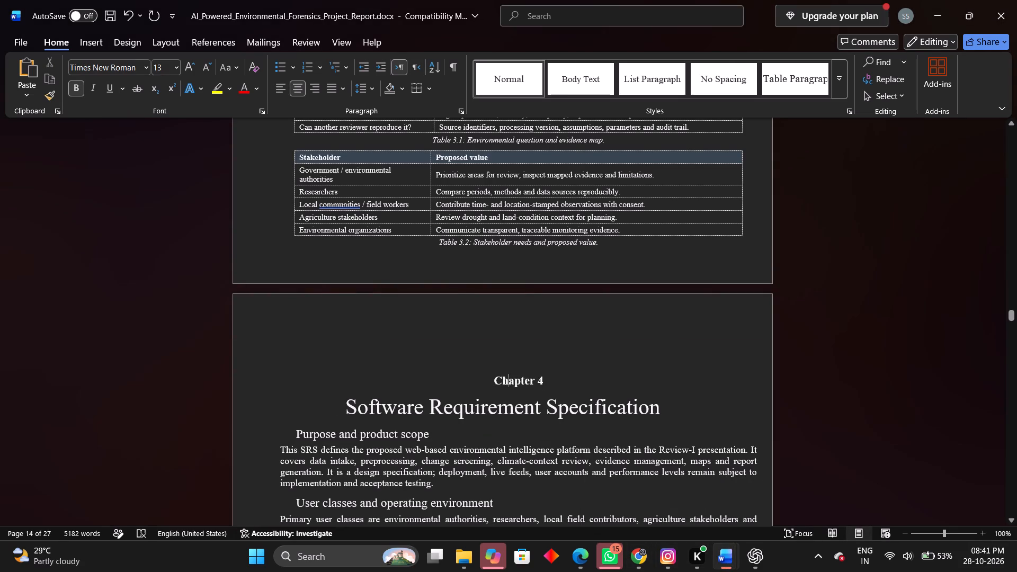
click(176, 68)
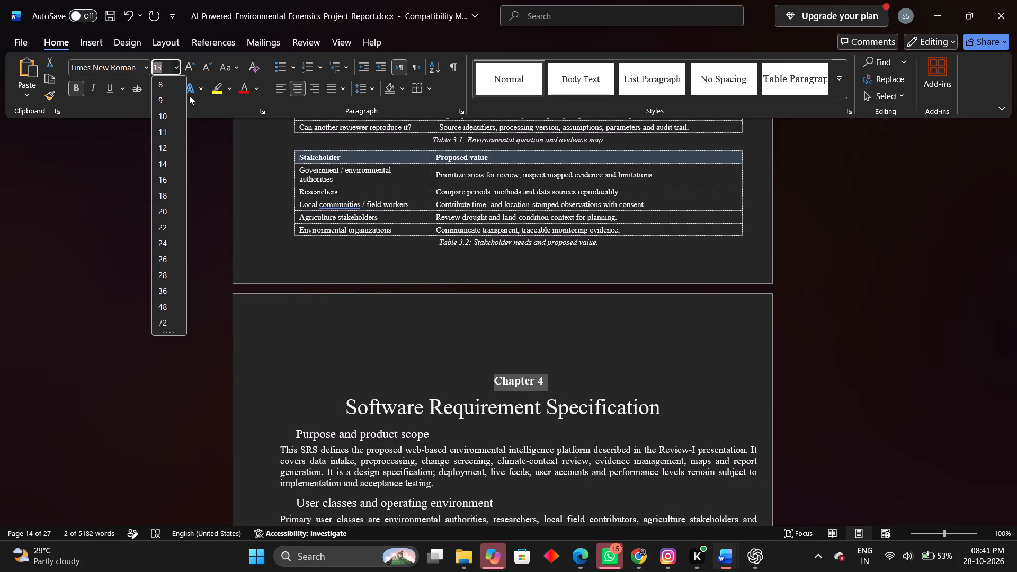
click(162, 200)
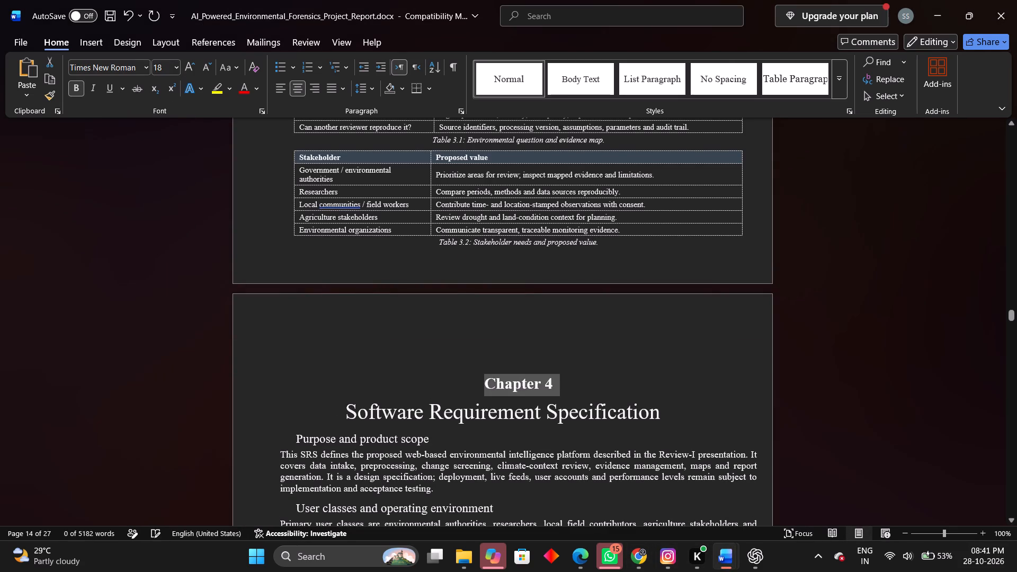
click(164, 66)
click(164, 66)
key(BackSpace)
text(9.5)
click(582, 370)
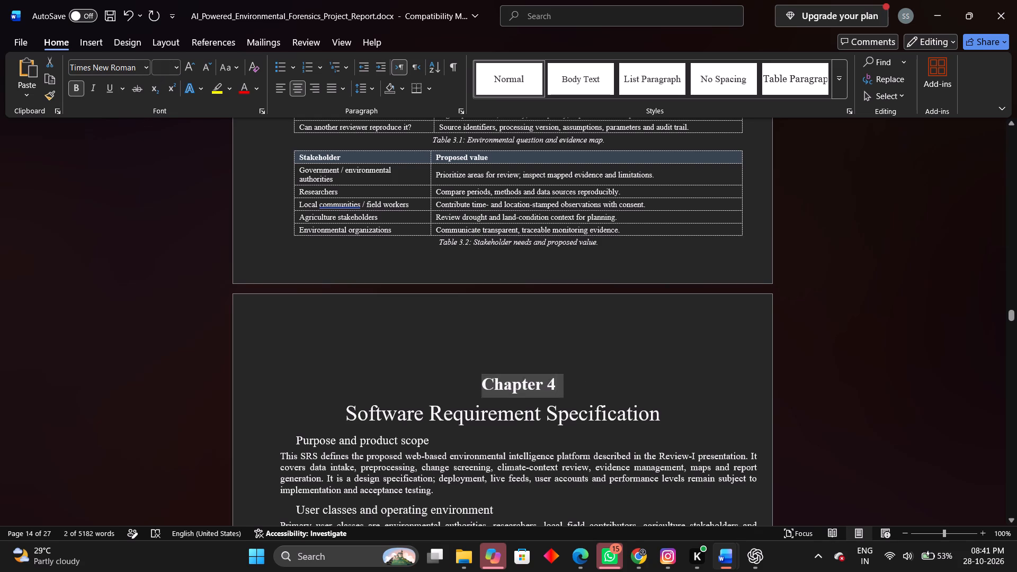
Set the font size of the "Chapter 3" line above Problem Statement/definition to 19.5.
scroll(543, 360, down, 16)
scroll(543, 360, up, 13)
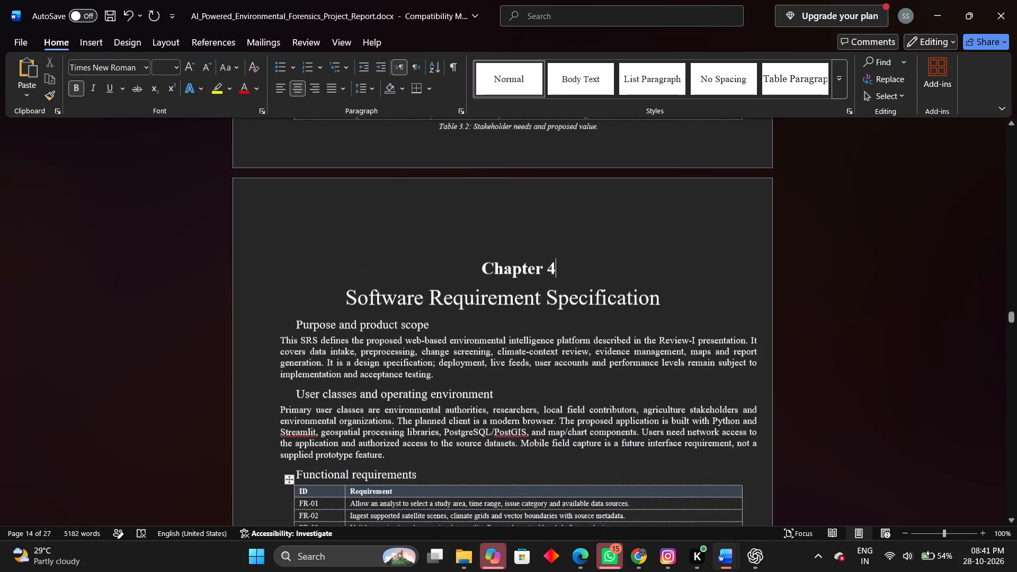
scroll(543, 360, up, 20)
scroll(543, 360, up, 7)
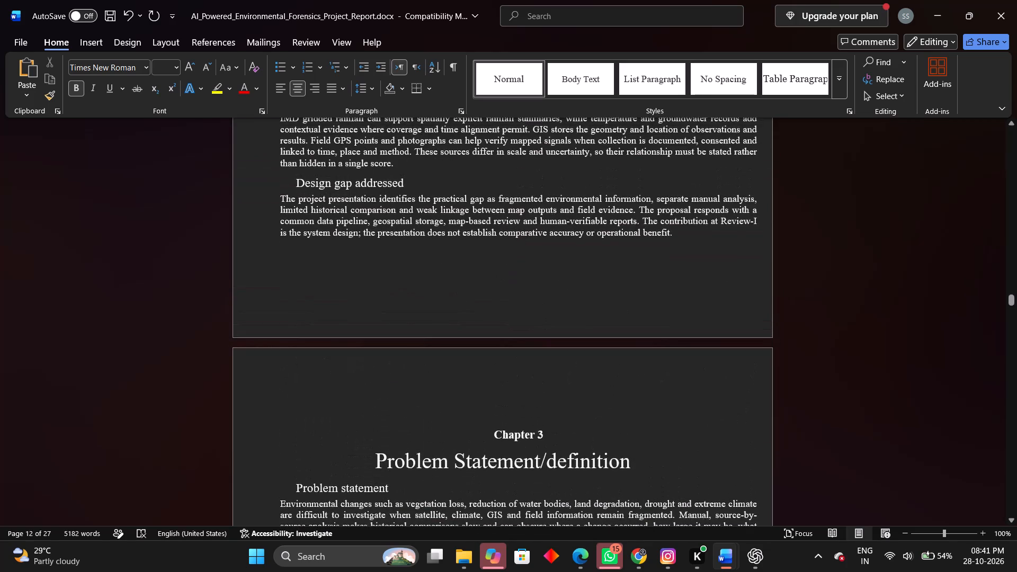
drag(493, 435, 542, 433)
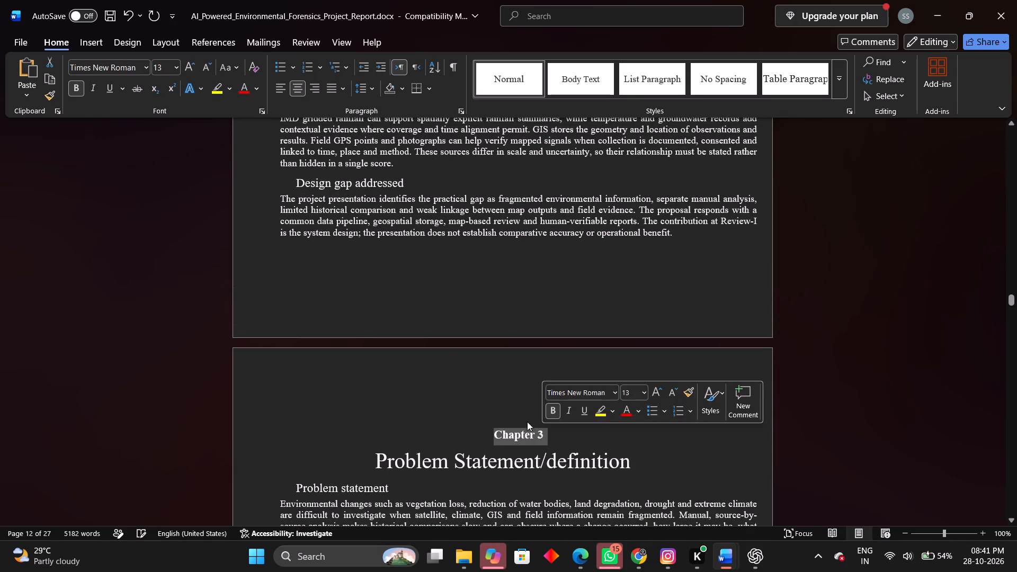
click(174, 65)
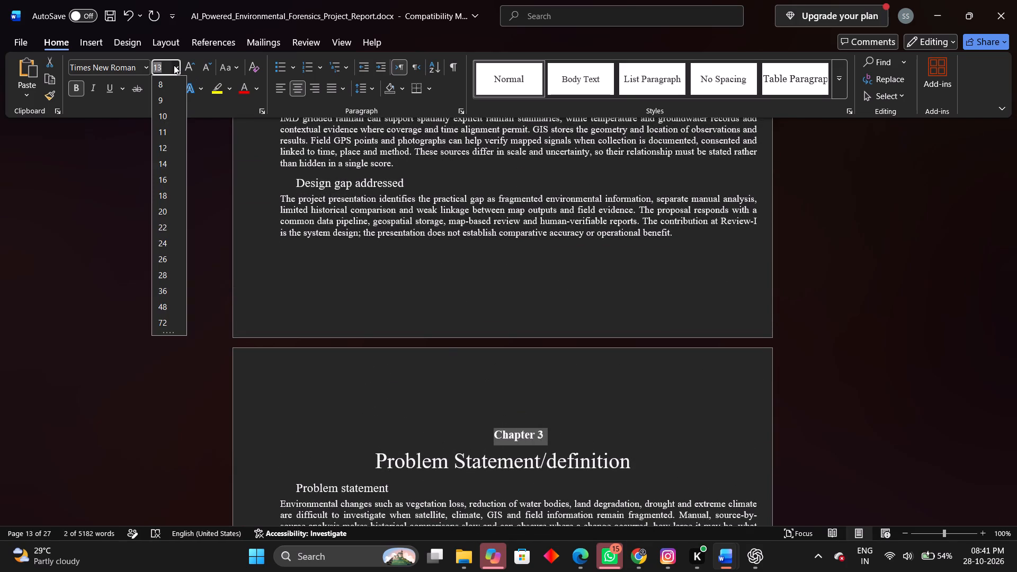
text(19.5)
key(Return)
Set the font size of the "Chapter 1" line above the Introduction title to 19.5.
scroll(367, 251, up, 8)
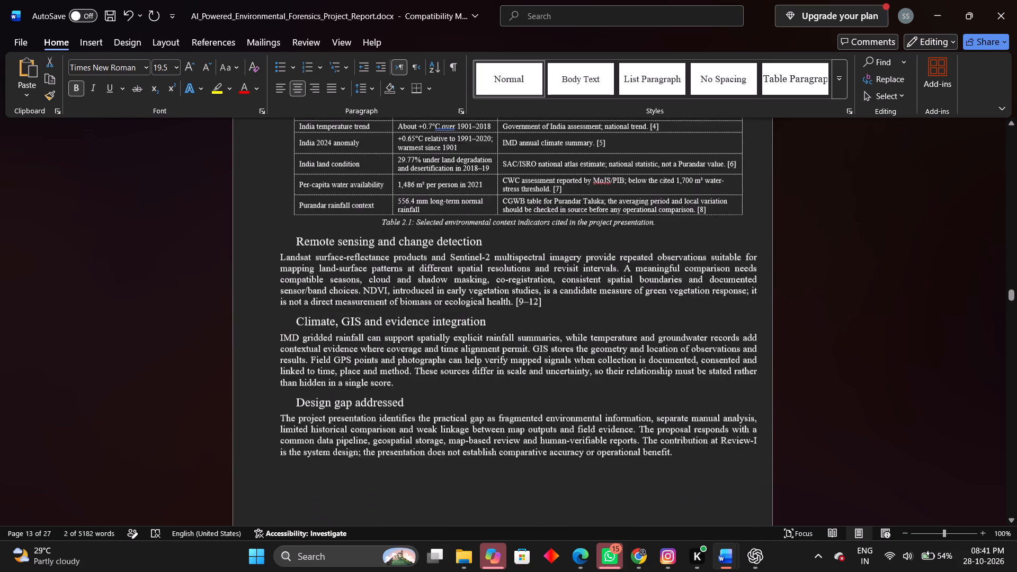
scroll(367, 251, up, 18)
scroll(367, 252, down, 1)
scroll(367, 252, up, 15)
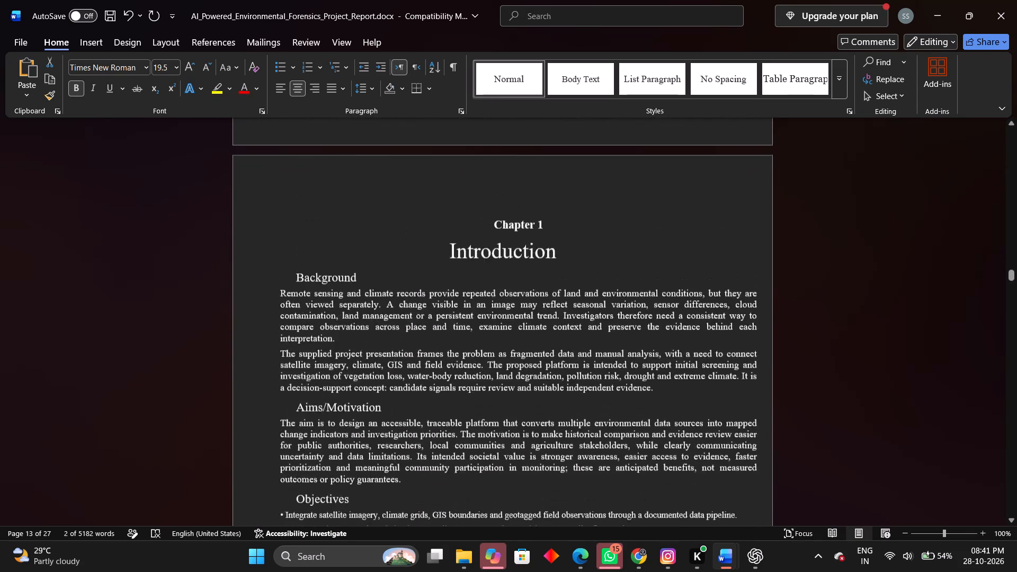
scroll(367, 252, up, 17)
scroll(367, 252, down, 1)
scroll(367, 252, up, 1)
scroll(367, 252, down, 3)
scroll(369, 253, up, 4)
scroll(372, 251, down, 7)
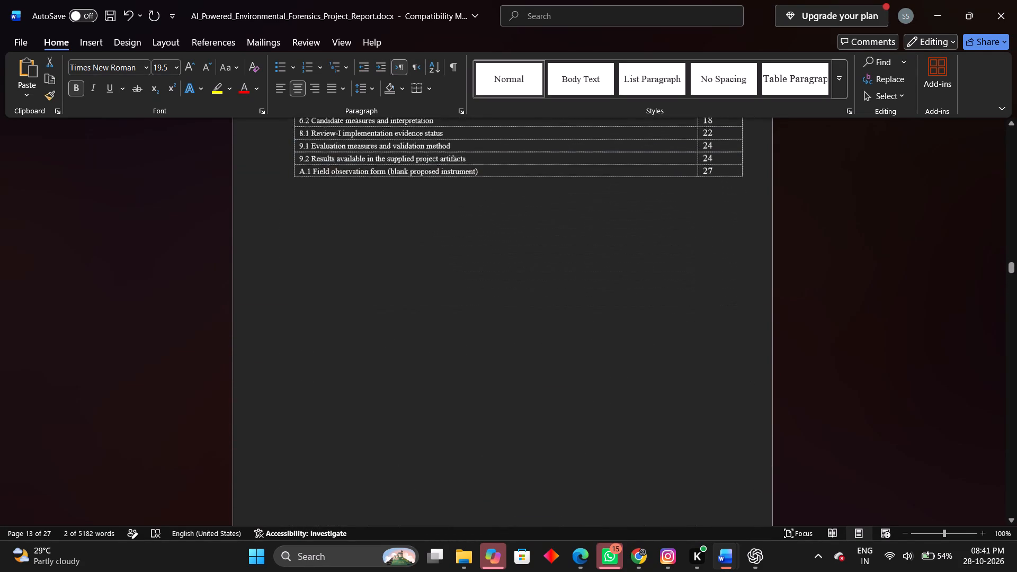
scroll(372, 251, down, 17)
scroll(373, 249, up, 5)
drag(494, 238, 520, 238)
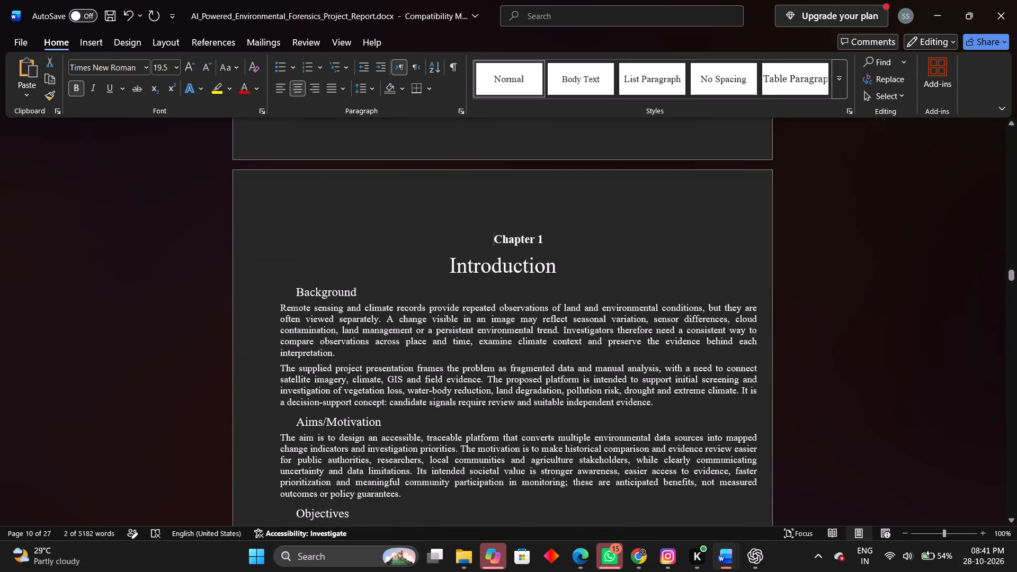
drag(520, 238, 547, 237)
click(173, 67)
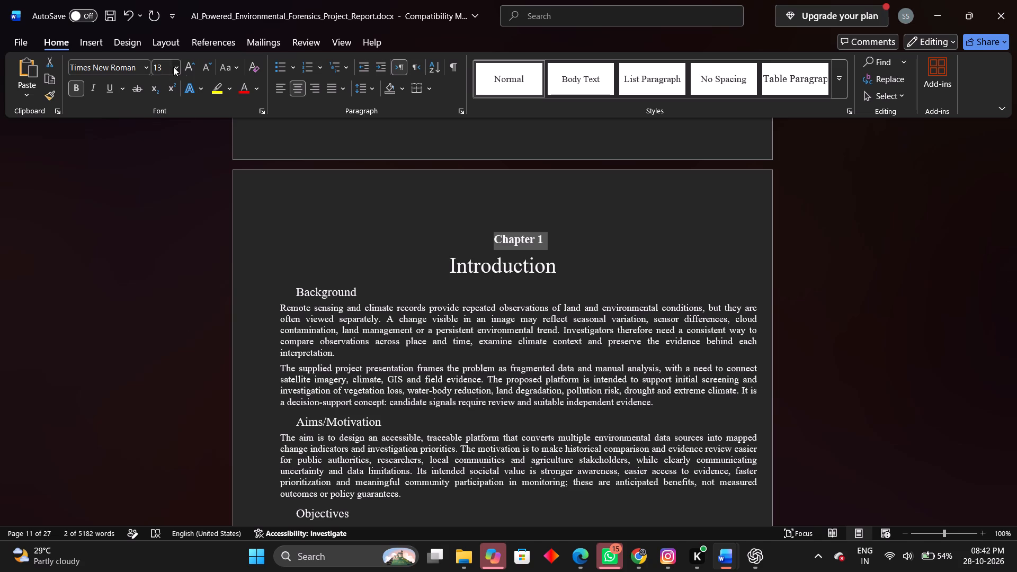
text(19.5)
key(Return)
Remove bold from the three numbered student entries at the end of the Acknowledgement page, including the first entry's number.
scroll(425, 283, up, 20)
scroll(425, 283, up, 6)
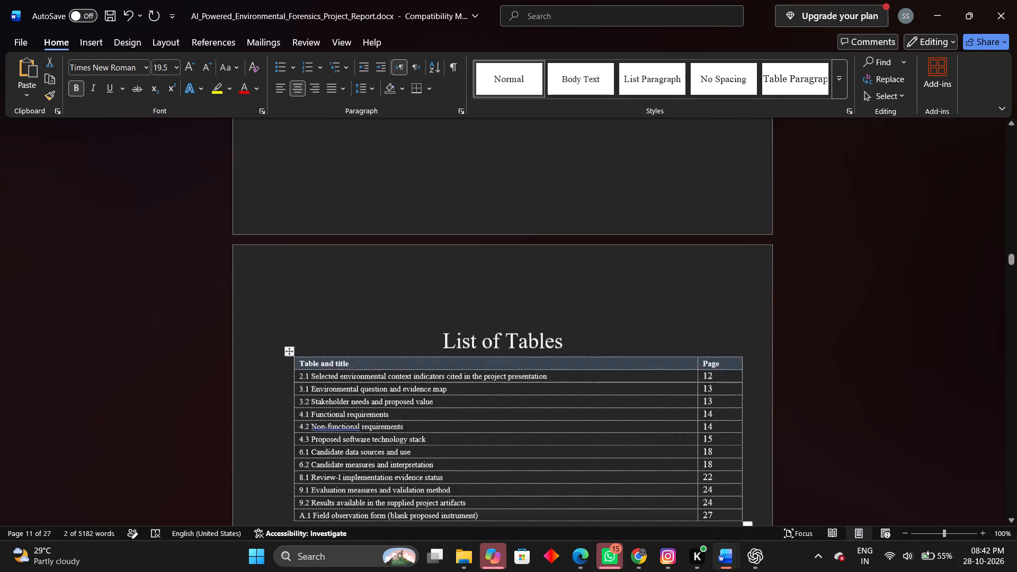
scroll(432, 287, up, 2)
drag(1009, 255, 1001, 164)
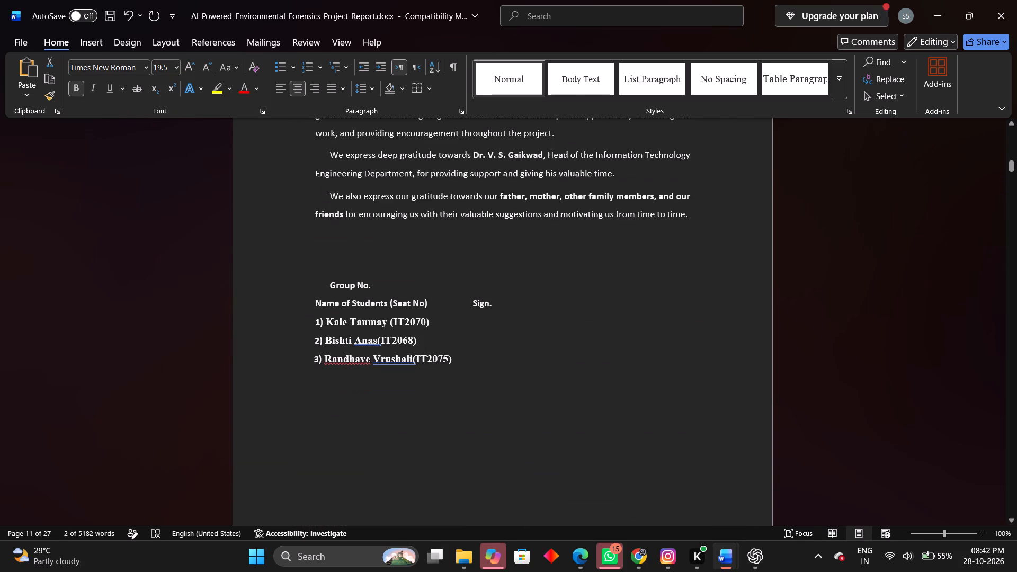
click(333, 347)
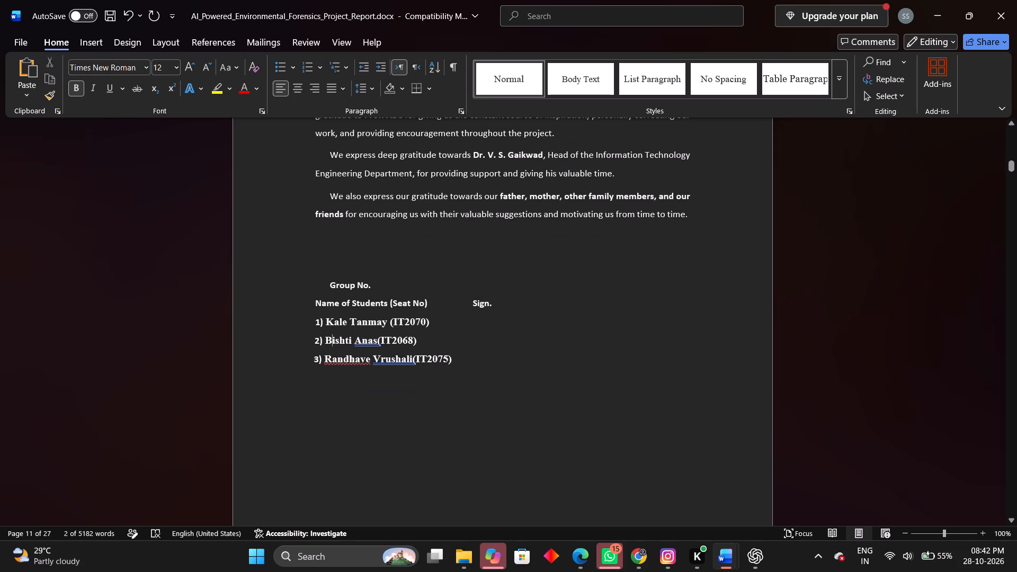
drag(325, 322, 456, 360)
click(83, 87)
click(310, 376)
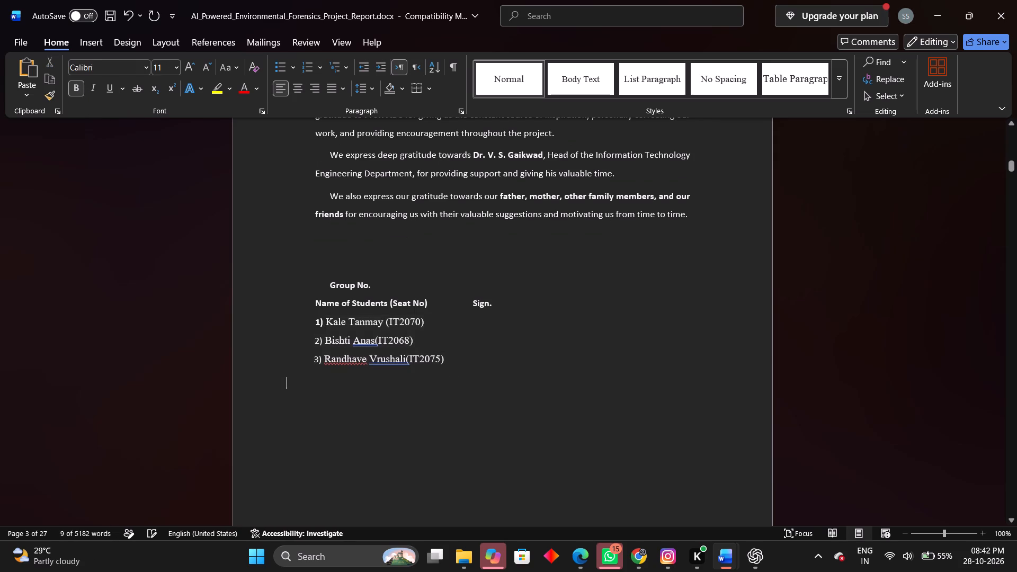
drag(316, 322, 328, 323)
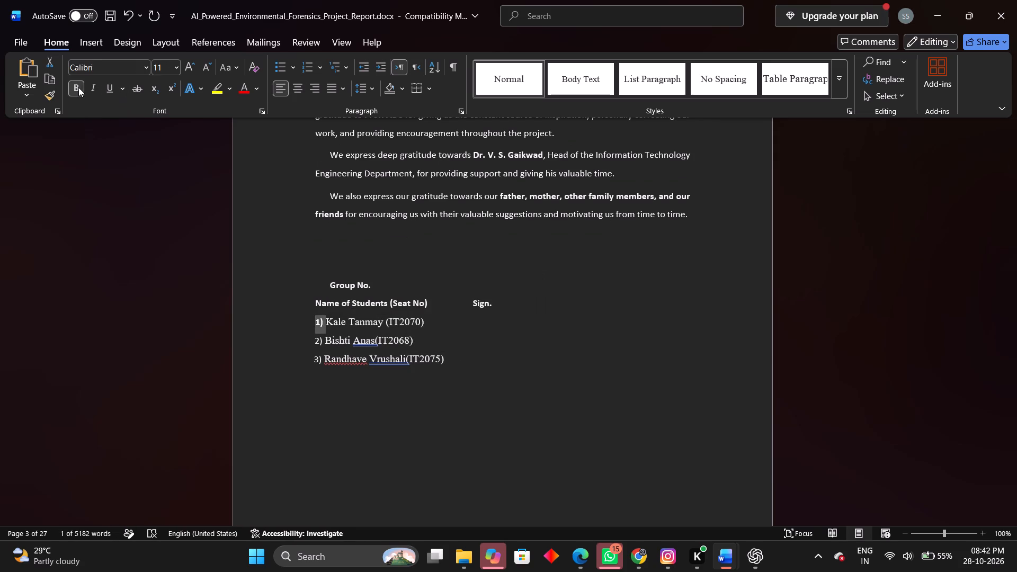
click(78, 87)
click(361, 367)
Remove bold from the three numbered student entries at the end of the declaration page, below the place and date lines.
scroll(361, 367, up, 13)
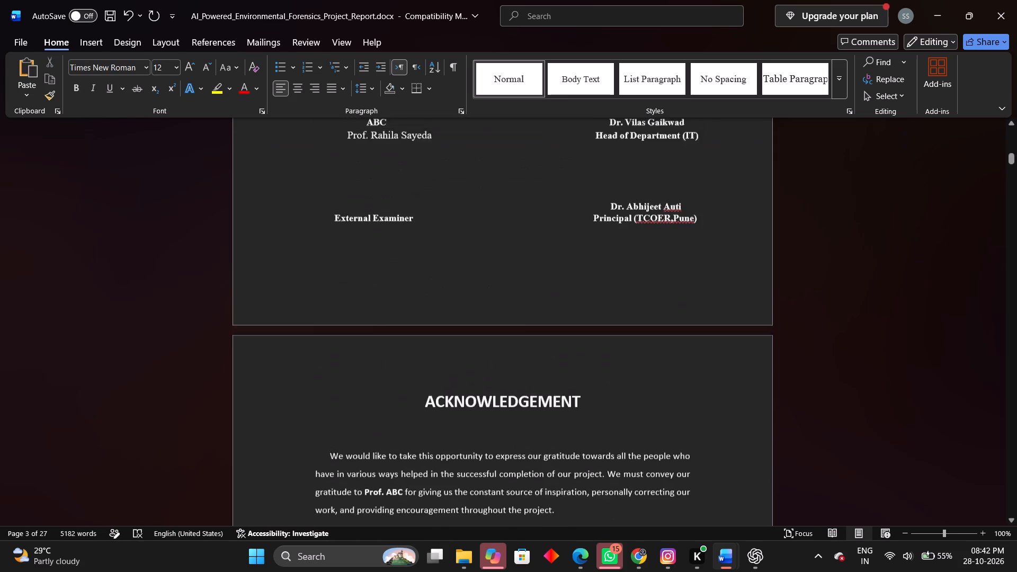
scroll(361, 367, up, 5)
scroll(361, 367, up, 18)
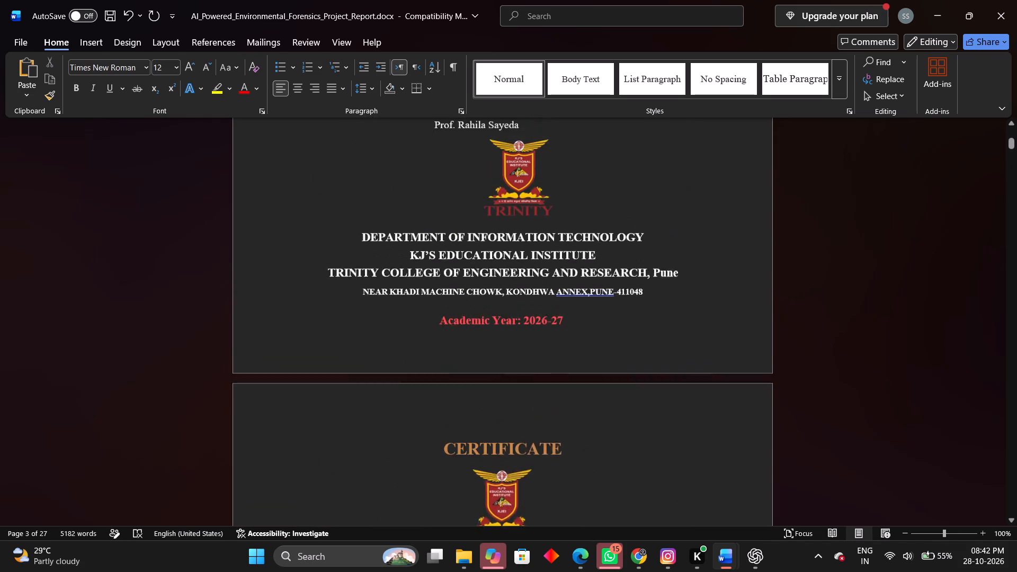
scroll(361, 367, down, 20)
scroll(361, 367, down, 20)
scroll(361, 367, down, 19)
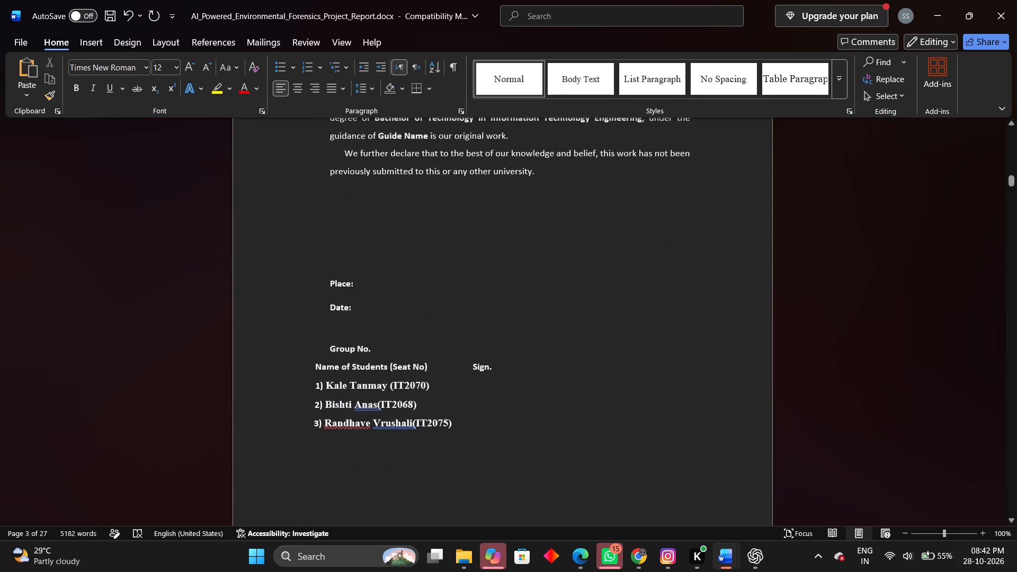
drag(317, 378, 453, 430)
click(408, 469)
drag(317, 372, 409, 387)
click(372, 450)
drag(317, 388, 451, 433)
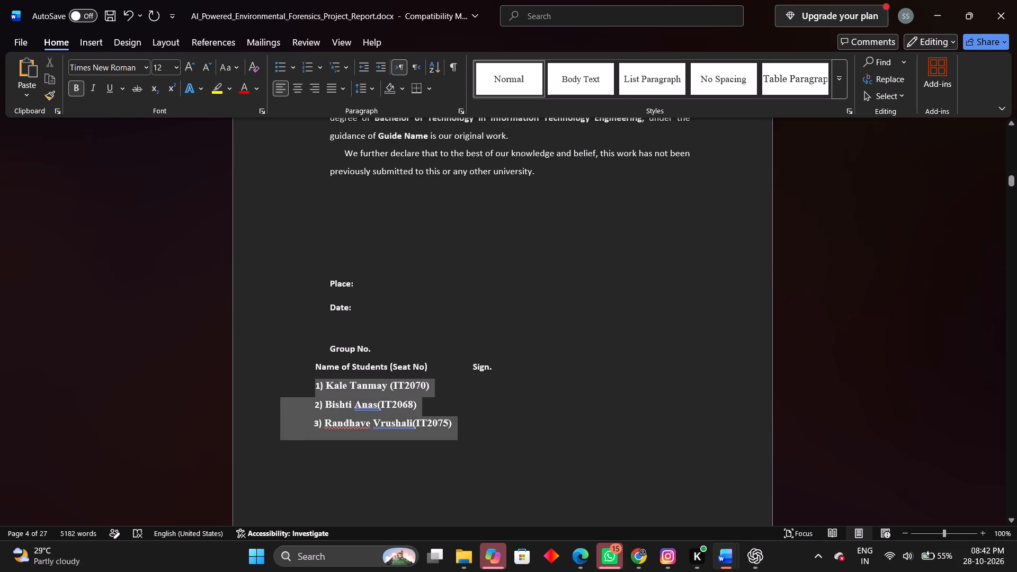
drag(451, 433, 450, 430)
click(79, 92)
click(359, 338)
Set the font size of the "Chapter 5" line above the Proposed system Architecture title to 19.5.
scroll(359, 339, down, 7)
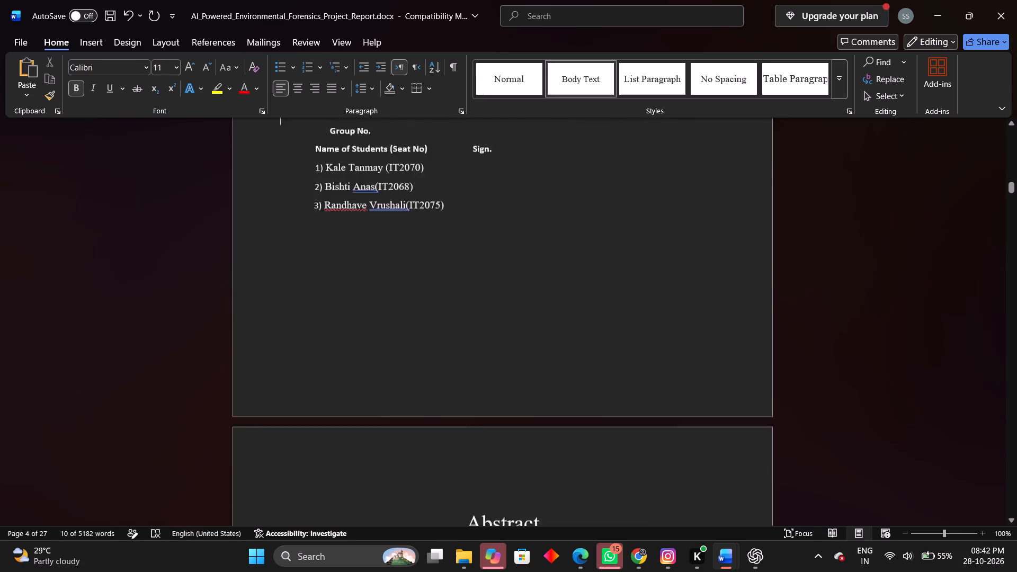
scroll(359, 343, down, 20)
scroll(359, 343, down, 18)
scroll(359, 343, down, 20)
scroll(359, 343, down, 9)
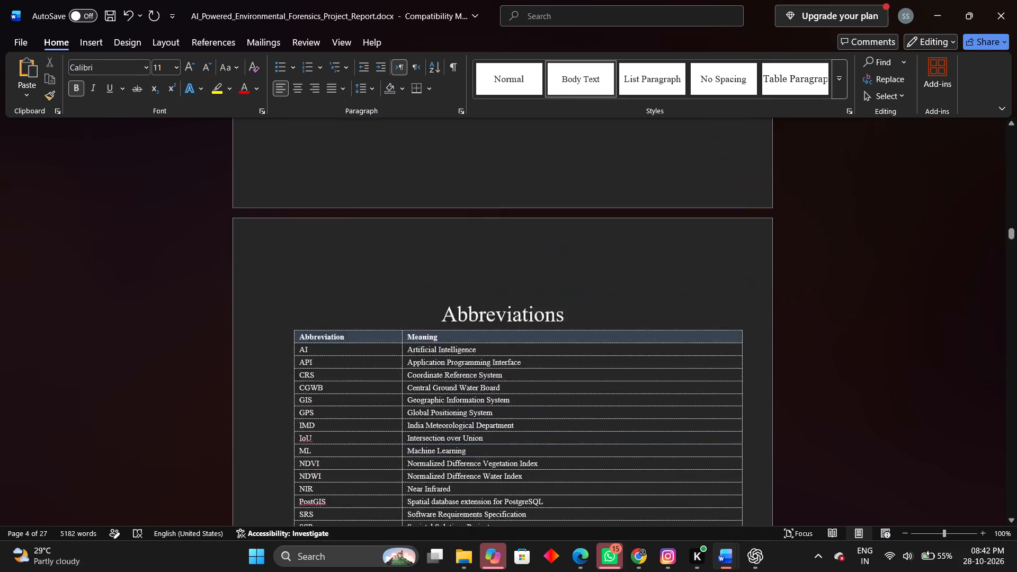
scroll(349, 354, down, 20)
scroll(349, 354, down, 20)
scroll(349, 354, down, 18)
scroll(346, 352, down, 11)
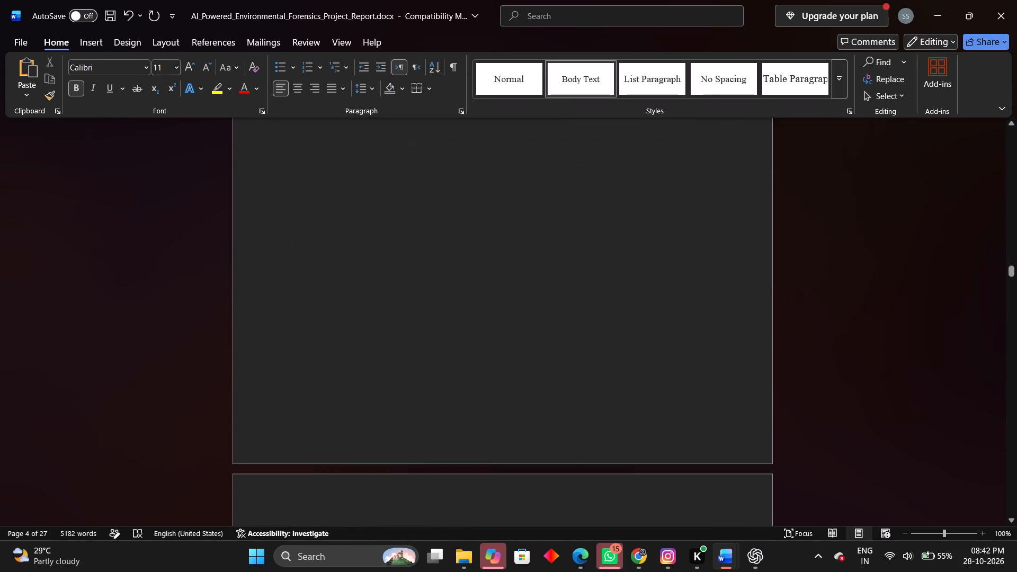
scroll(346, 352, up, 7)
scroll(694, 342, down, 15)
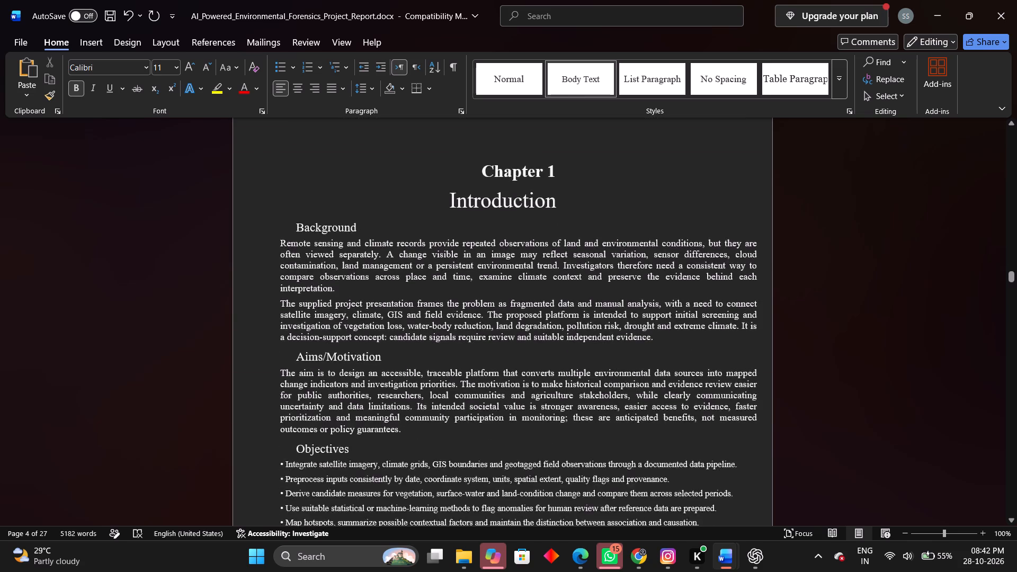
scroll(475, 329, down, 20)
scroll(475, 329, down, 20)
scroll(475, 329, down, 13)
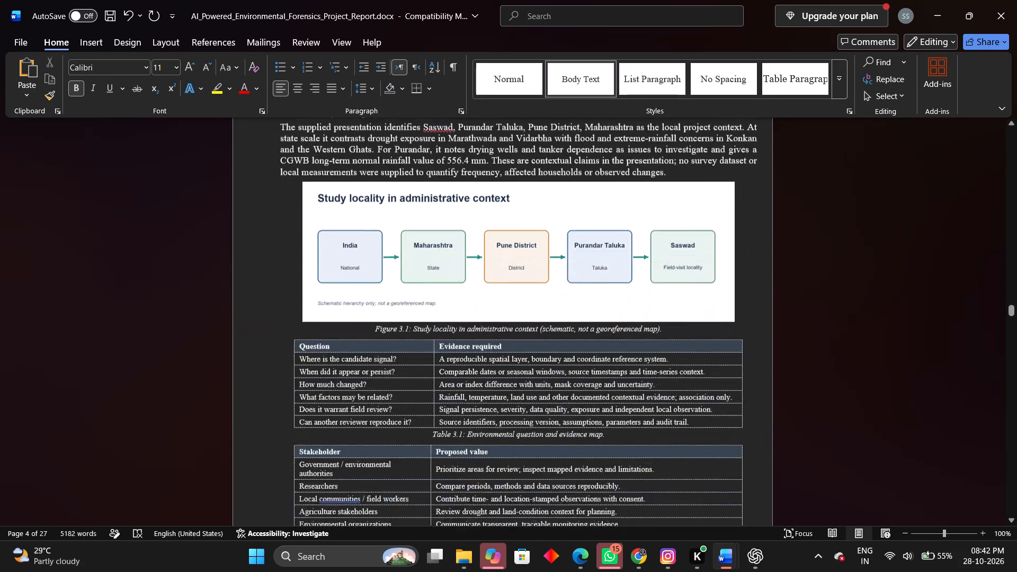
scroll(475, 329, down, 17)
scroll(475, 329, up, 7)
scroll(475, 329, down, 18)
scroll(473, 326, down, 5)
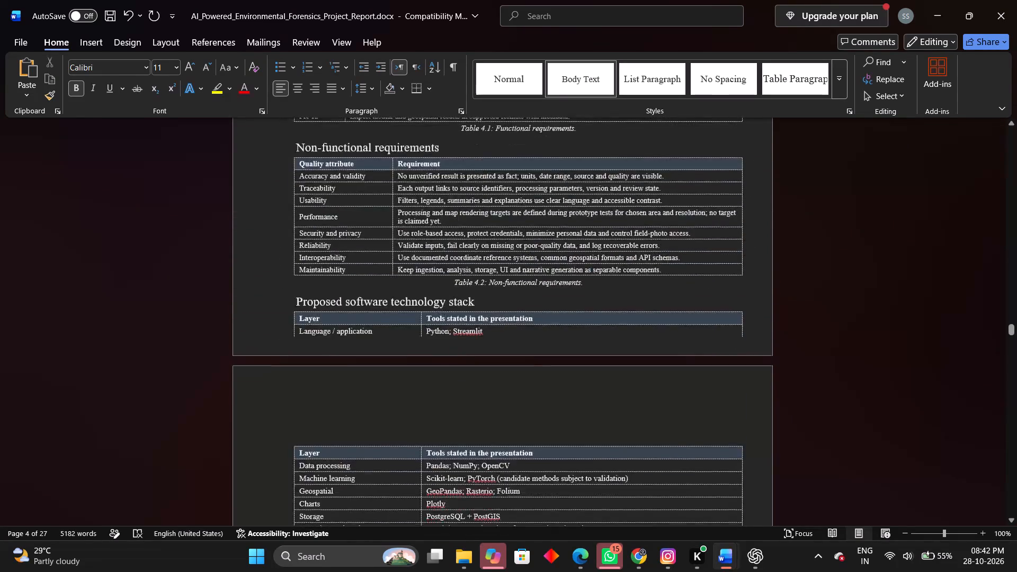
scroll(473, 326, down, 3)
scroll(473, 326, down, 18)
drag(487, 327, 543, 328)
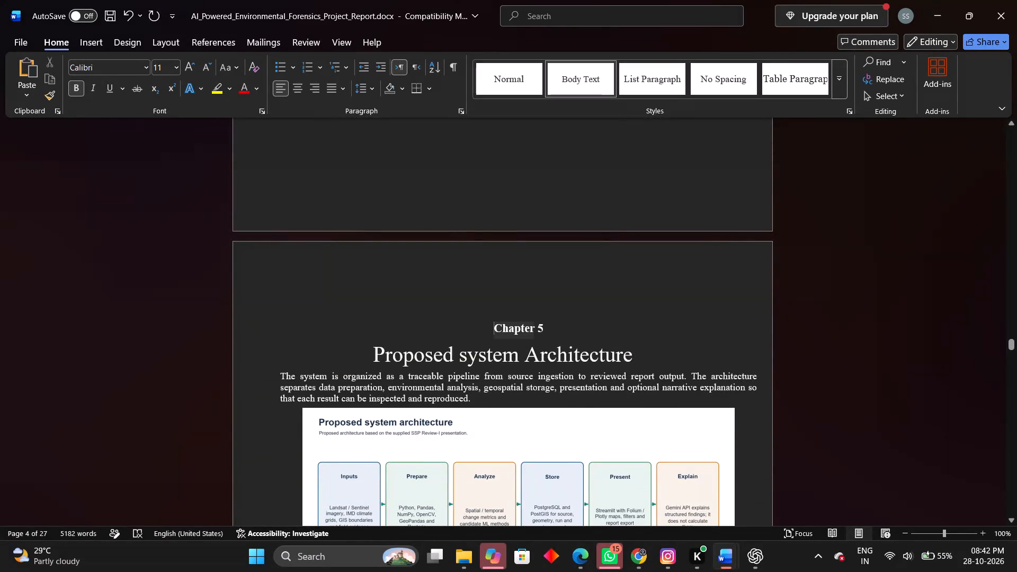
drag(543, 328, 545, 328)
click(176, 63)
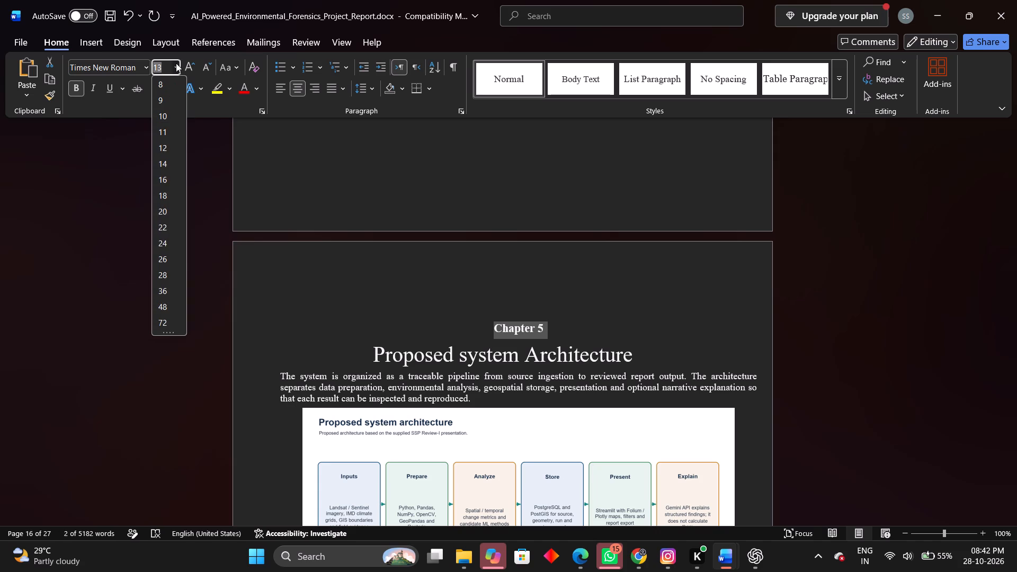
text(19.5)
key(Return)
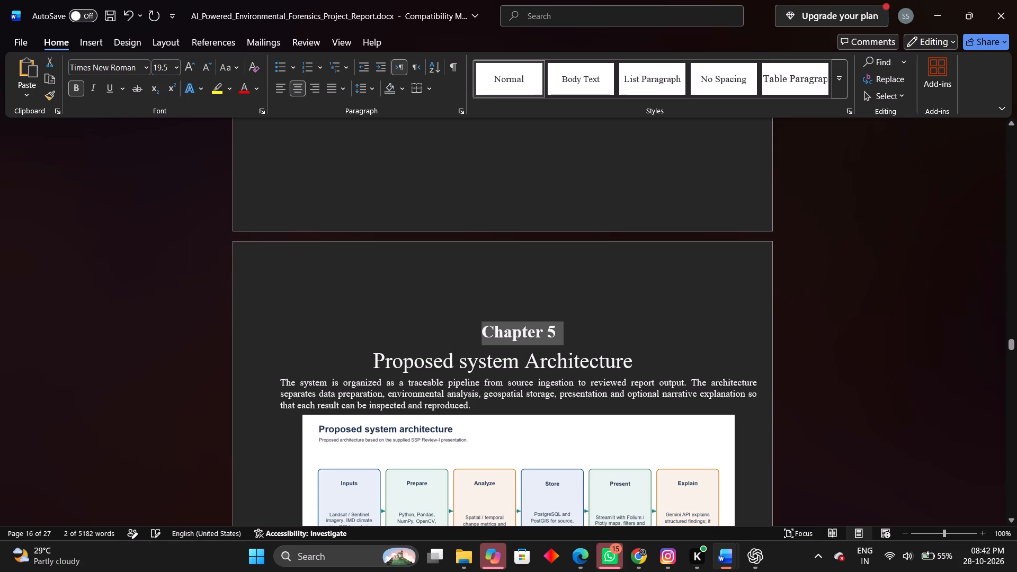
Set the font size of the "Chapter 6" line above the Methodology & design of the project title to 19.5.
scroll(312, 196, down, 20)
scroll(312, 196, down, 20)
scroll(312, 196, down, 10)
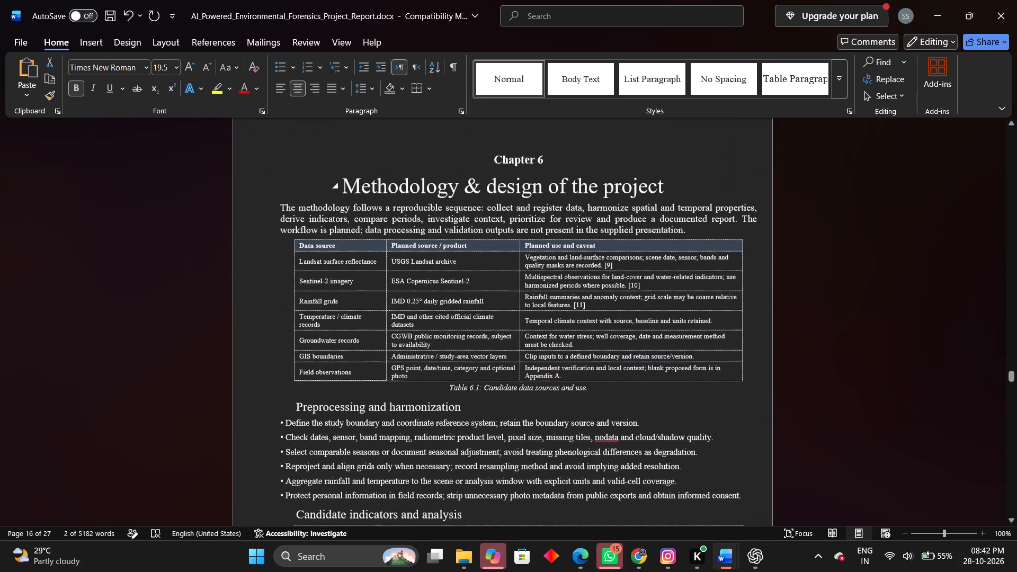
drag(489, 156, 545, 159)
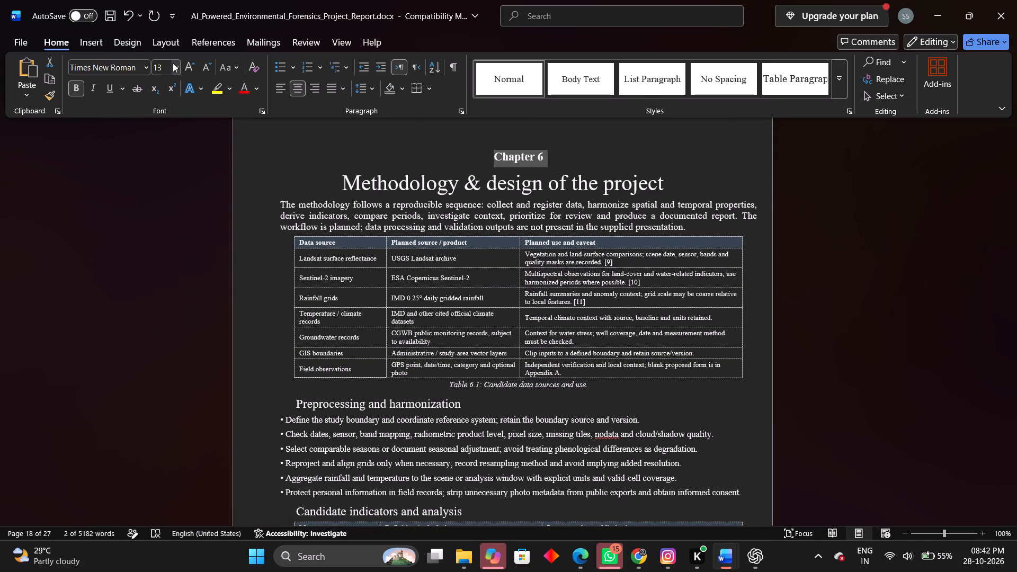
click(176, 64)
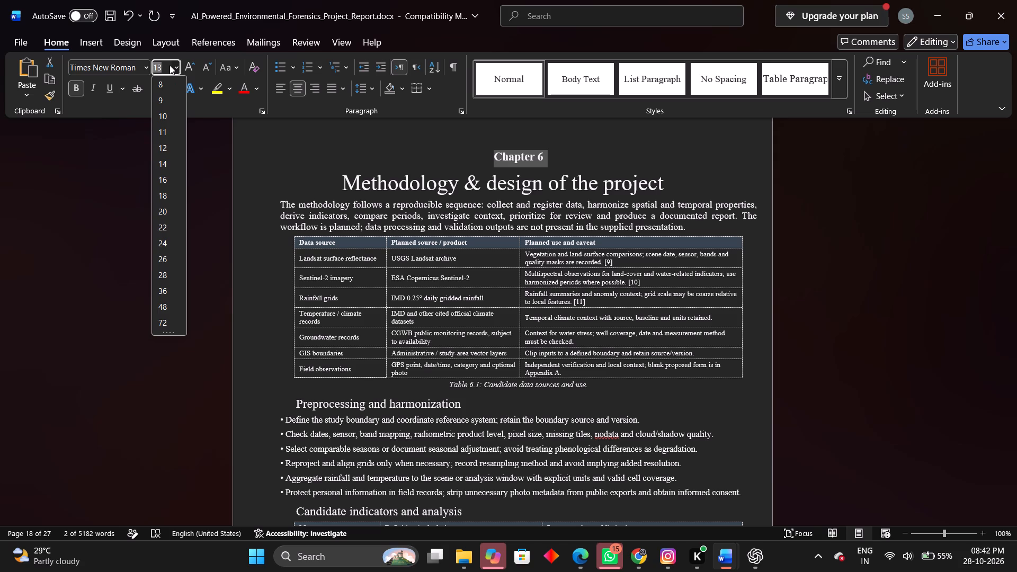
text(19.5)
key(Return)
click(394, 283)
Set the font size of the "Chapter 7" line above the UML Diagram title to 19.5.
scroll(396, 283, down, 19)
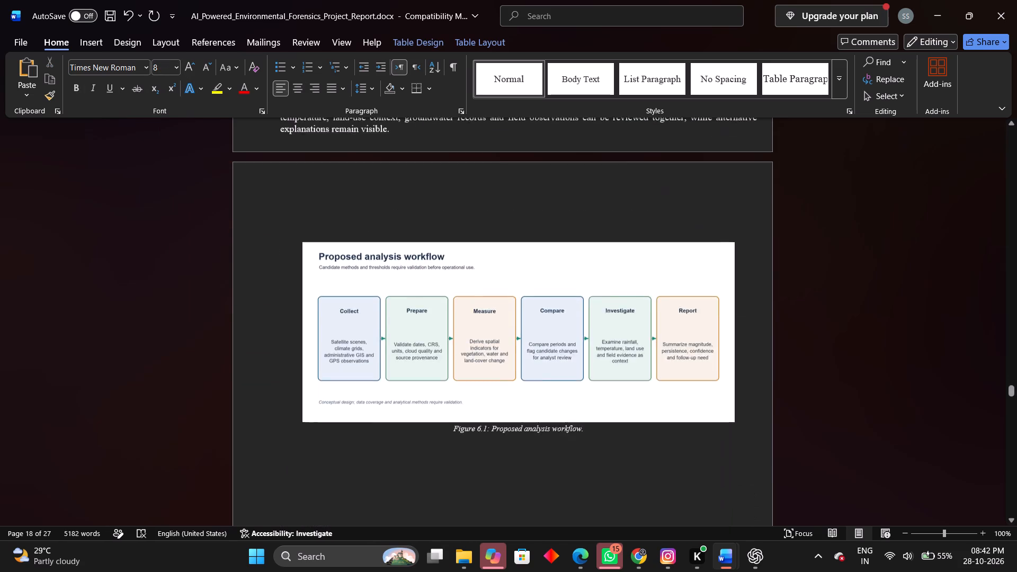
scroll(396, 283, down, 20)
scroll(396, 283, down, 2)
drag(488, 266, 530, 271)
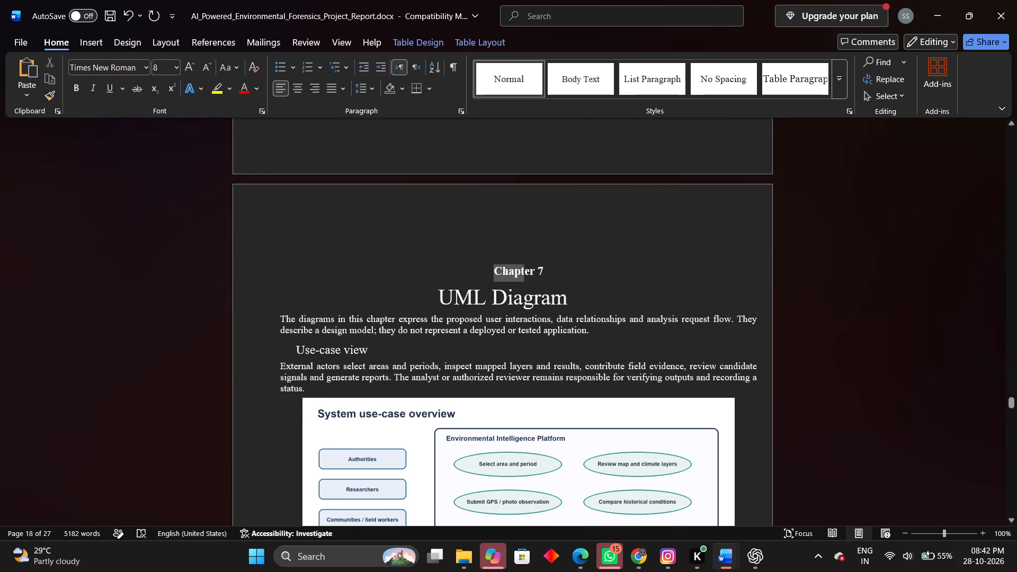
drag(530, 271, 546, 271)
click(169, 68)
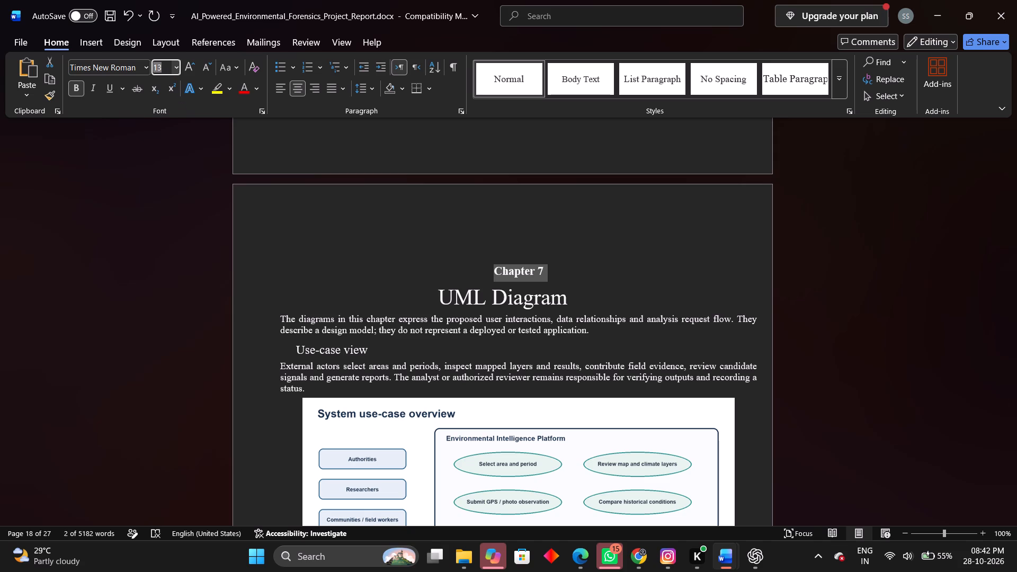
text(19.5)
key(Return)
click(322, 203)
Set the font size of the "Chapter 8" line above the System implementation title to 19.5.
scroll(325, 207, down, 17)
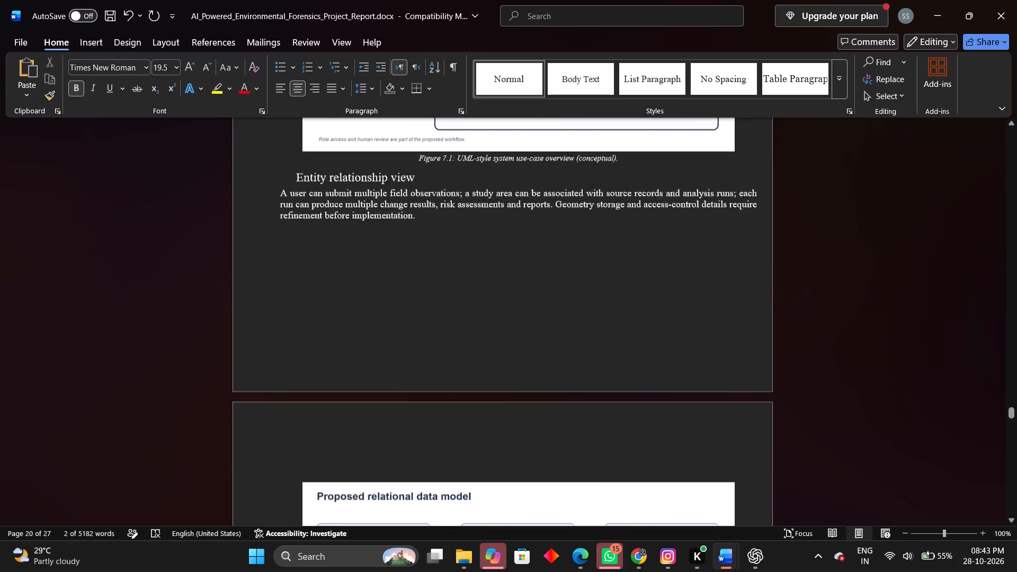
scroll(326, 207, down, 20)
scroll(326, 207, down, 8)
drag(551, 255, 462, 255)
click(170, 68)
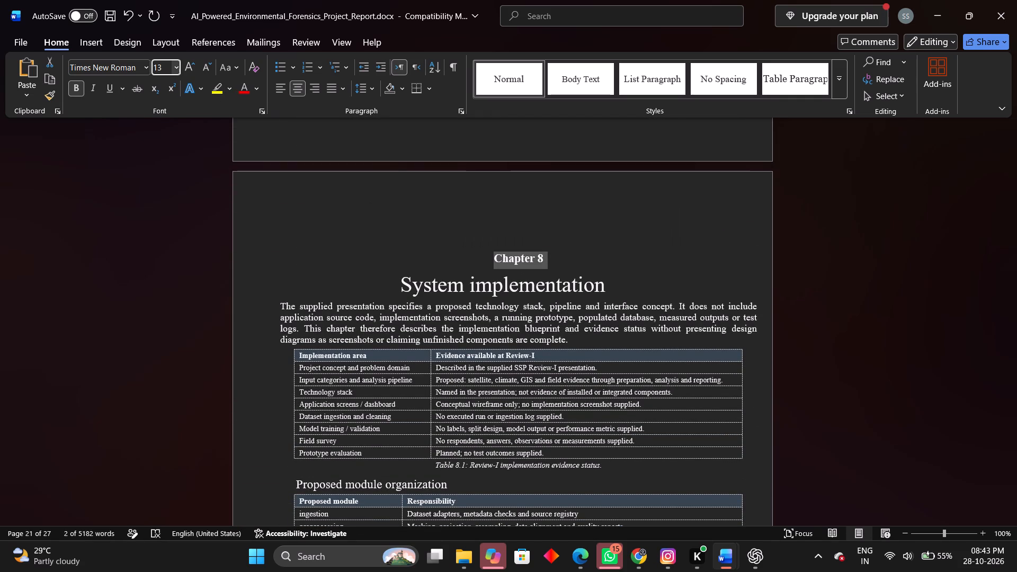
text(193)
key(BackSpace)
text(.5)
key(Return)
click(364, 278)
Set the font size of the "Chapter 9" line above the Experimental Results title to 19.5.
scroll(364, 278, down, 13)
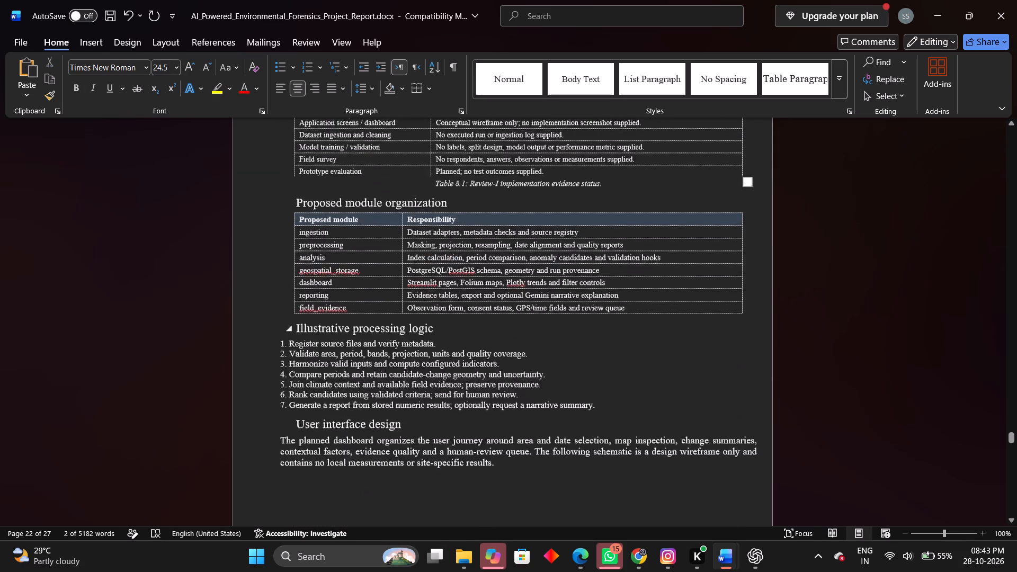
scroll(364, 278, down, 20)
scroll(364, 278, down, 19)
scroll(365, 277, up, 5)
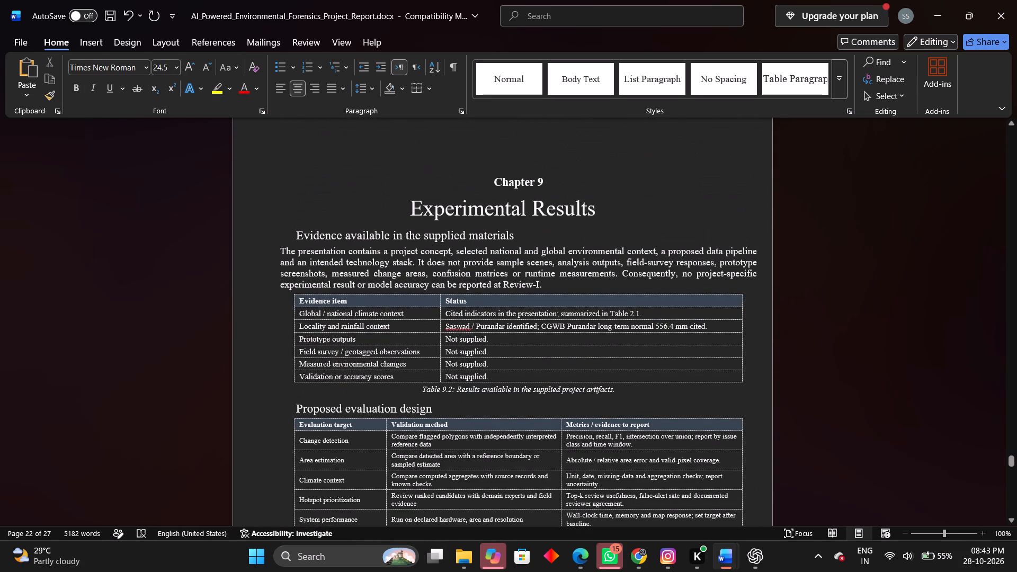
drag(489, 181, 547, 179)
click(168, 70)
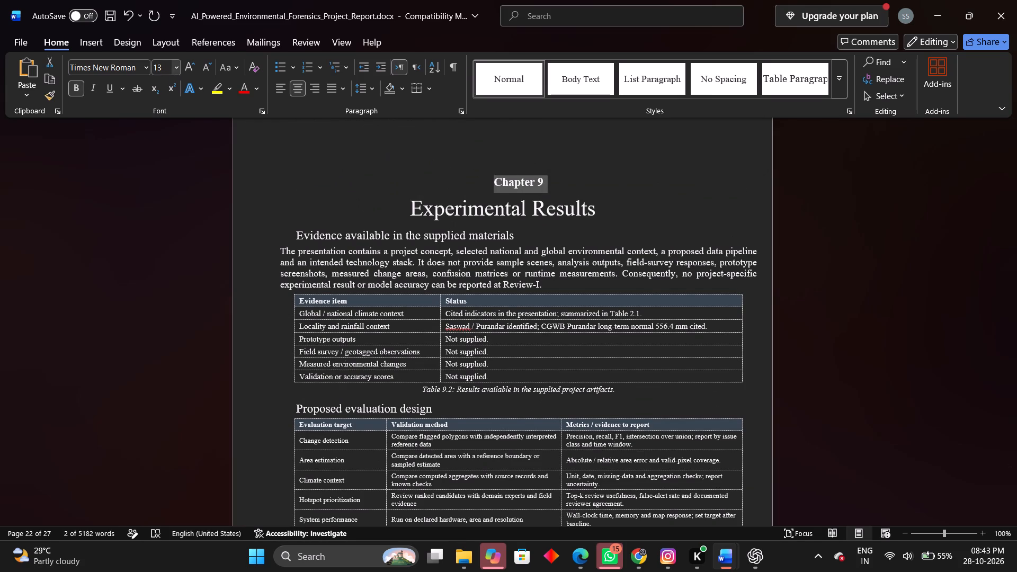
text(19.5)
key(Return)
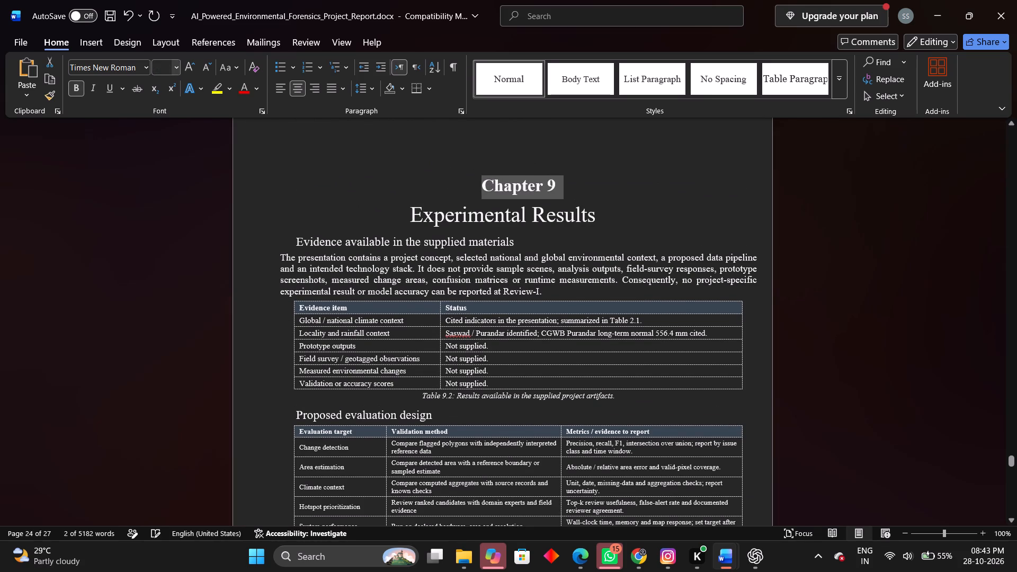
Set the font size of the "Chapter 10" line above the Conclusions title to 19.5.
scroll(307, 215, down, 20)
scroll(307, 215, down, 7)
scroll(308, 228, up, 5)
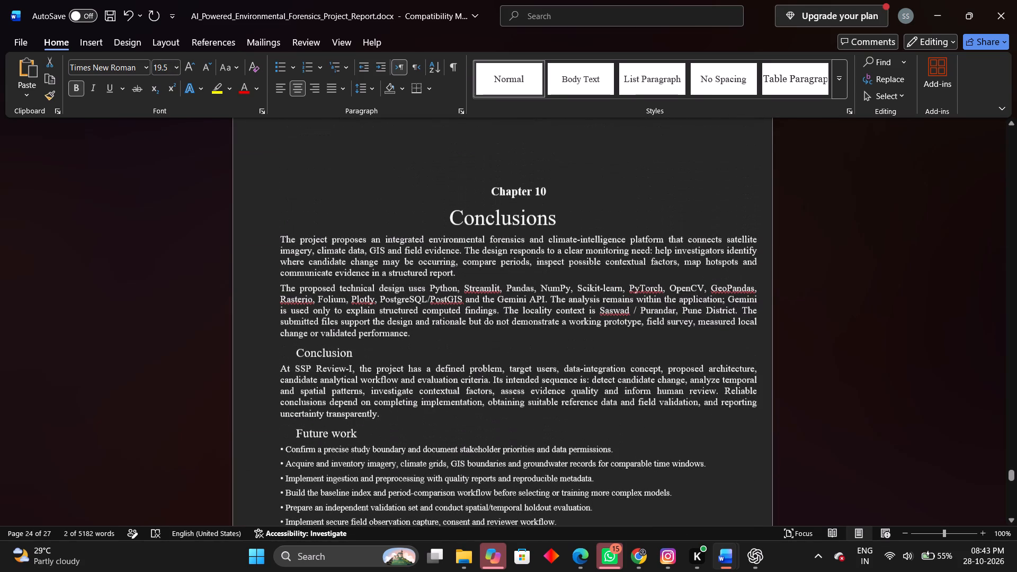
drag(486, 185, 568, 187)
click(163, 64)
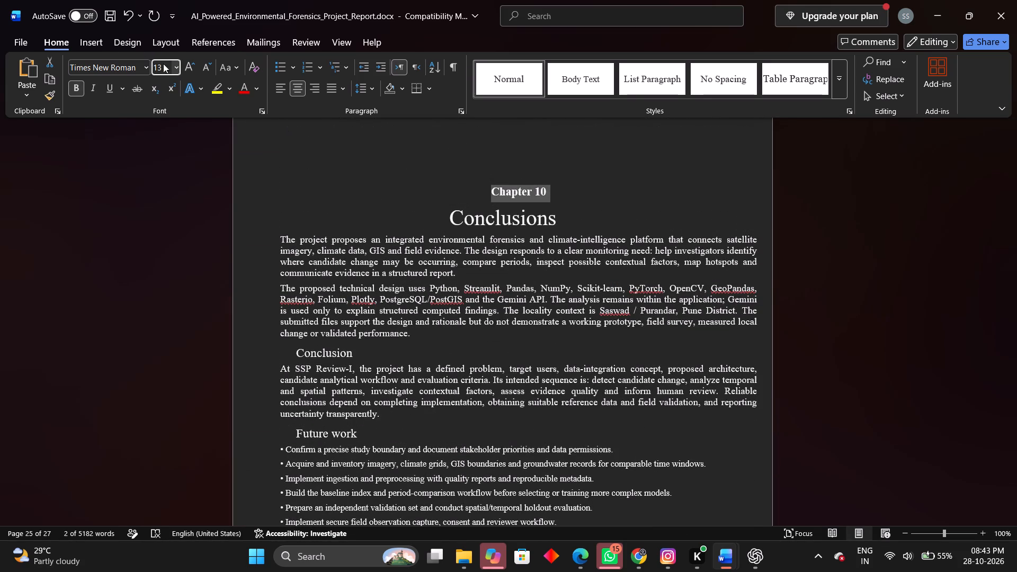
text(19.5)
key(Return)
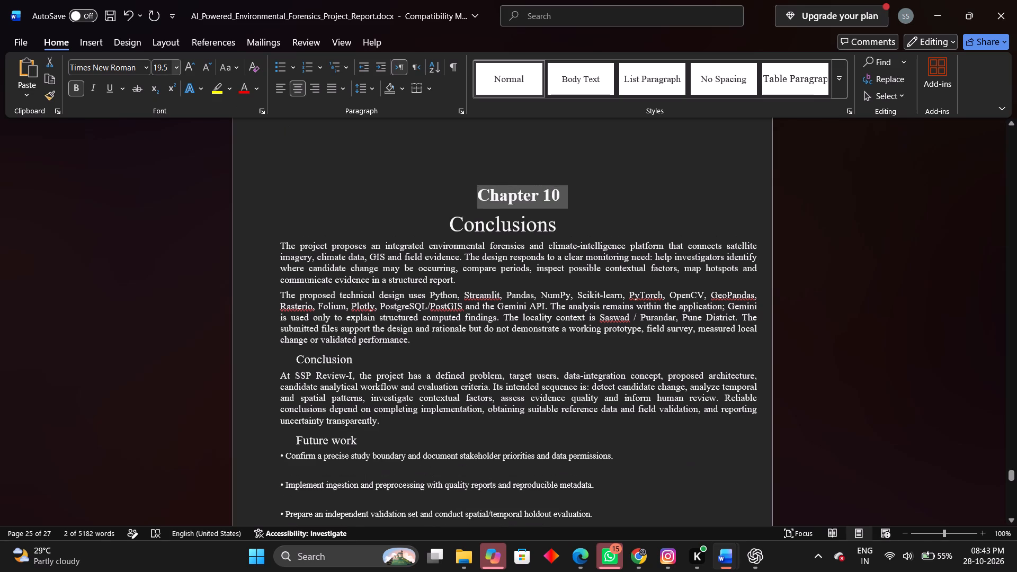
Look through the References and appendix pages after Chapter 10 for any remaining chapter lines.
scroll(299, 213, down, 20)
scroll(299, 213, down, 8)
scroll(284, 246, up, 7)
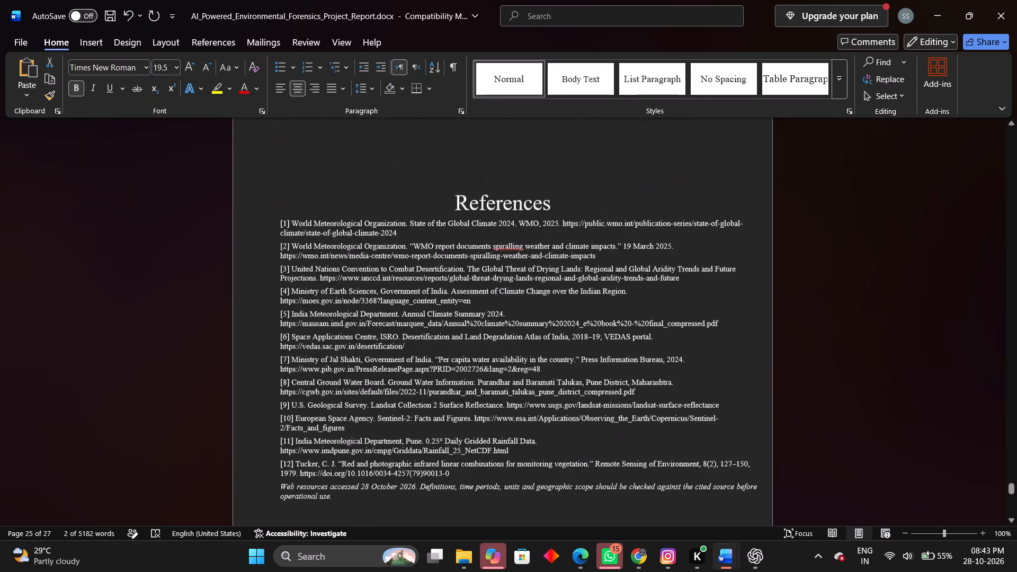
scroll(392, 240, down, 9)
scroll(393, 241, up, 1)
scroll(393, 241, down, 12)
scroll(393, 241, down, 20)
scroll(393, 241, down, 5)
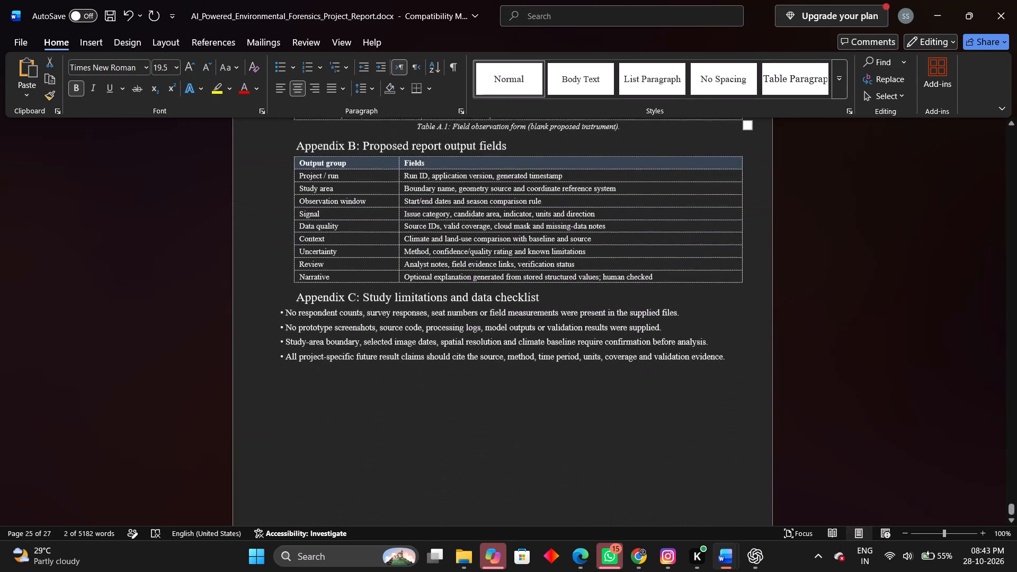
Save the environmental forensics report document.
scroll(393, 241, down, 7)
click(408, 289)
key(ctrl+s)
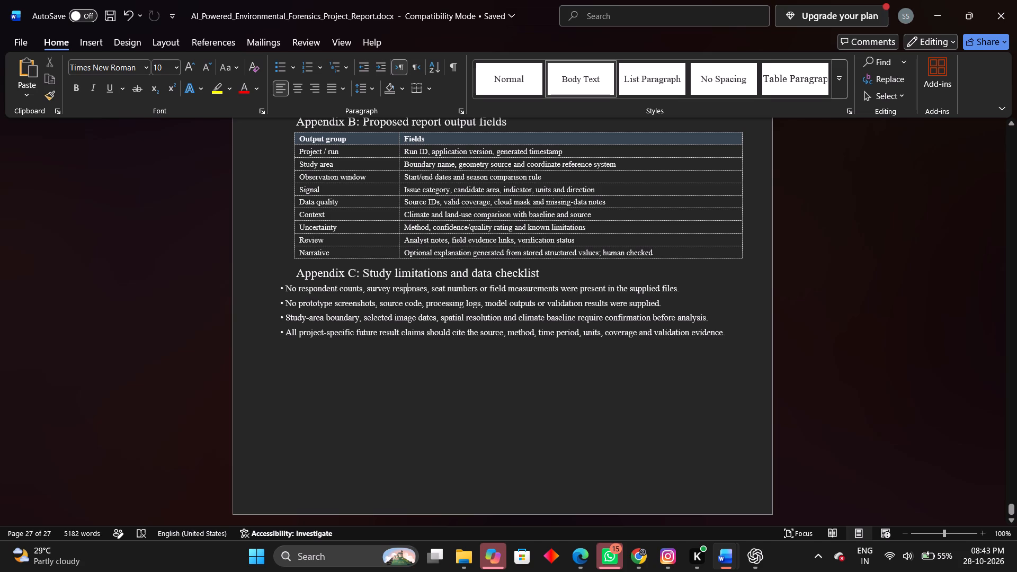
key(ctrl+s)
click(20, 47)
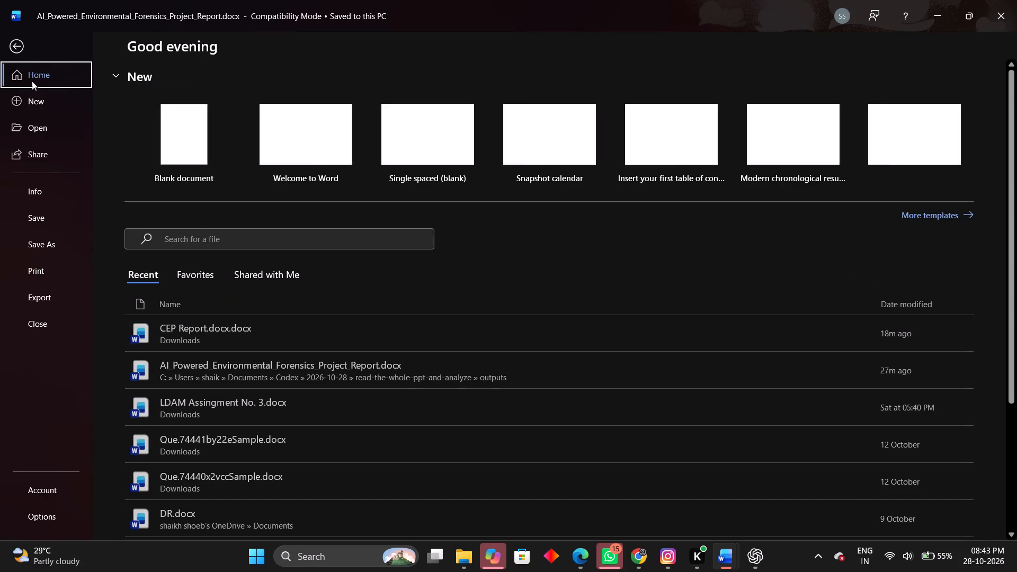
click(41, 224)
Start saving a copy of the report in the Downloads folder.
click(26, 42)
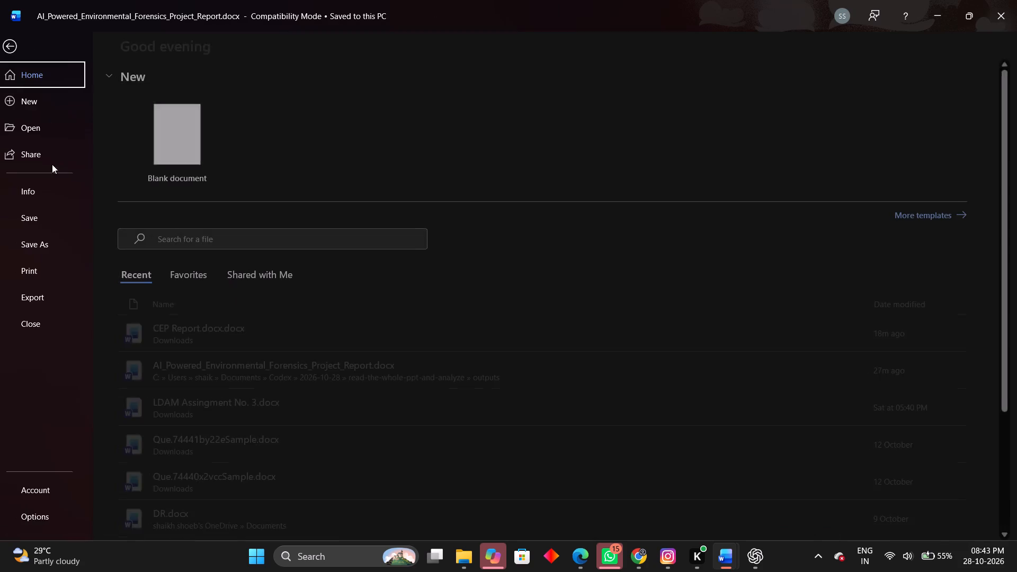
click(49, 245)
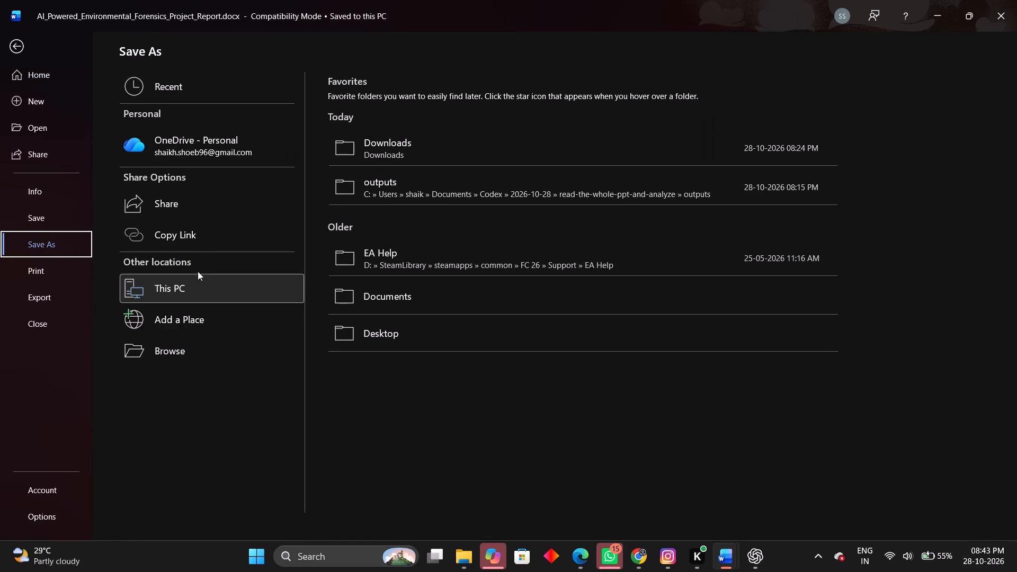
click(178, 285)
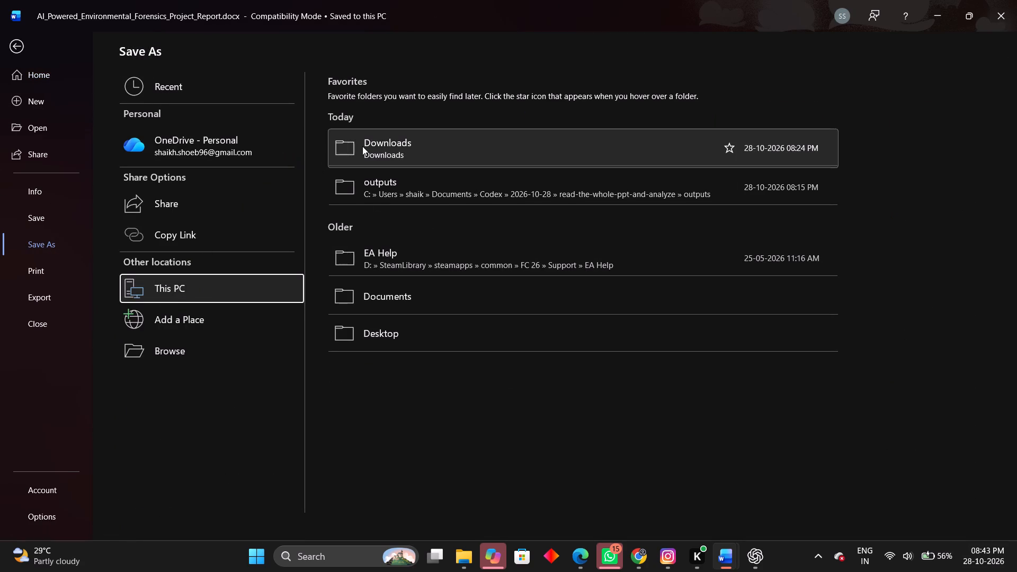
click(362, 146)
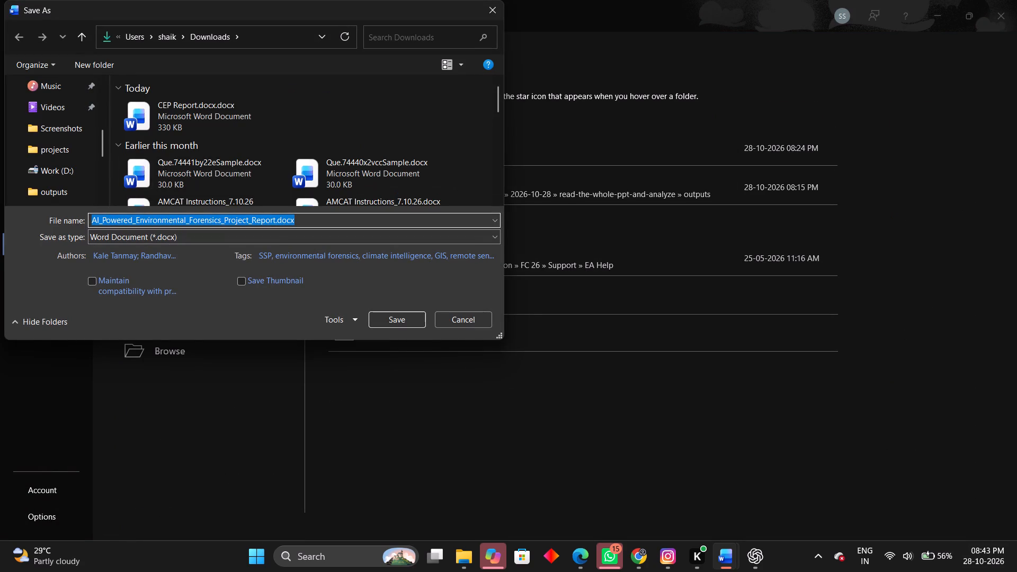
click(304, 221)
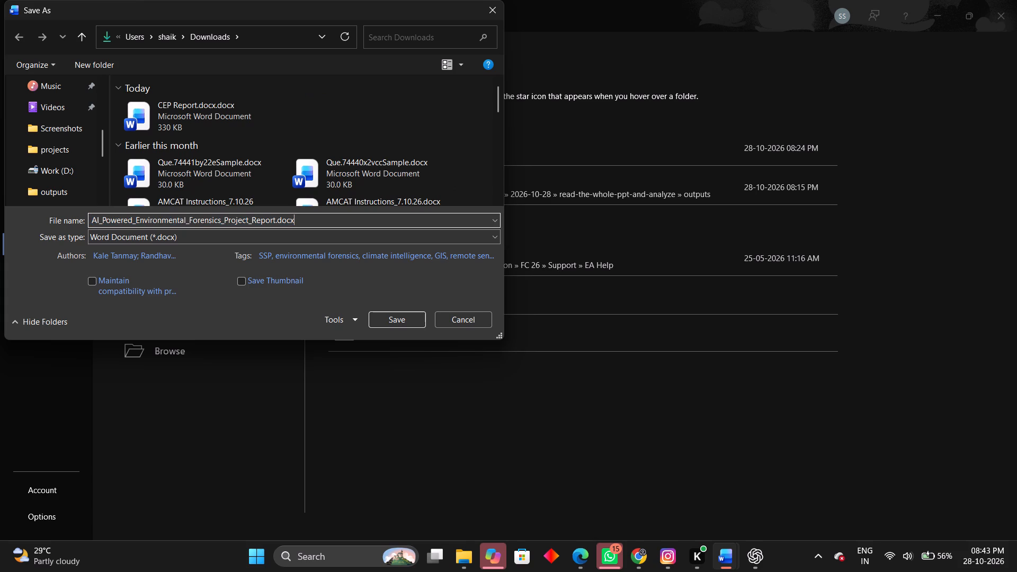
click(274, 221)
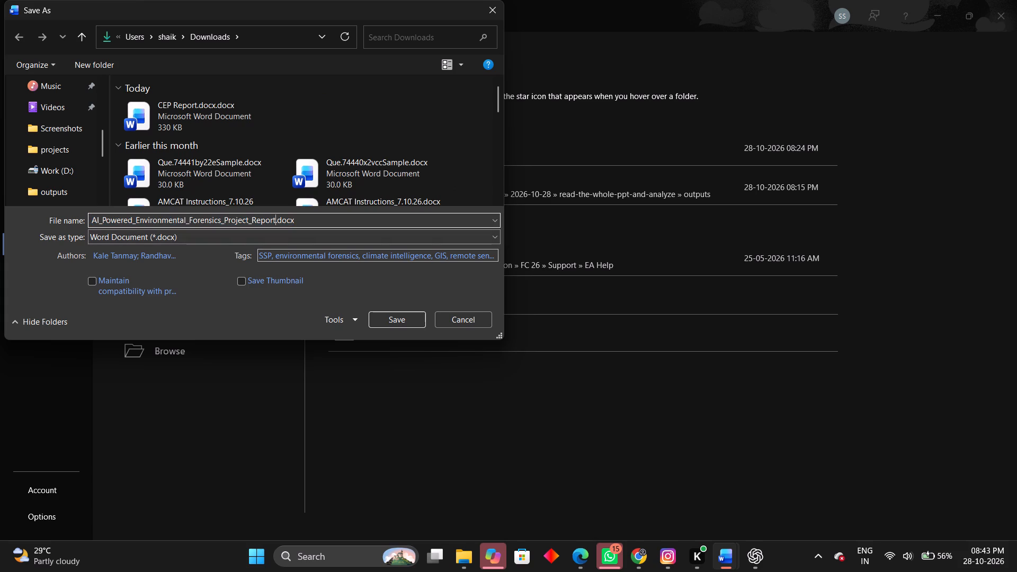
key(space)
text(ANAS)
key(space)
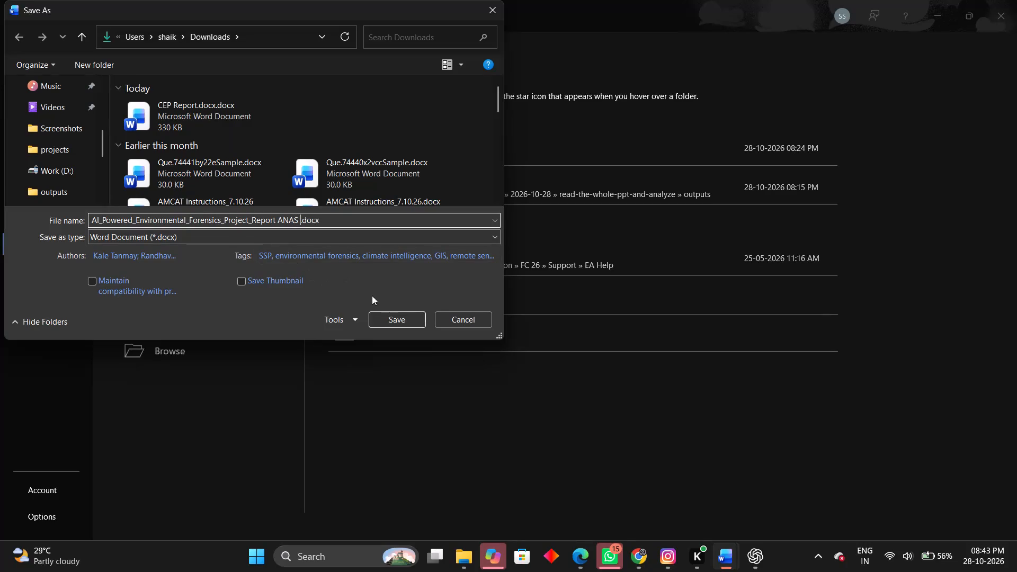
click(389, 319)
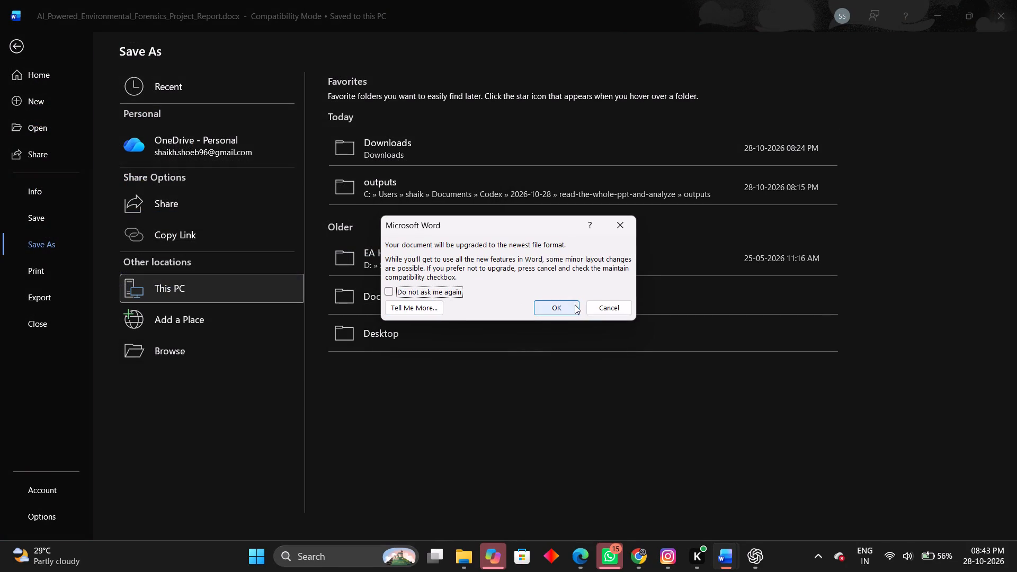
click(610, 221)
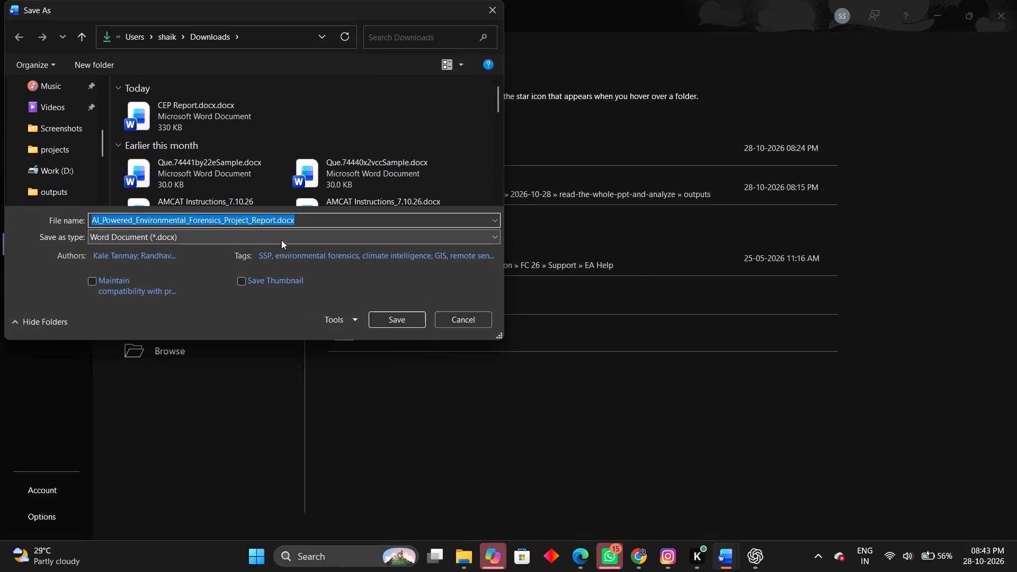
Save the report copy as a PDF named "AI_Powered_Environmental_Forensics_Project_Report ANAS" in Downloads.
click(281, 240)
click(152, 316)
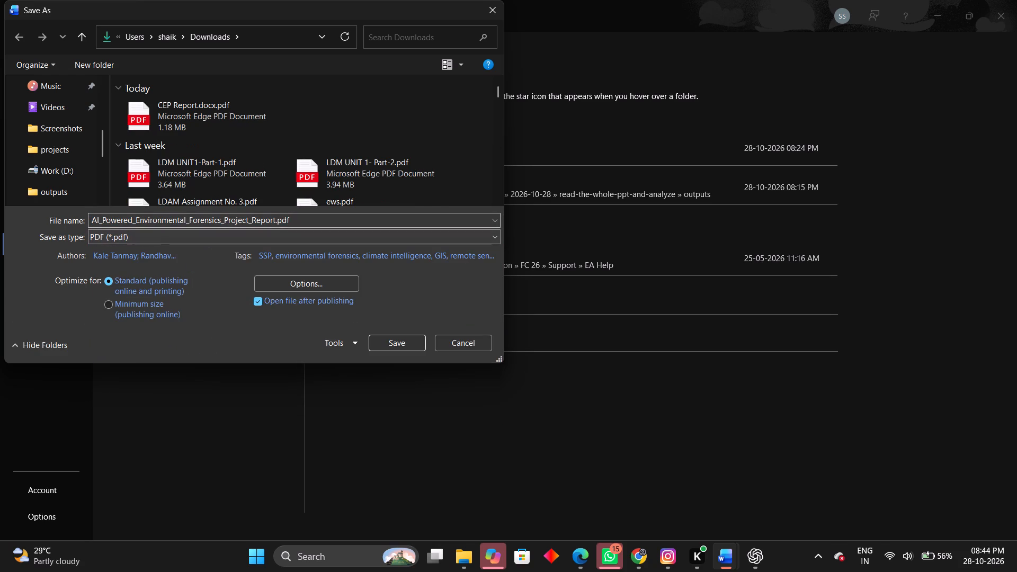
click(274, 220)
click(279, 221)
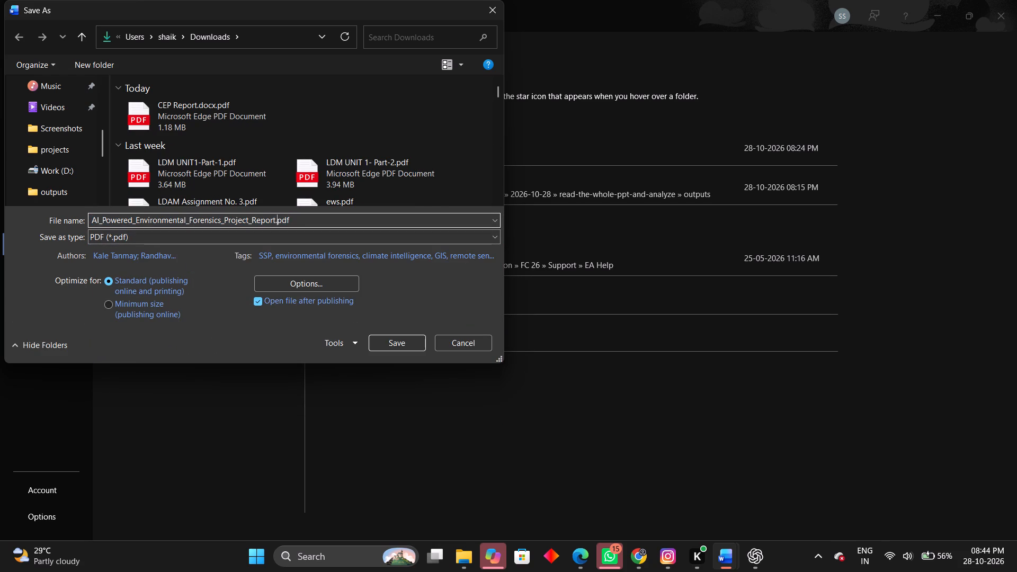
key(Down)
key(Left)
key(Left)
key(Right)
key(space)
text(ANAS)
click(383, 343)
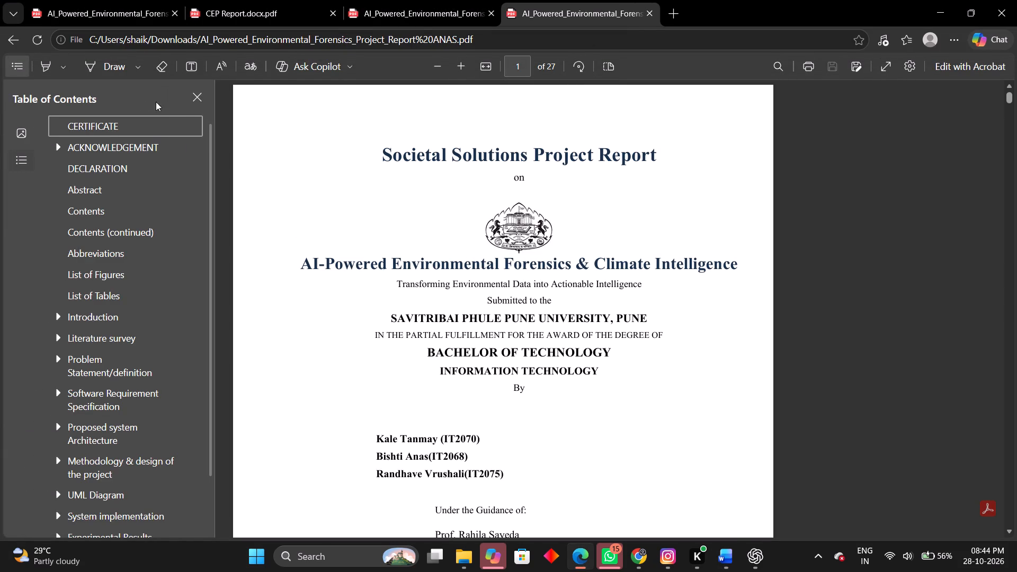
Hide the table of contents beside the exported PDF.
click(201, 103)
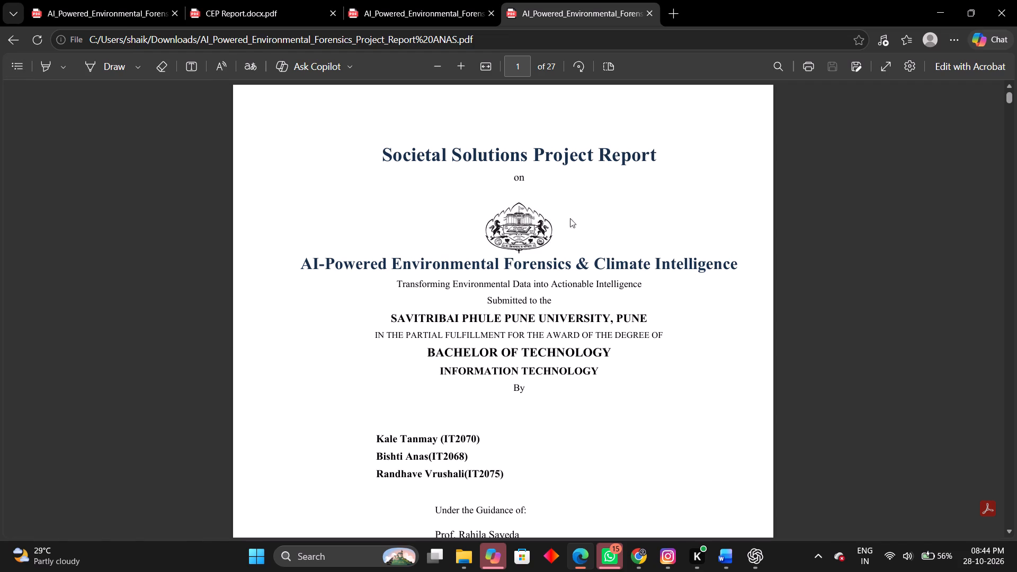
Switch to the CEP Report template in Word and examine the layout of its cover, certificate and acknowledgement pages.
click(731, 561)
click(753, 508)
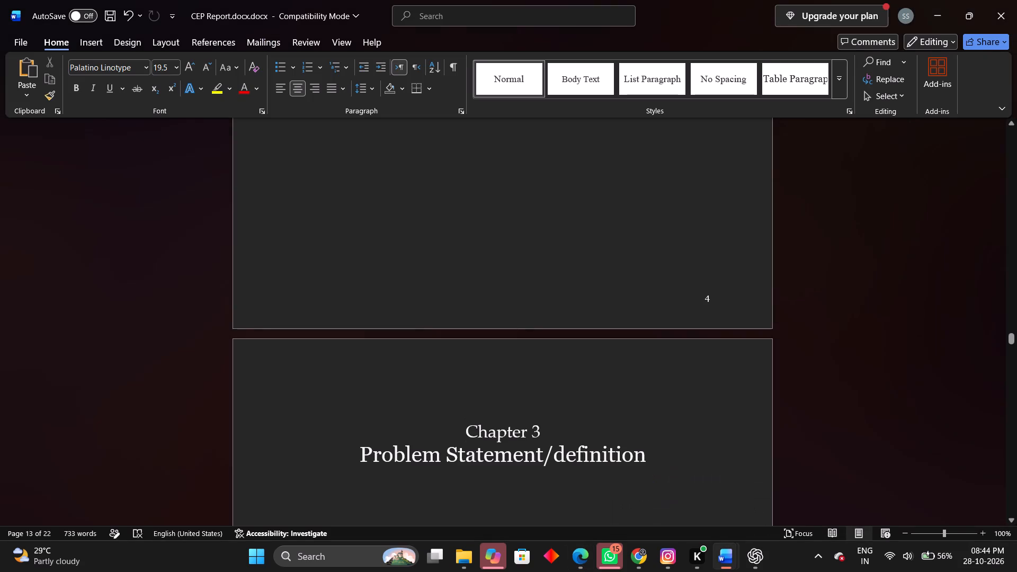
scroll(711, 440, up, 4)
drag(1014, 339, 1016, 0)
scroll(586, 350, down, 18)
scroll(584, 371, up, 8)
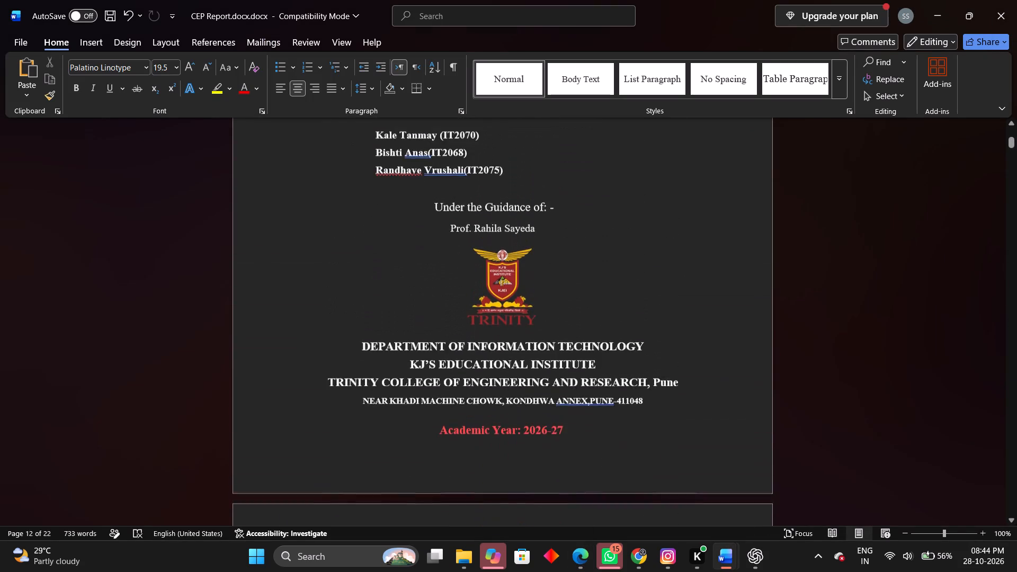
scroll(584, 371, down, 20)
scroll(584, 371, down, 3)
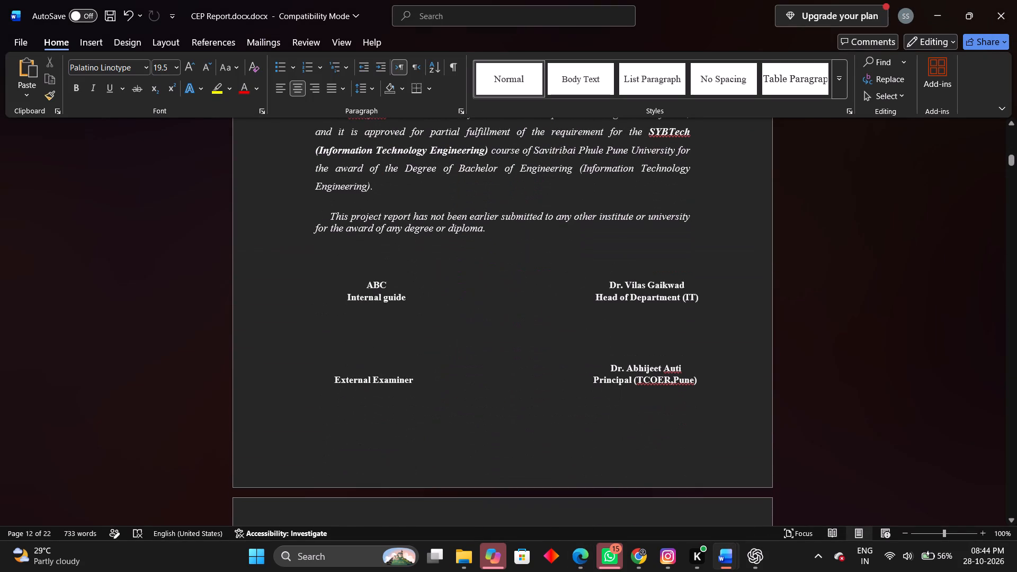
scroll(584, 371, up, 2)
scroll(584, 371, down, 12)
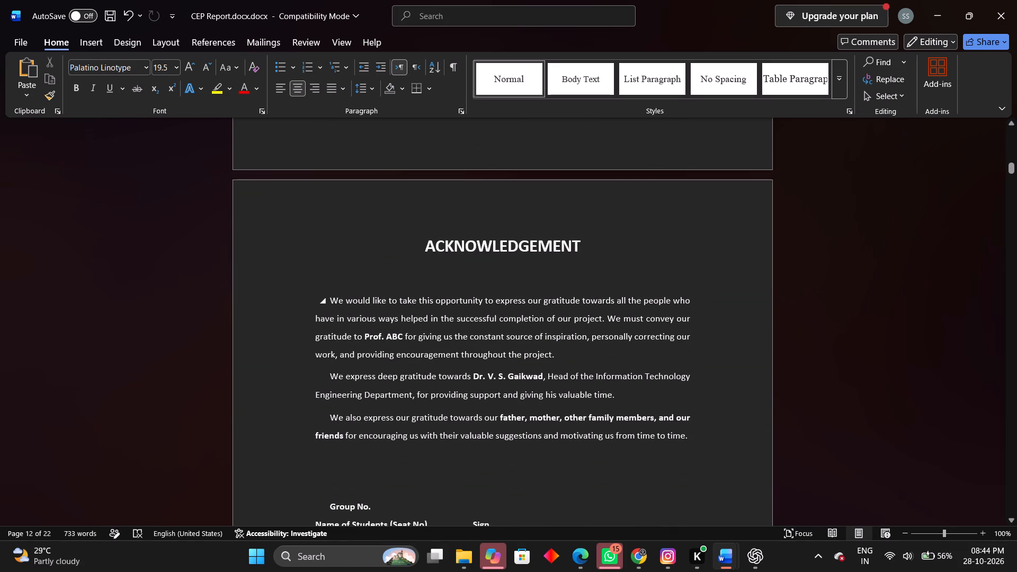
scroll(386, 341, up, 12)
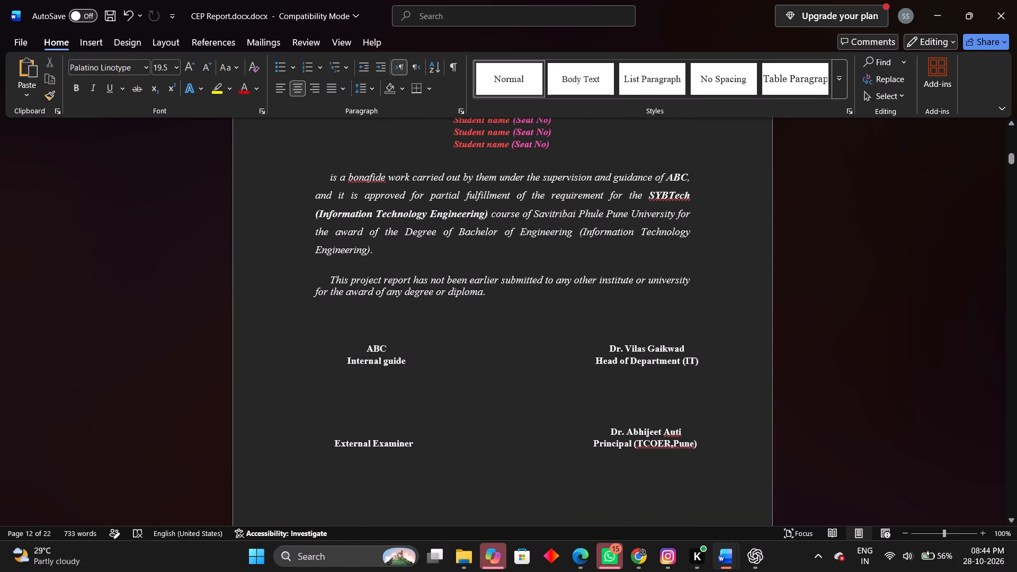
scroll(367, 363, up, 5)
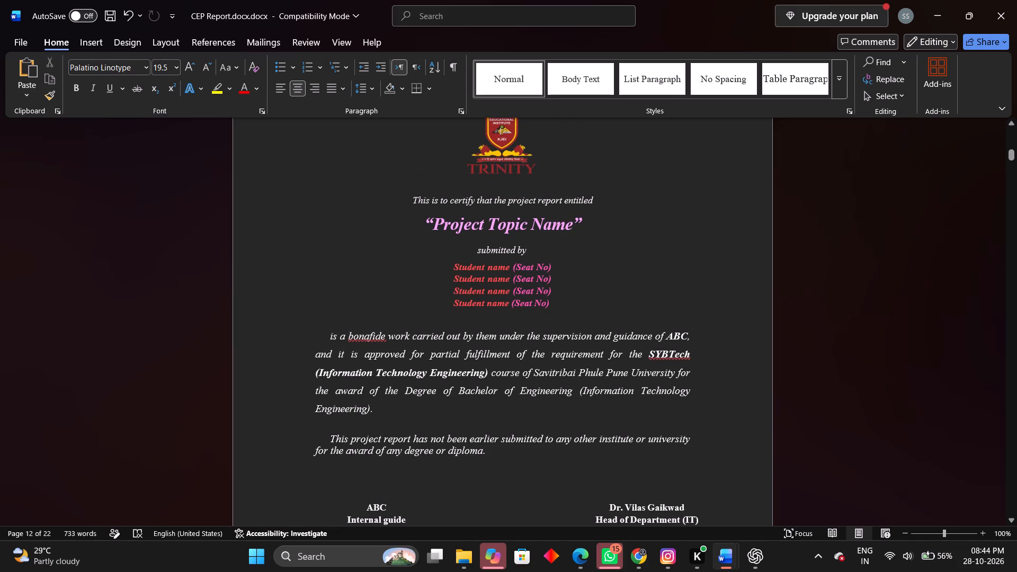
scroll(367, 363, up, 20)
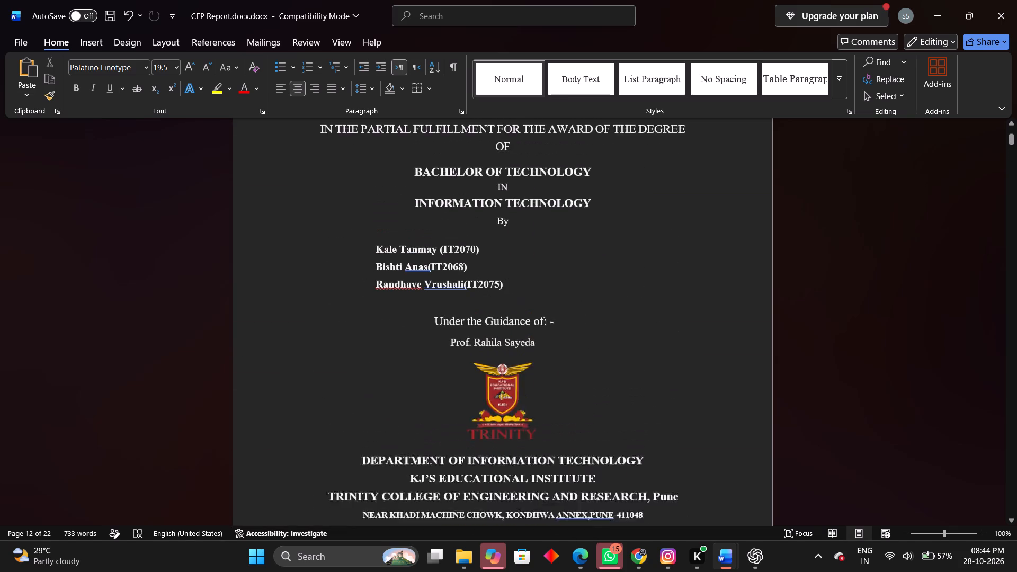
scroll(367, 363, up, 1)
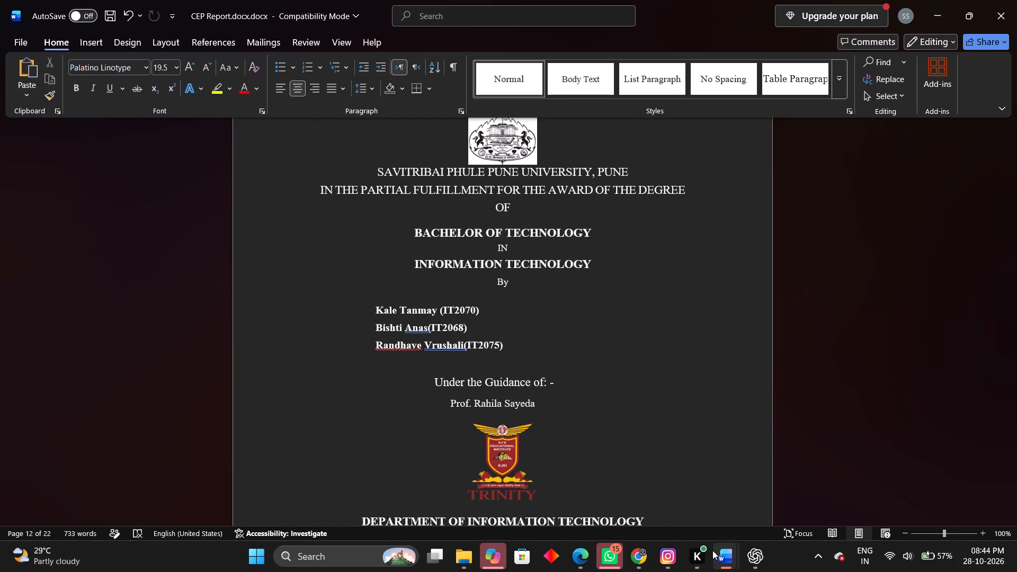
click(782, 509)
scroll(631, 431, down, 9)
scroll(631, 431, down, 15)
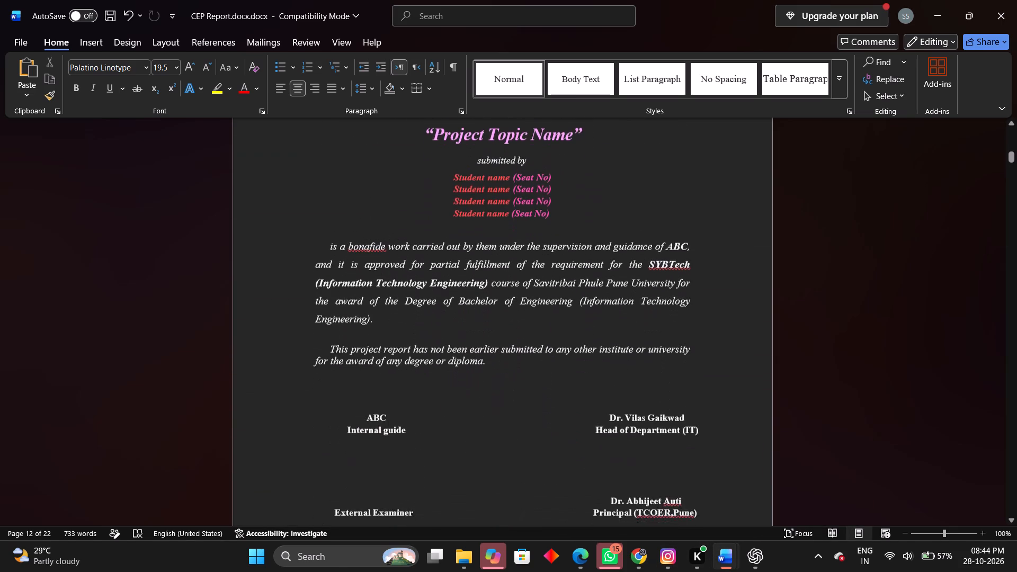
scroll(632, 432, up, 4)
scroll(632, 432, down, 7)
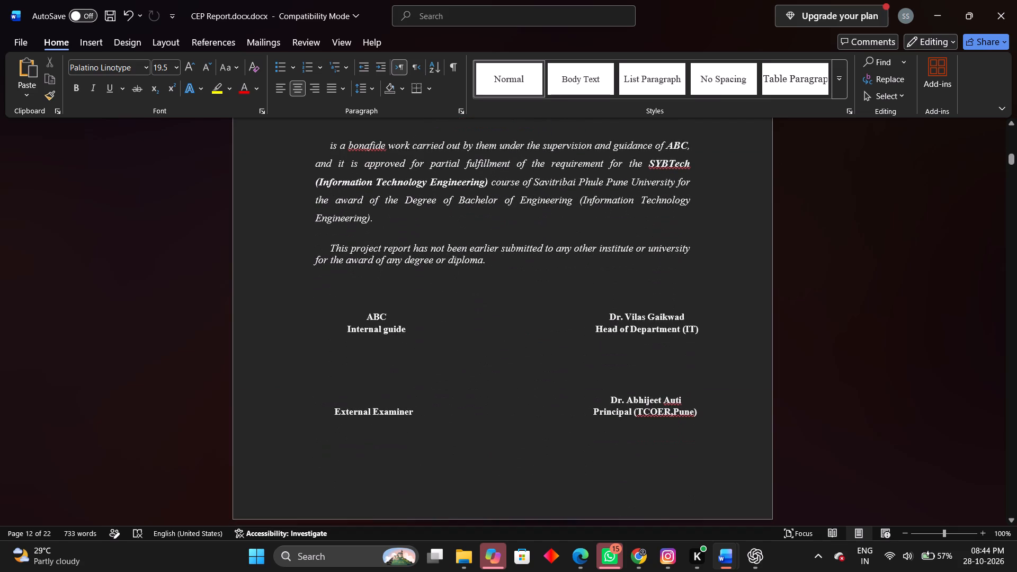
scroll(639, 433, down, 1)
scroll(639, 433, up, 4)
scroll(488, 211, up, 3)
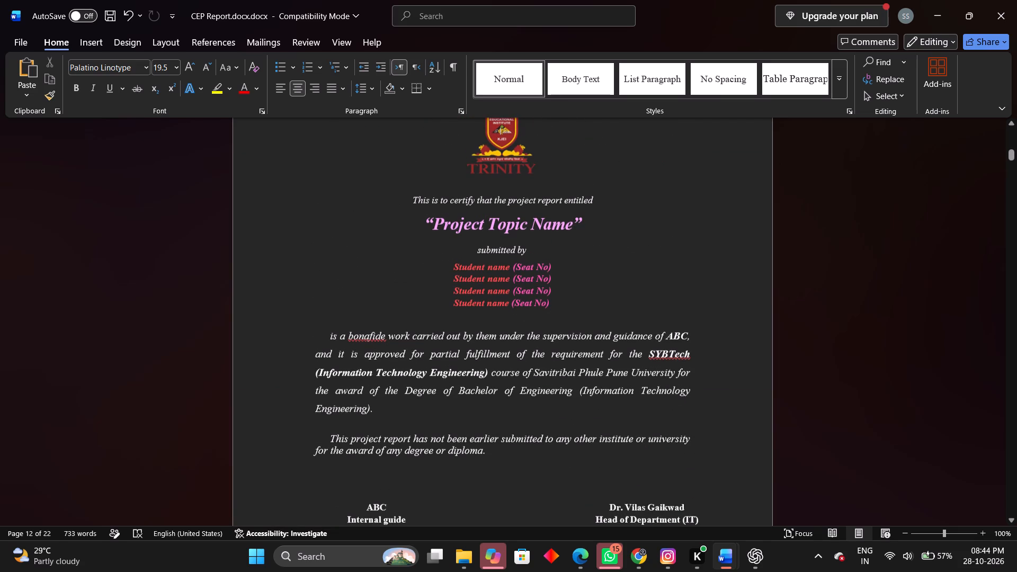
Switch to the environmental forensics report and examine the layout of its cover page.
click(665, 491)
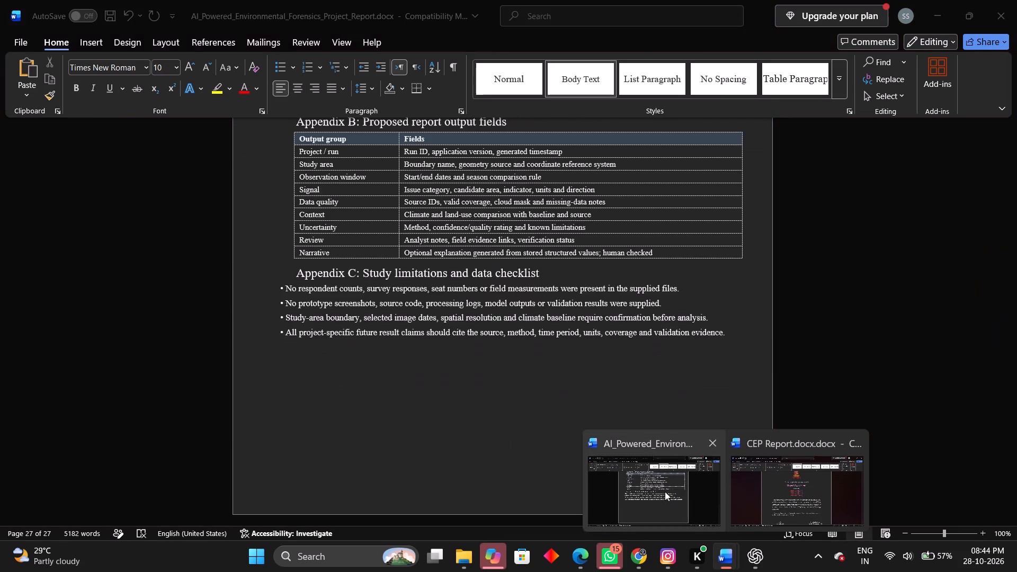
scroll(596, 410, up, 7)
drag(1010, 504, 1005, 476)
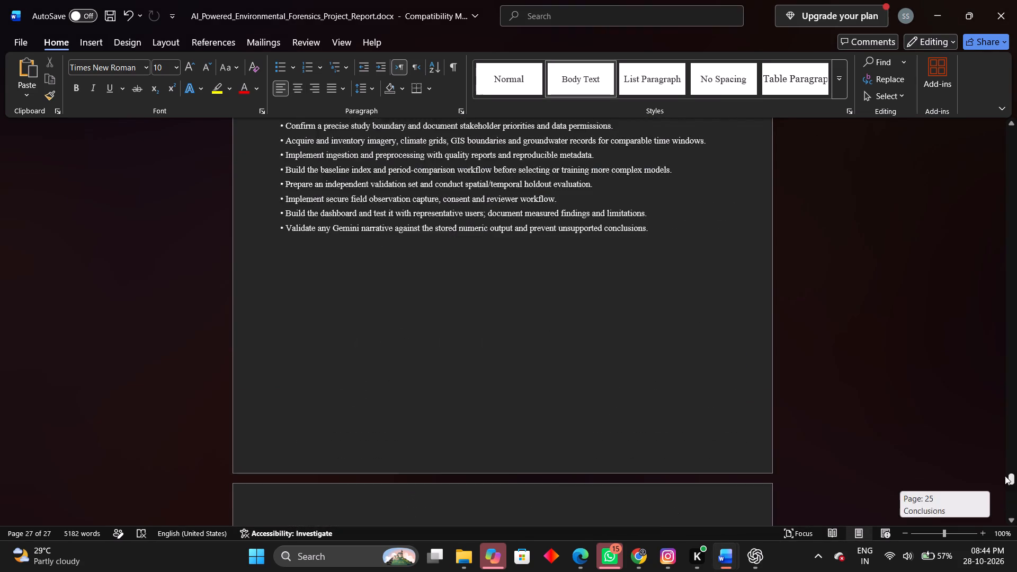
drag(1005, 476, 988, 50)
scroll(751, 274, down, 8)
scroll(751, 281, up, 7)
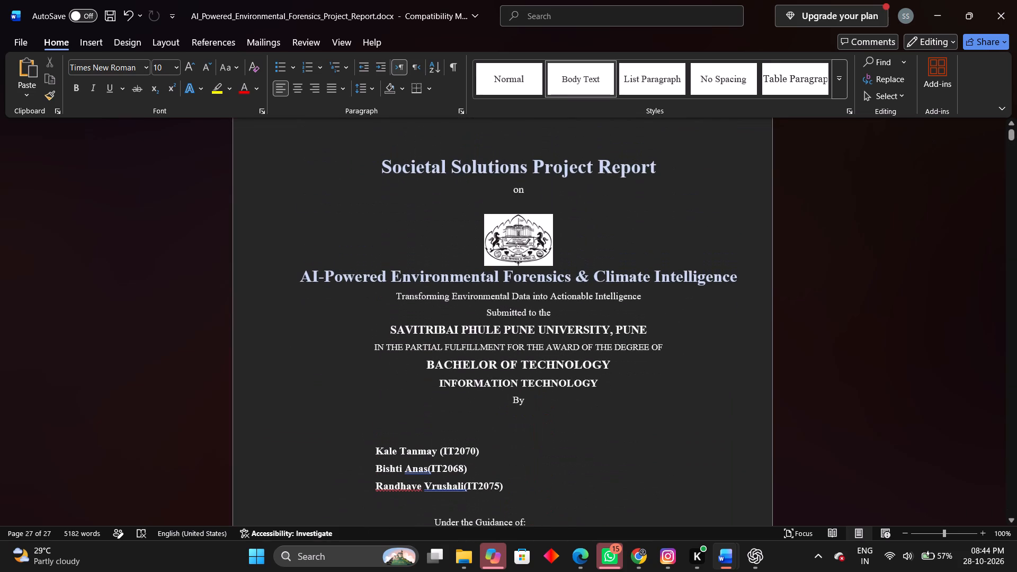
scroll(751, 281, down, 11)
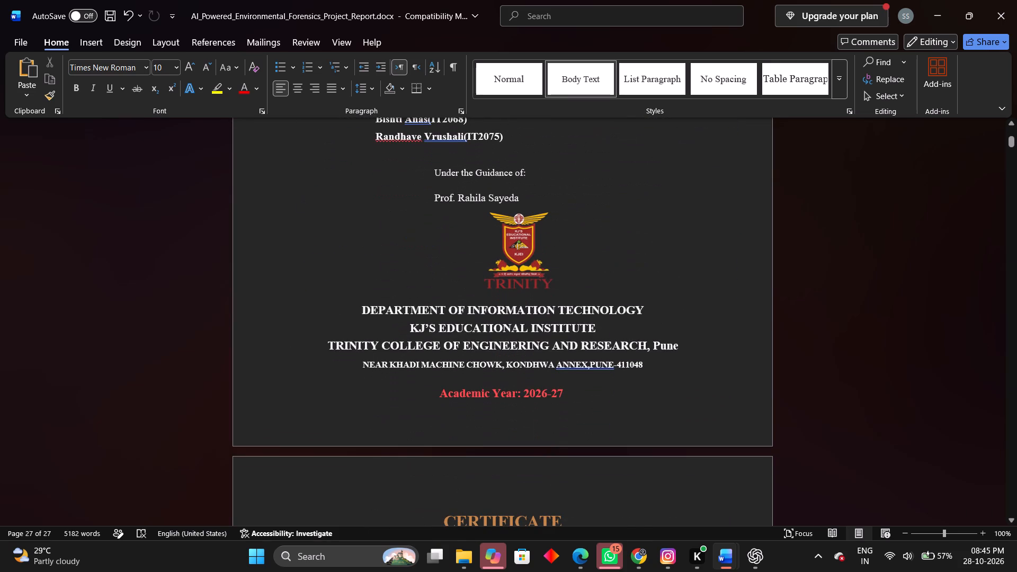
scroll(751, 281, up, 5)
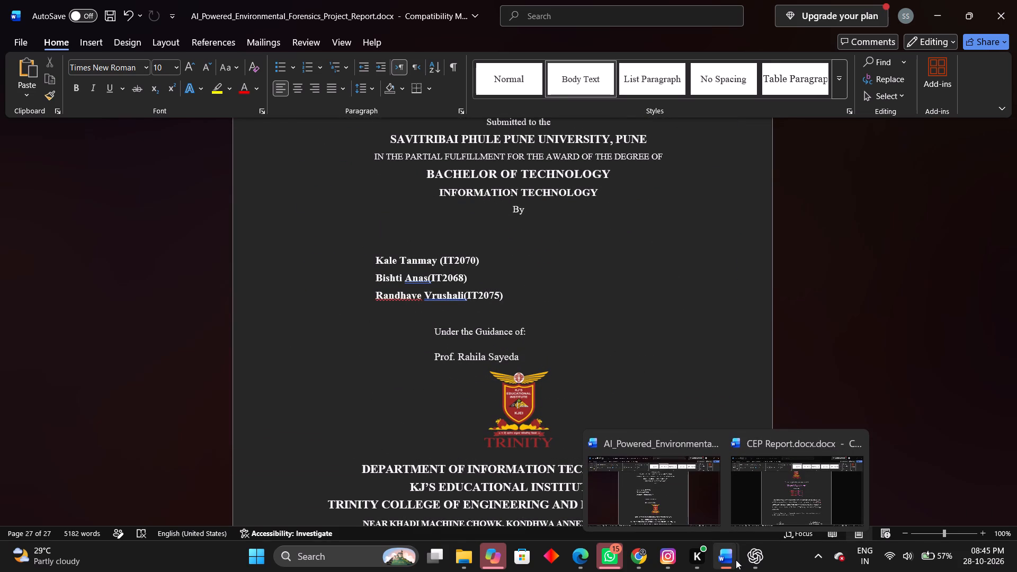
Copy the CEP Report template's cover content from "Societal Solutions Project Report" through "Under the Guidance of: -".
click(782, 484)
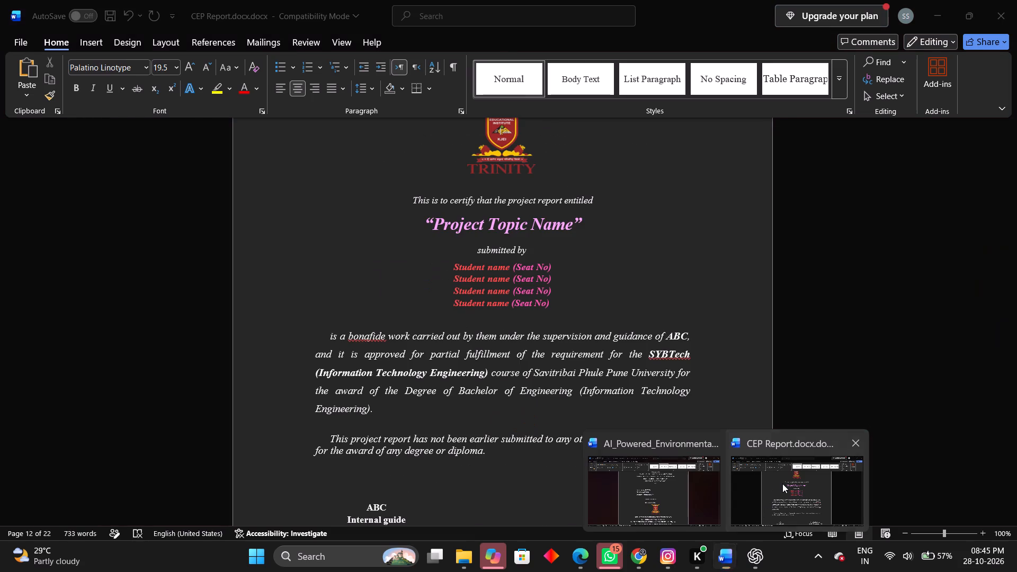
scroll(701, 246, up, 6)
drag(1014, 150, 1009, 82)
scroll(617, 320, down, 2)
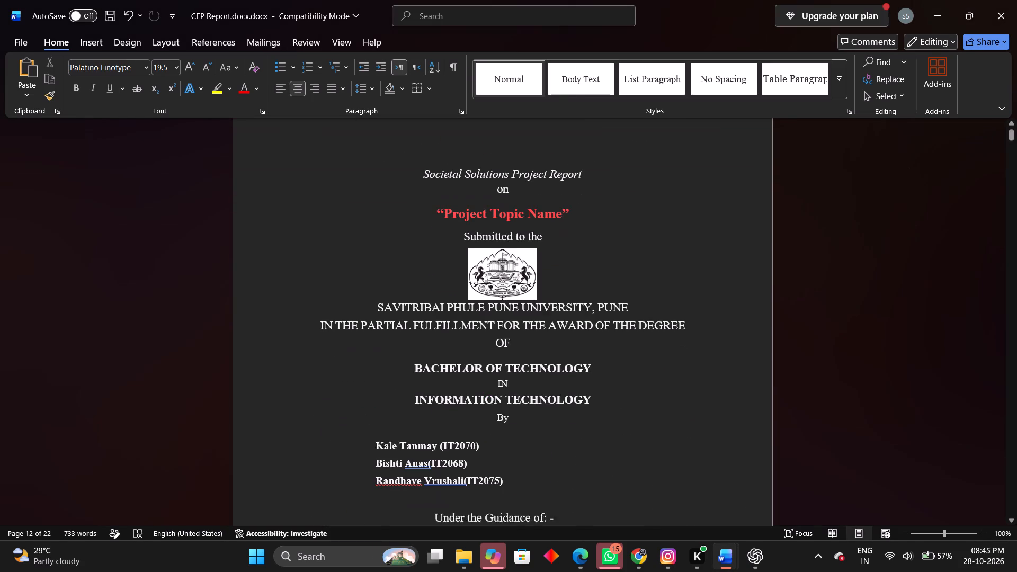
scroll(617, 320, down, 4)
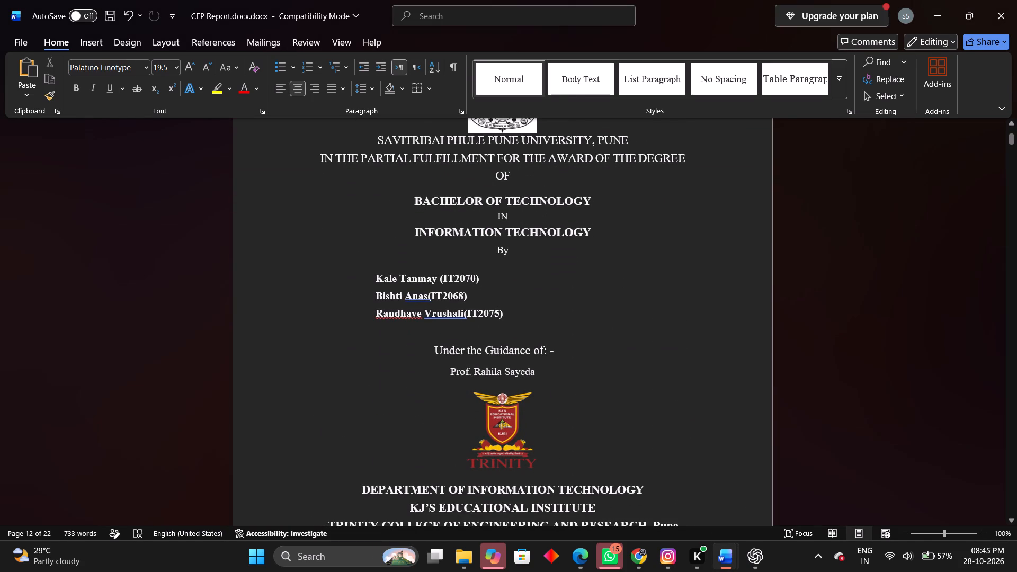
scroll(639, 477, up, 3)
scroll(551, 345, up, 3)
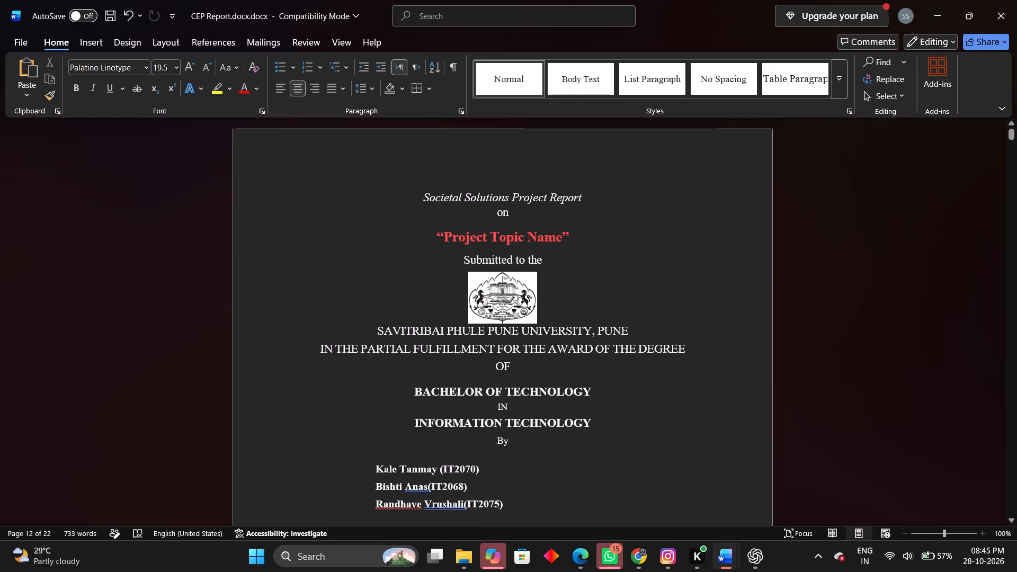
drag(419, 199, 499, 323)
scroll(499, 323, down, 3)
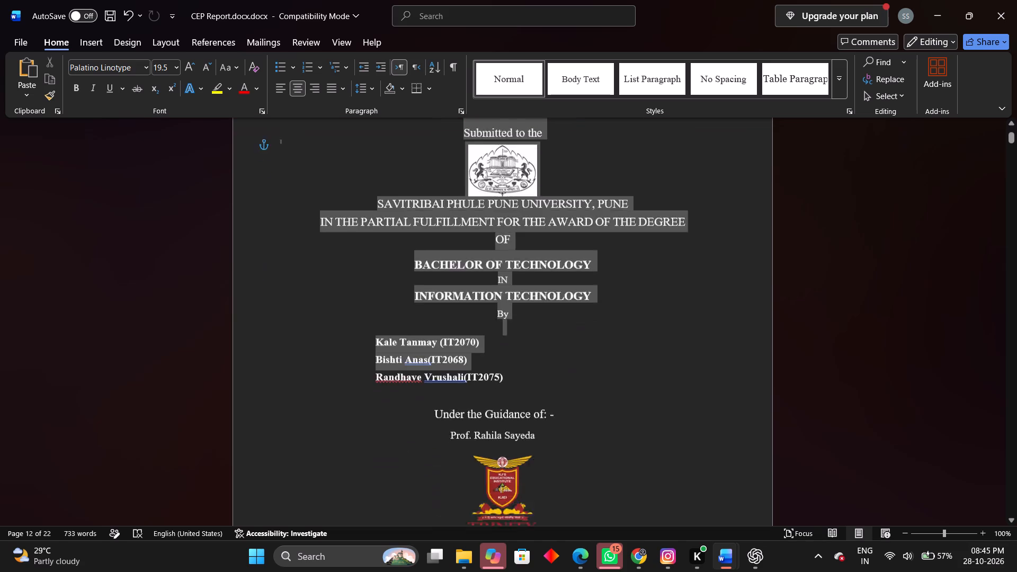
scroll(499, 323, down, 5)
drag(499, 323, 552, 286)
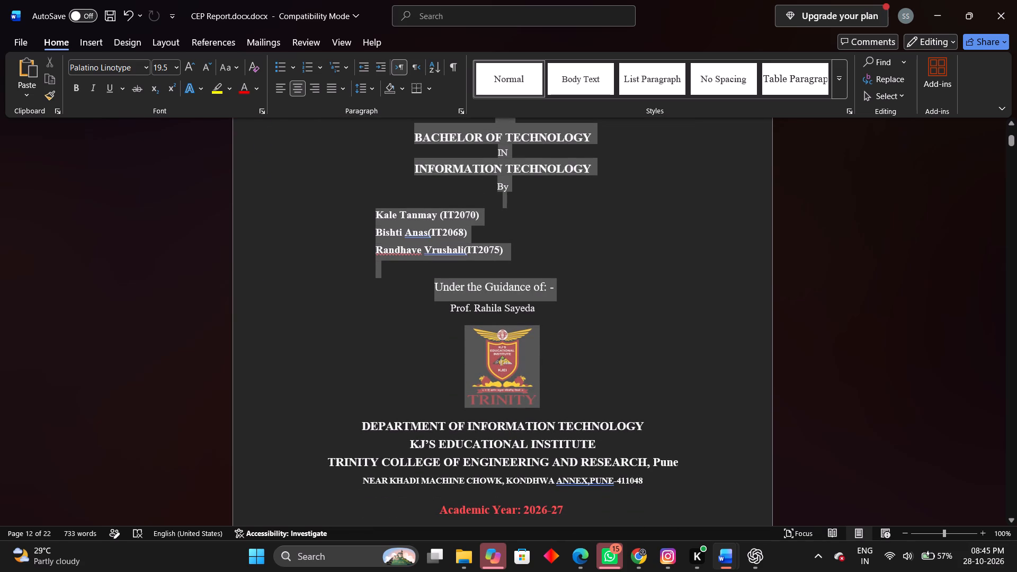
drag(552, 286, 565, 283)
key(ctrl+c)
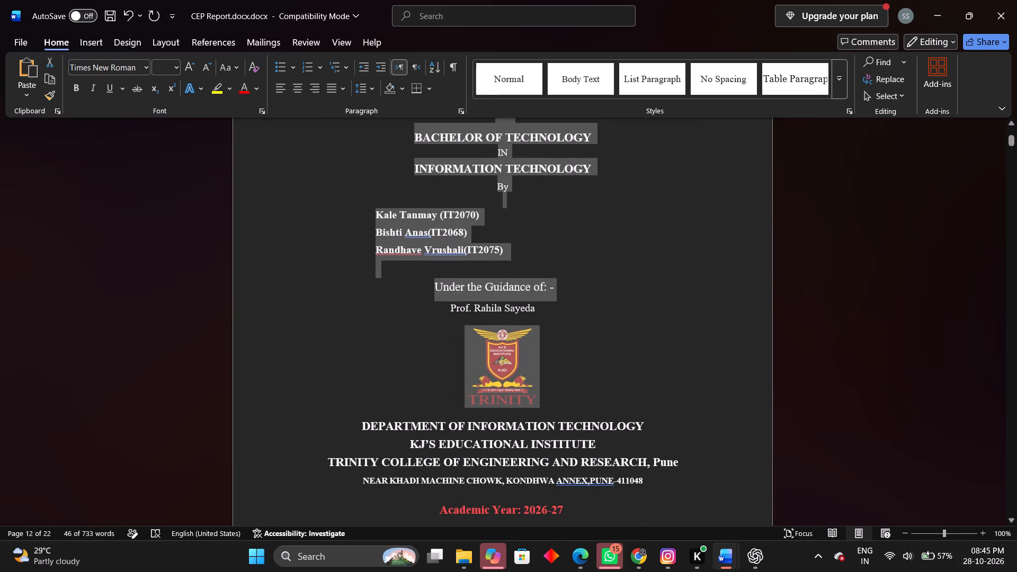
Replace the forensics report's cover content, from its title to the guidance line, with the copied template content.
key(Tab)
click(653, 504)
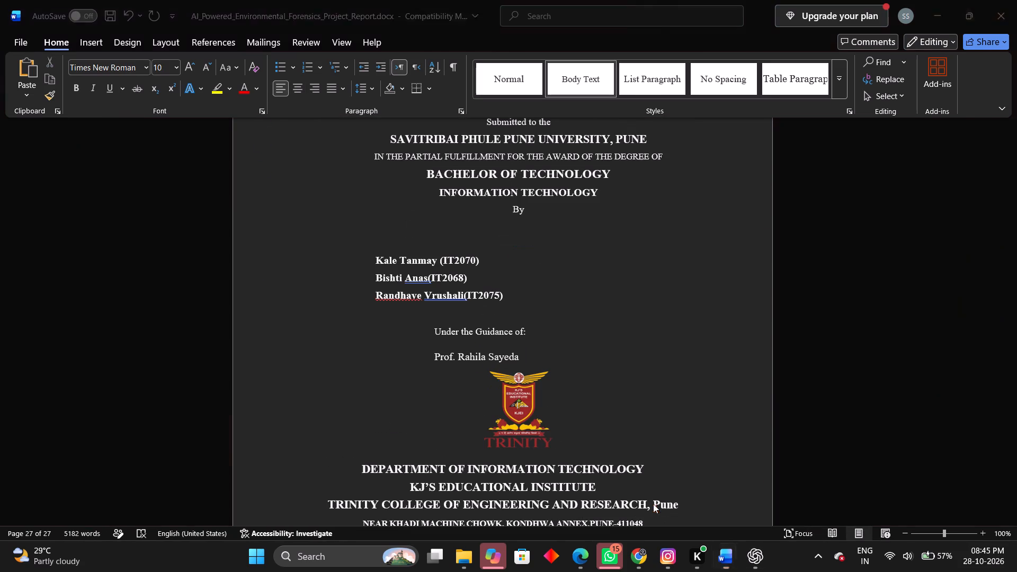
scroll(647, 493, up, 11)
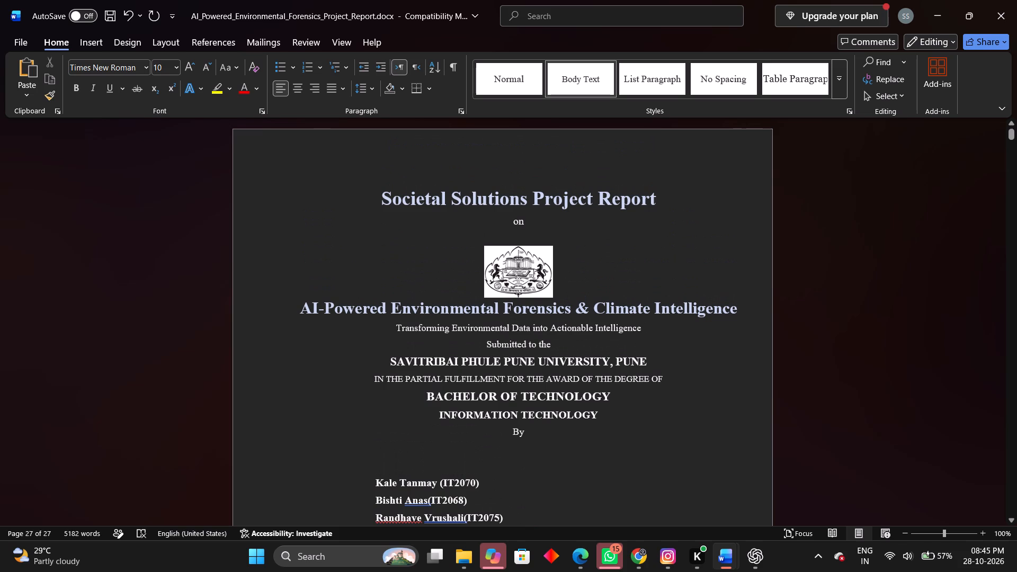
drag(378, 199, 518, 293)
scroll(518, 292, down, 6)
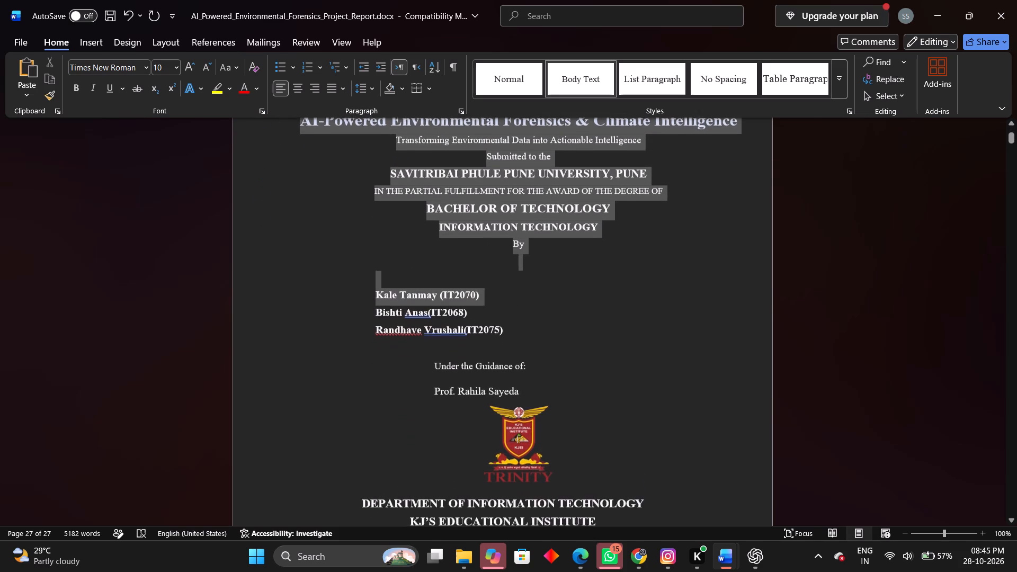
drag(518, 293, 534, 335)
scroll(518, 293, down, 1)
key(ctrl+v)
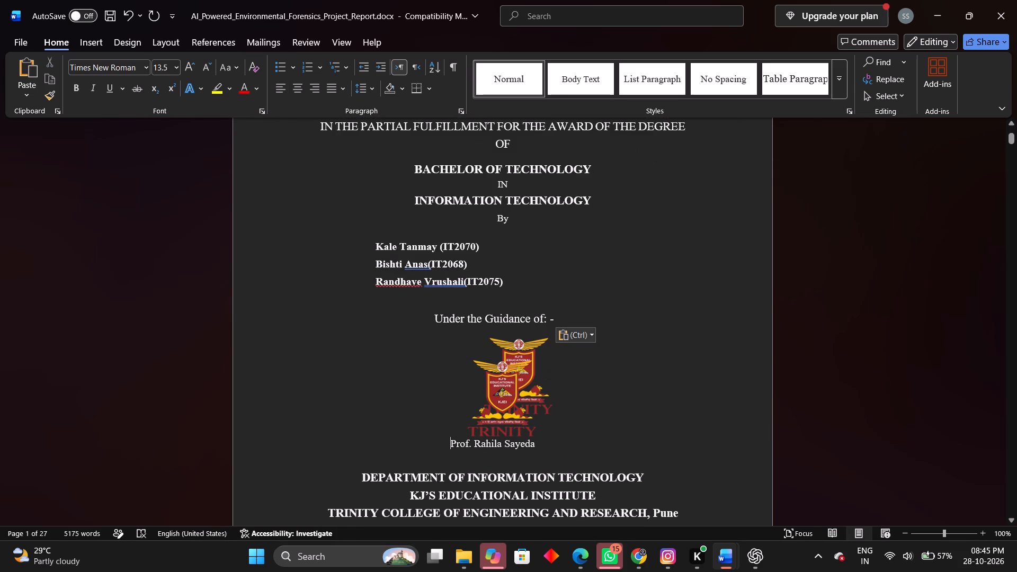
Delete the pasted duplicate of the Trinity logo overlapping the original on the report's cover page.
scroll(535, 362, down, 11)
scroll(535, 362, up, 11)
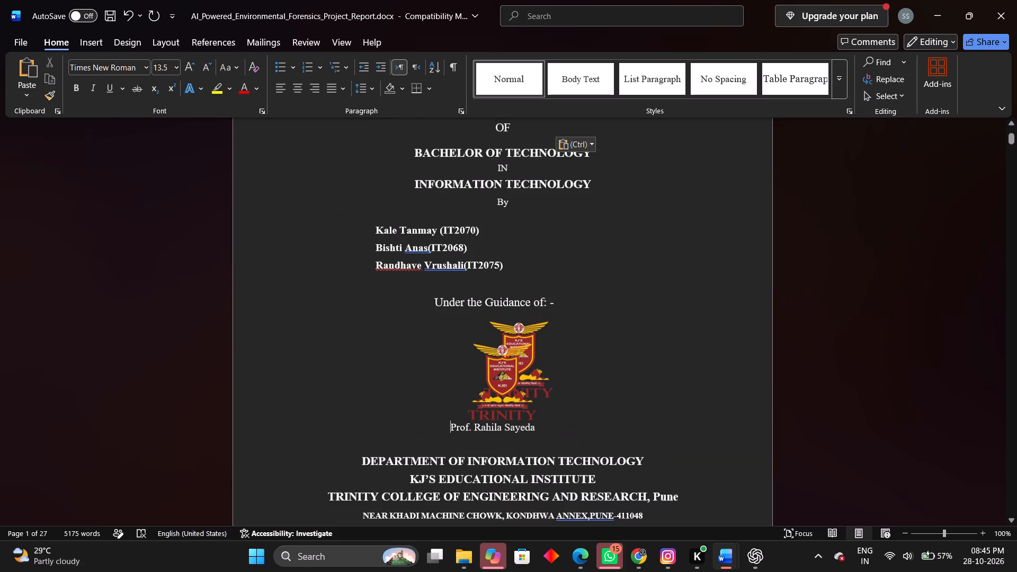
click(533, 359)
click(518, 410)
click(507, 403)
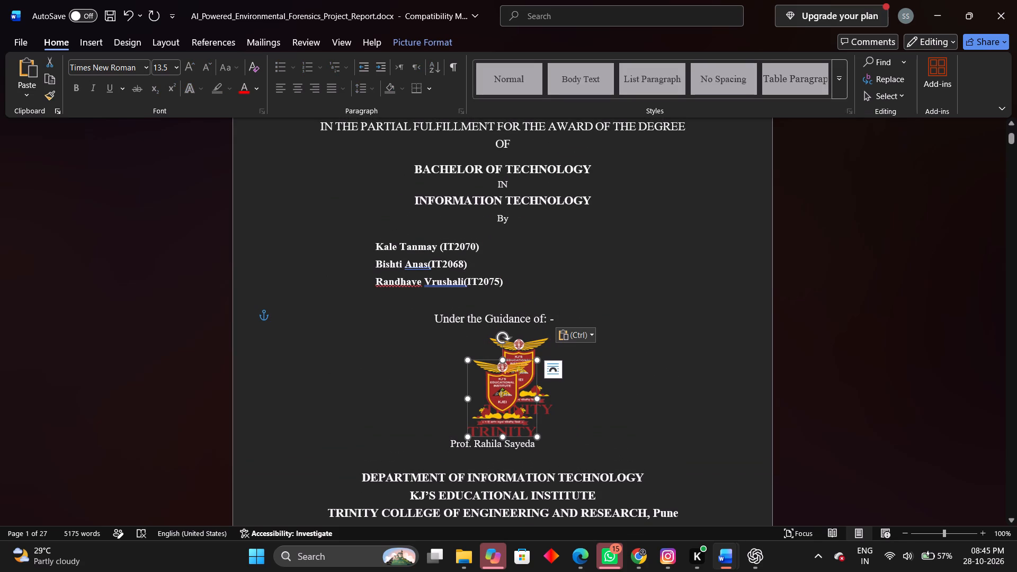
key(BackSpace)
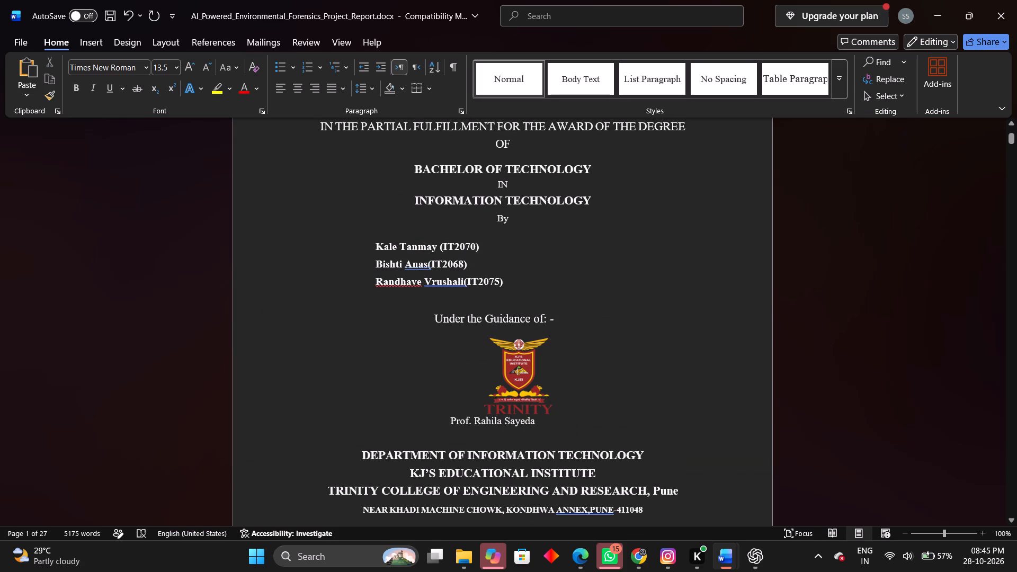
Cut the guide's name from below the Trinity logo on the cover page.
scroll(494, 381, down, 5)
drag(450, 265, 512, 272)
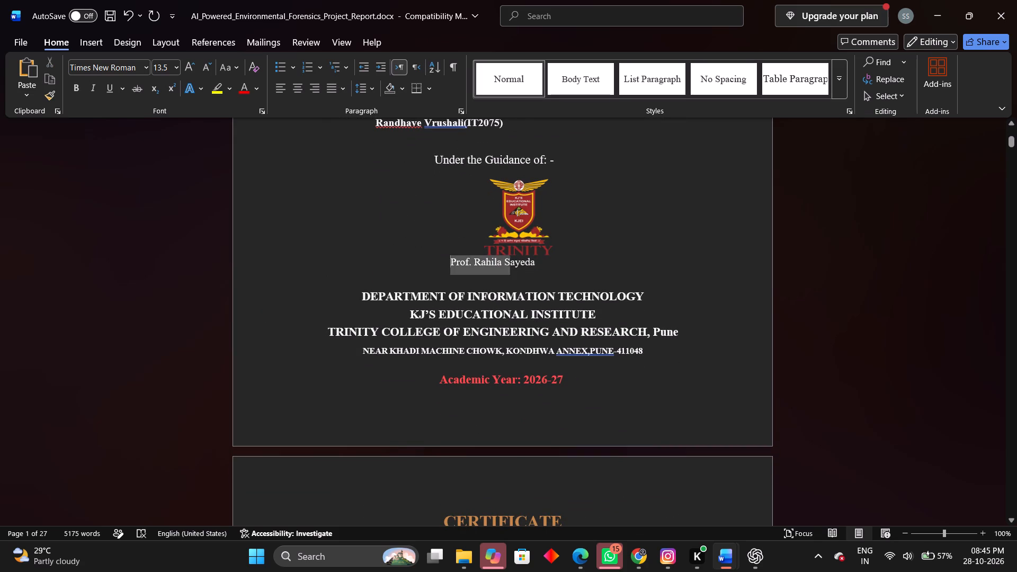
drag(512, 272, 524, 271)
key(ctrl+x)
scroll(524, 270, up, 2)
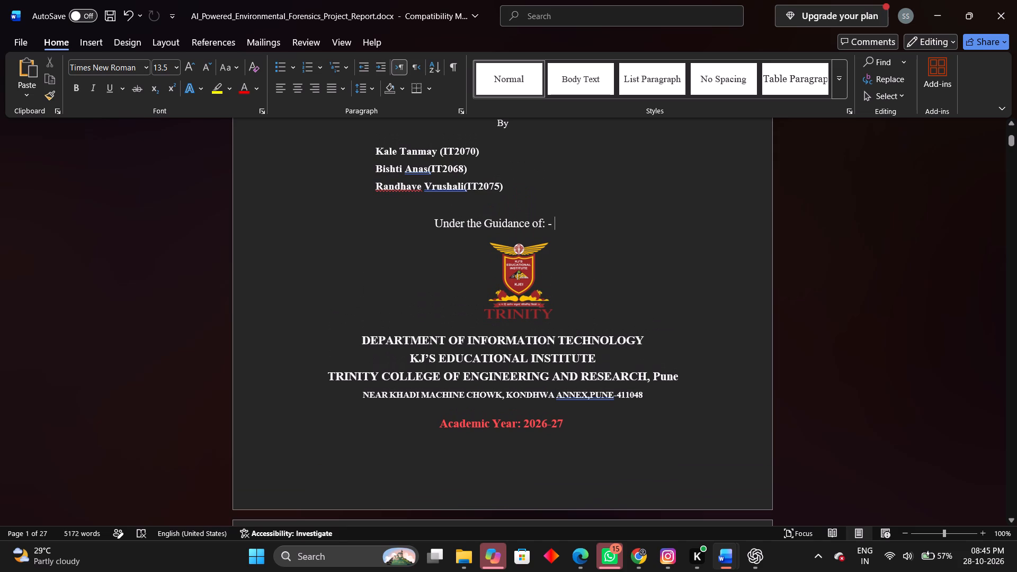
Remove the dash after "Under the Guidance of:" and add a new line following it.
key(BackSpace)
key(BackSpace)
key(Return)
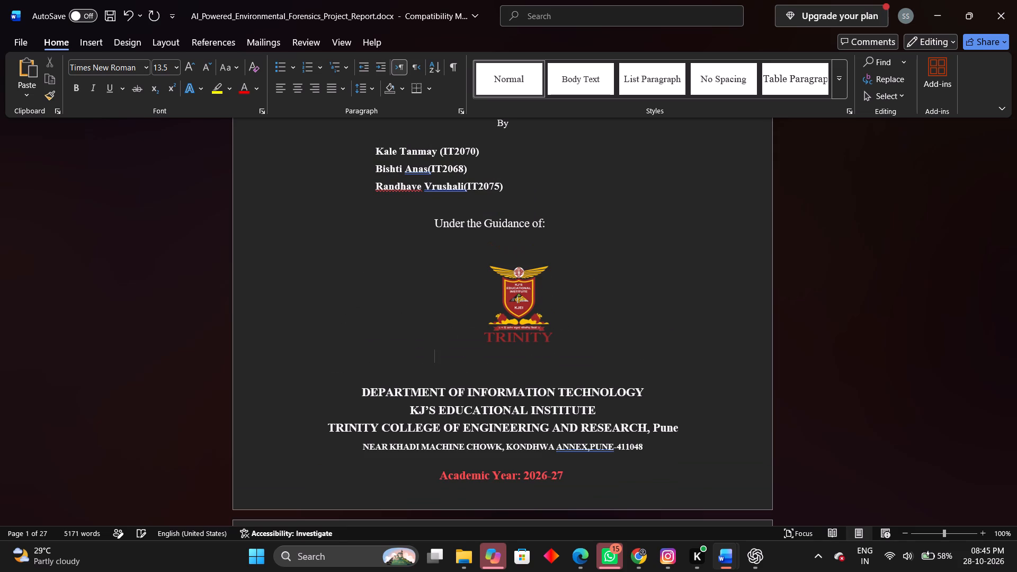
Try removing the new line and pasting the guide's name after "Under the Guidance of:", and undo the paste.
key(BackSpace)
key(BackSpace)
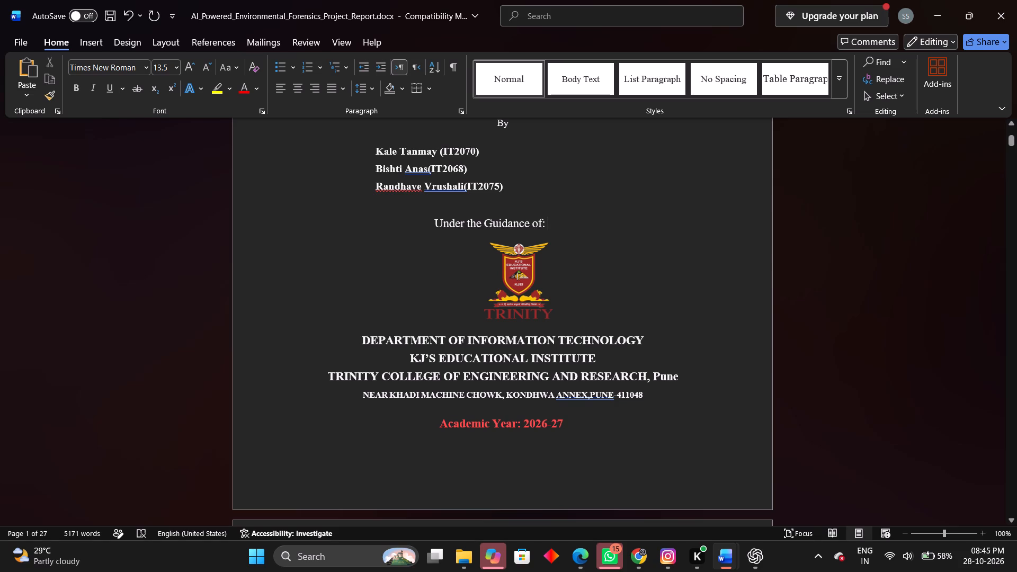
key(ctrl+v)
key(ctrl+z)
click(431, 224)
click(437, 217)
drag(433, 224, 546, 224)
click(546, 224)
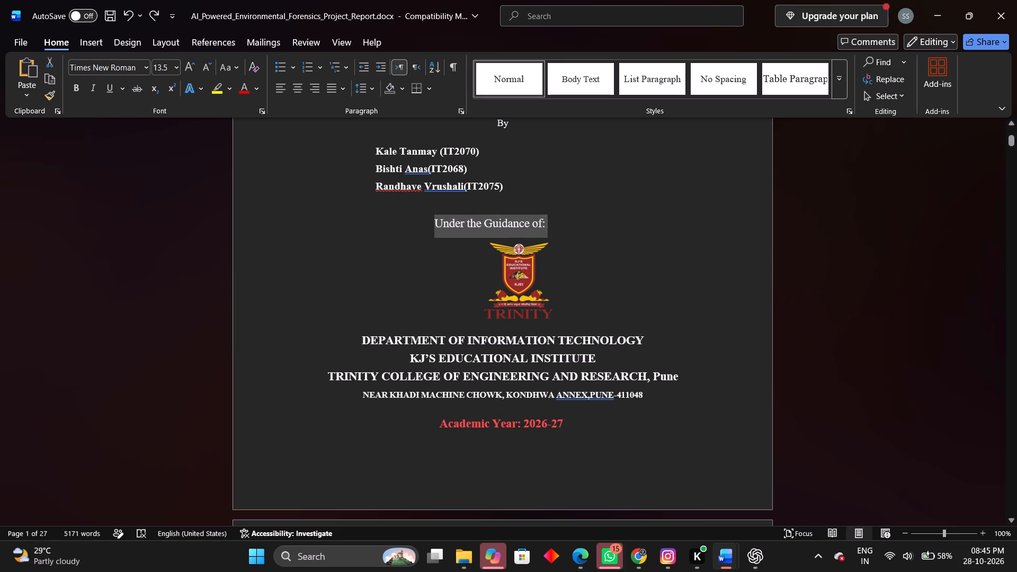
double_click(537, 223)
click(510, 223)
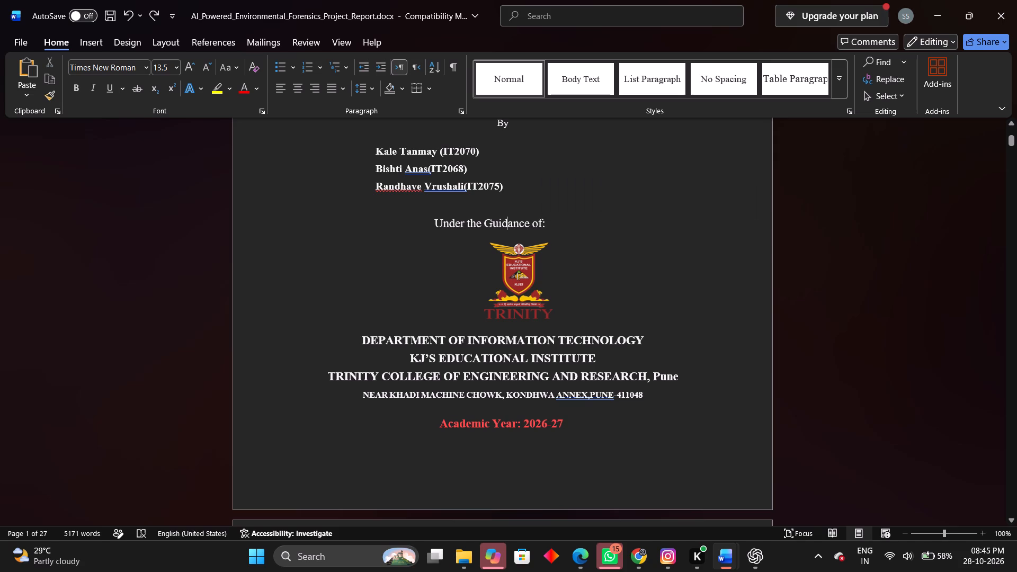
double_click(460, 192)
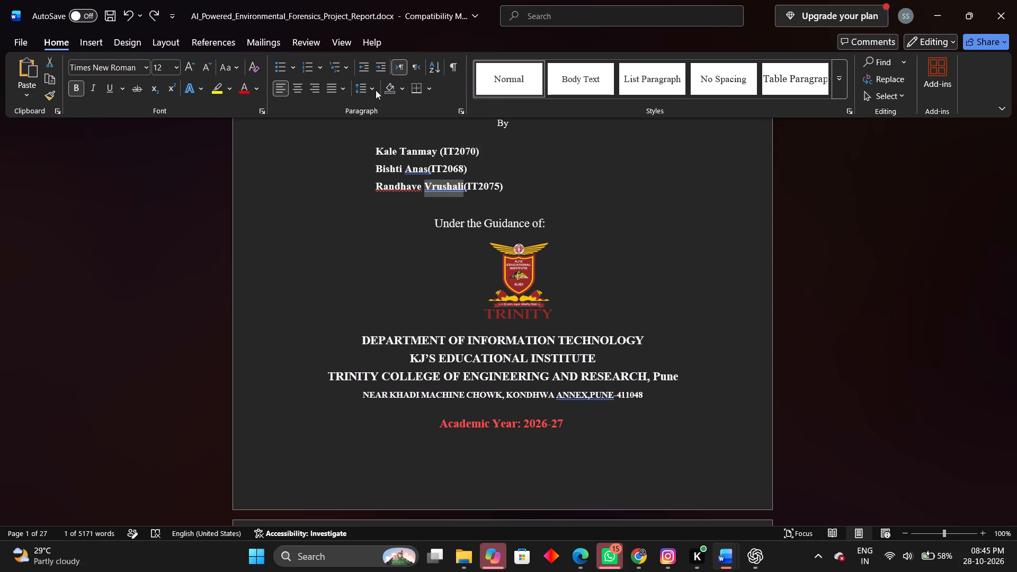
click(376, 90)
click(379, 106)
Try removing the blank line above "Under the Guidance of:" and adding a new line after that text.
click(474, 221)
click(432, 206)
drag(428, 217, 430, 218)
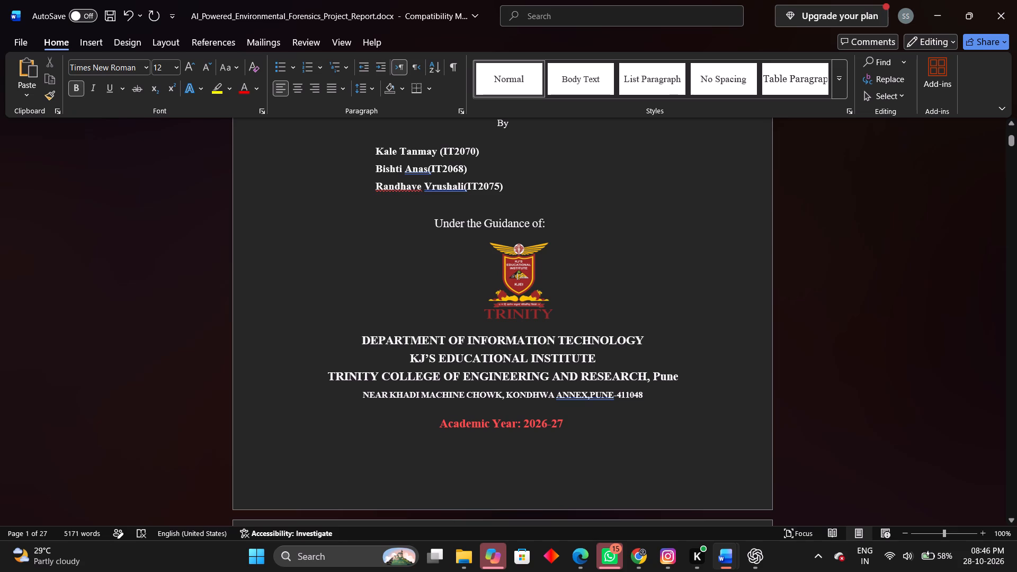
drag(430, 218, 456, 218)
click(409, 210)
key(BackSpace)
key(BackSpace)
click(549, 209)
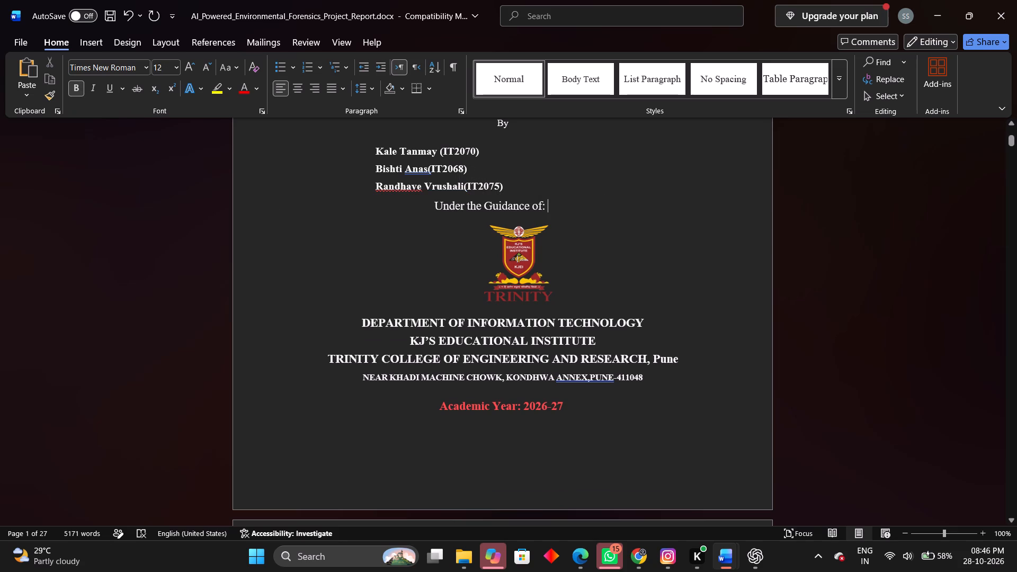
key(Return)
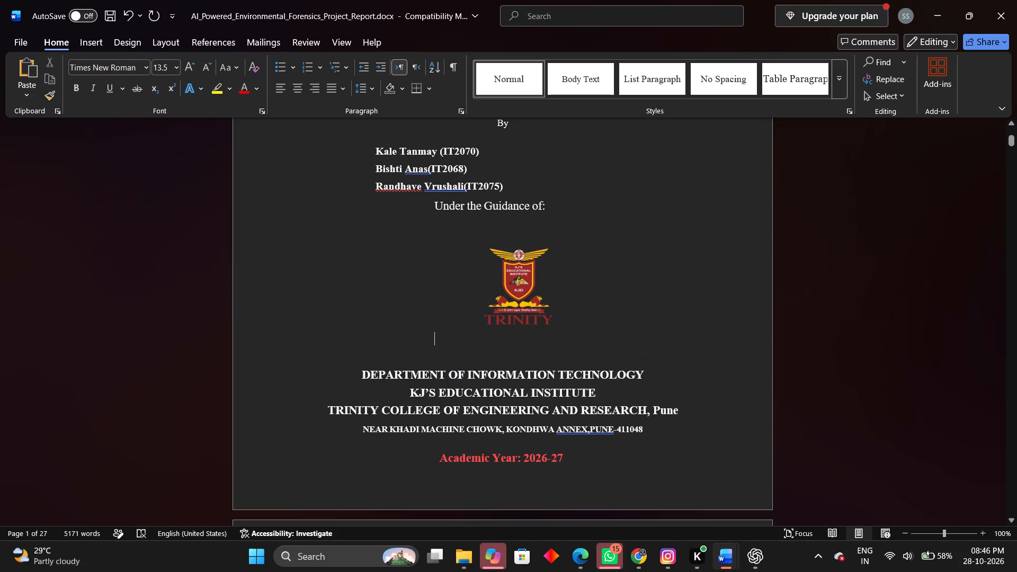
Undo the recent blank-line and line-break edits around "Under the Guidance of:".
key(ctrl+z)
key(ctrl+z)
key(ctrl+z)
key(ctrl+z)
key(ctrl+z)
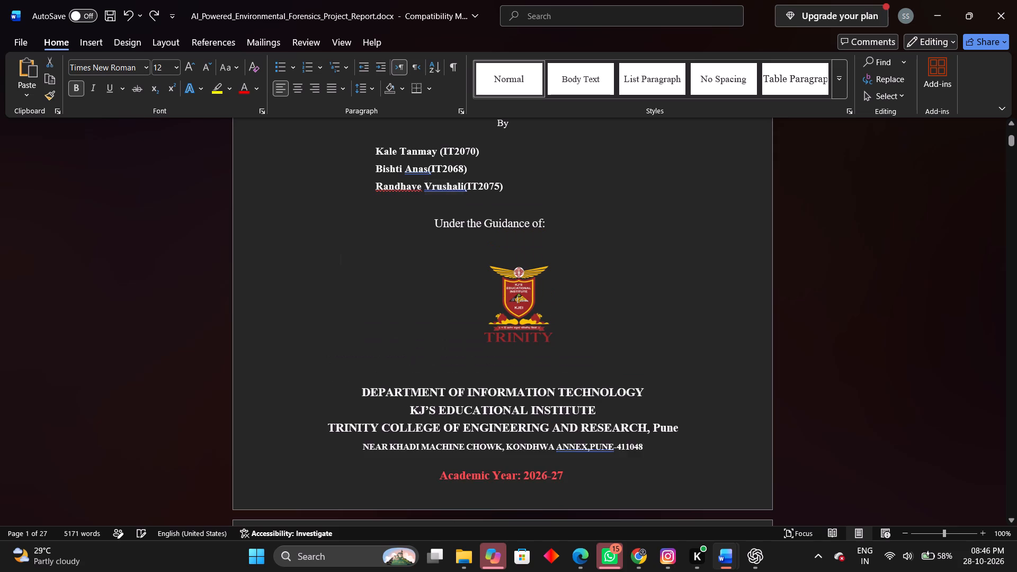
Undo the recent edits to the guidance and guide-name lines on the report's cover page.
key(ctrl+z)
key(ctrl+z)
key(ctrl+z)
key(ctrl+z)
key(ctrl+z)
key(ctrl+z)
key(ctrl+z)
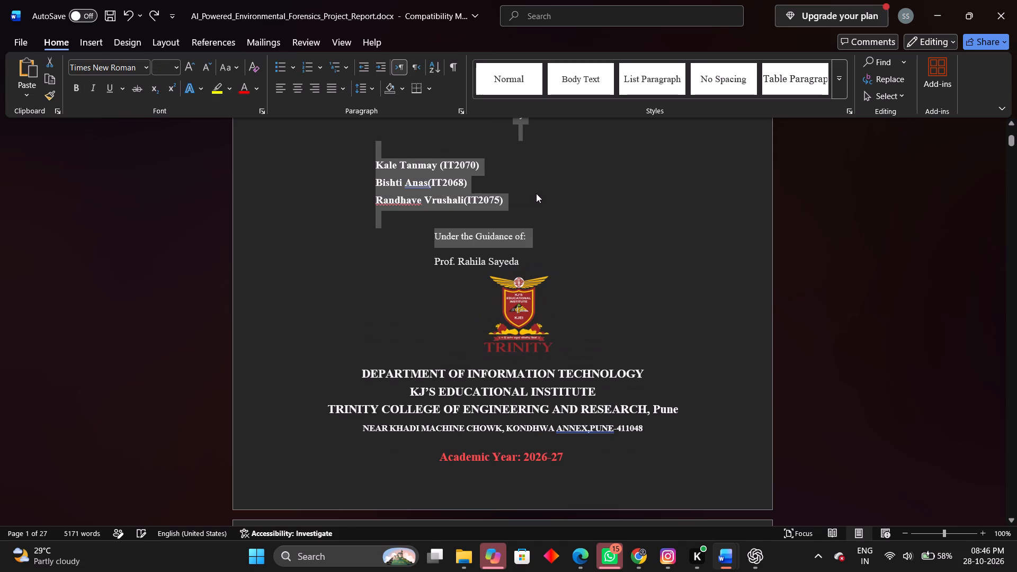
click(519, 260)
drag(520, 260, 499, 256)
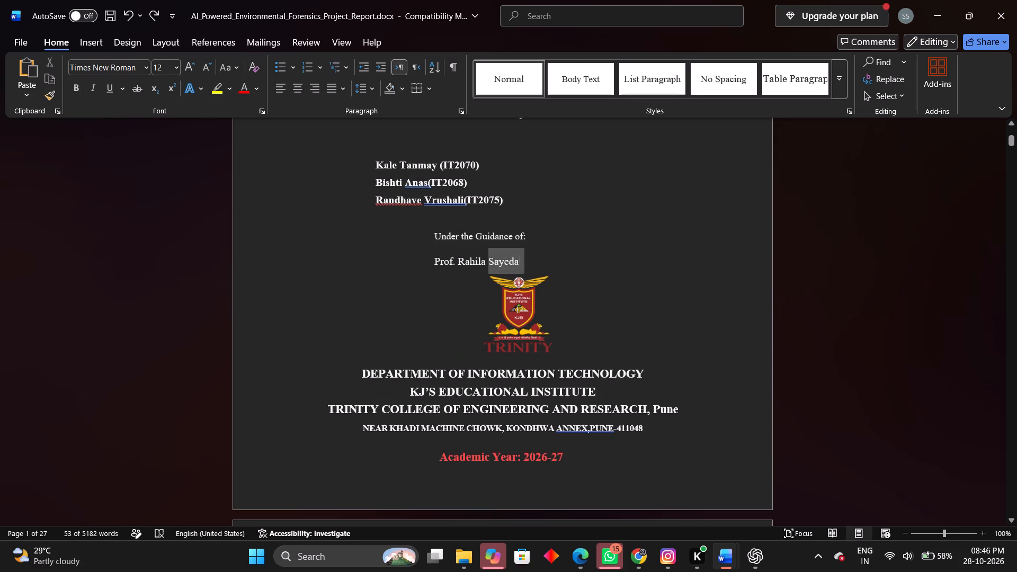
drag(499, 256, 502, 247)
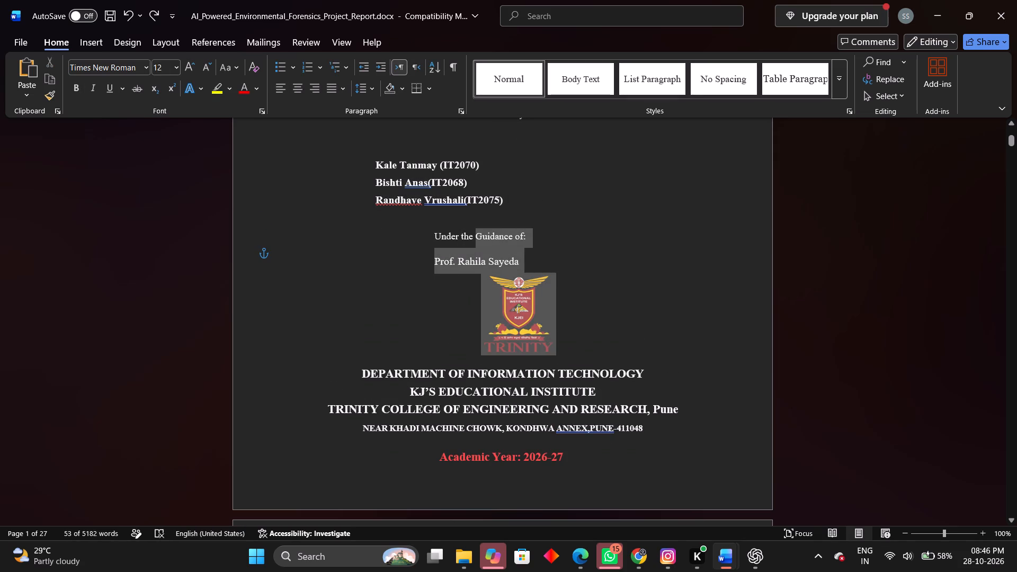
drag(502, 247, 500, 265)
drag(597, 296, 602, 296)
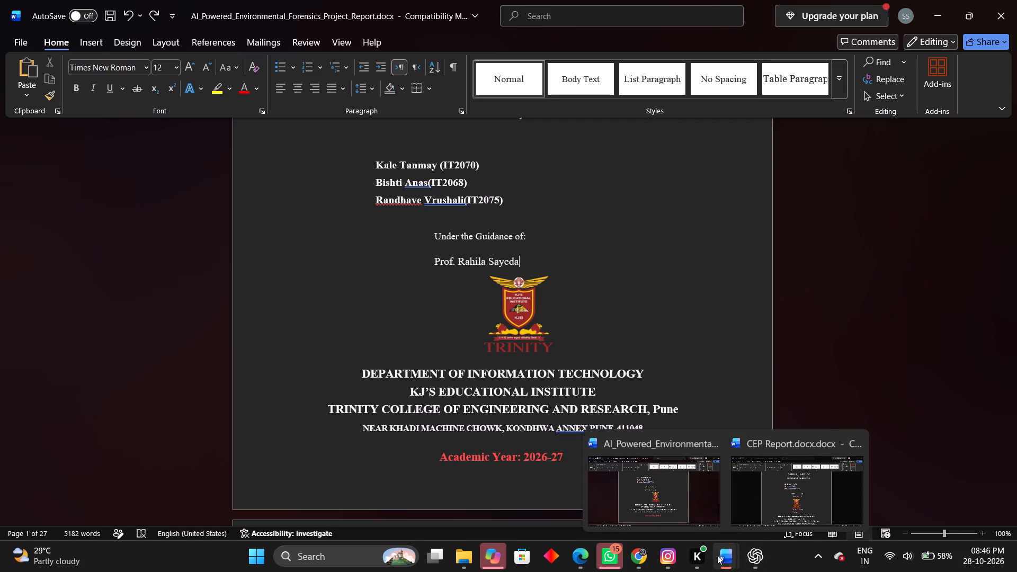
Switch to the CEP Report document and undo the last layout change on its cover page.
click(762, 512)
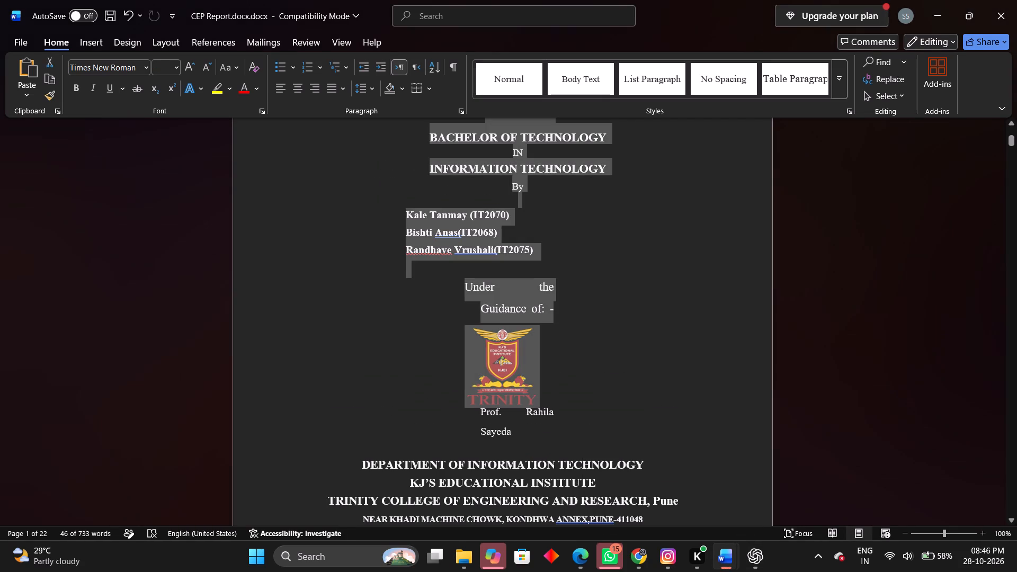
click(645, 419)
scroll(662, 423, up, 8)
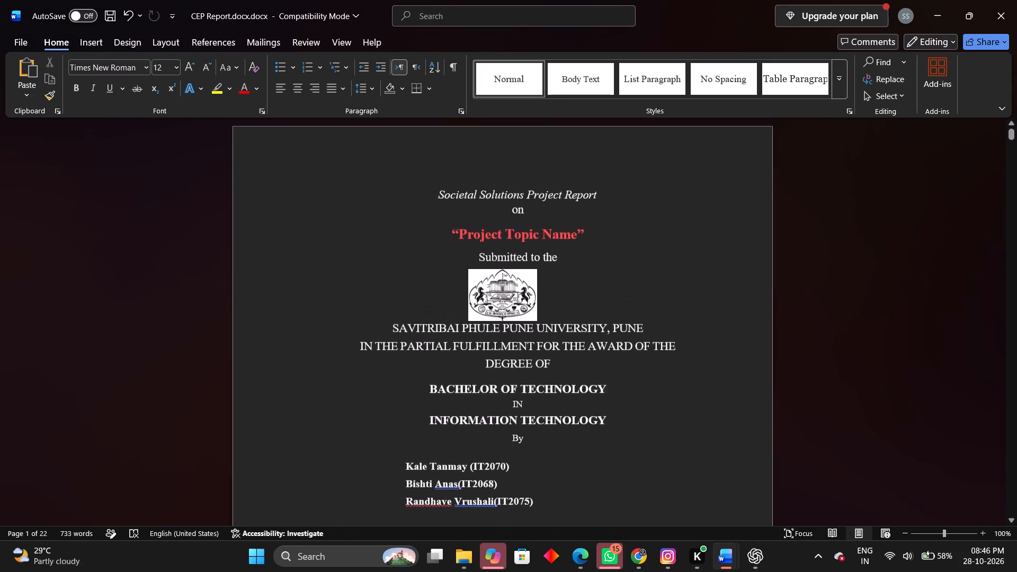
scroll(662, 423, up, 5)
scroll(662, 423, down, 7)
scroll(662, 423, up, 7)
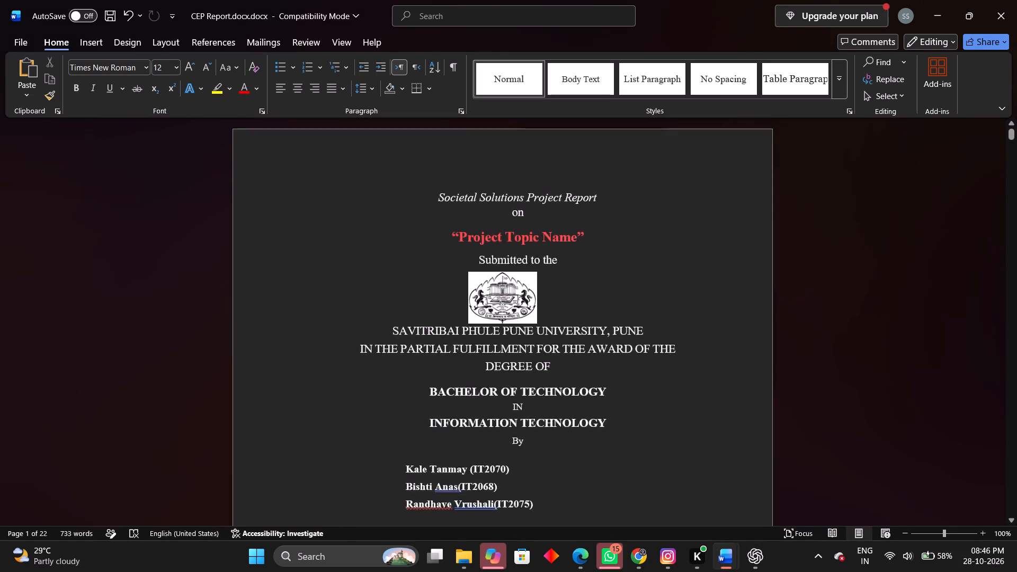
scroll(662, 423, down, 5)
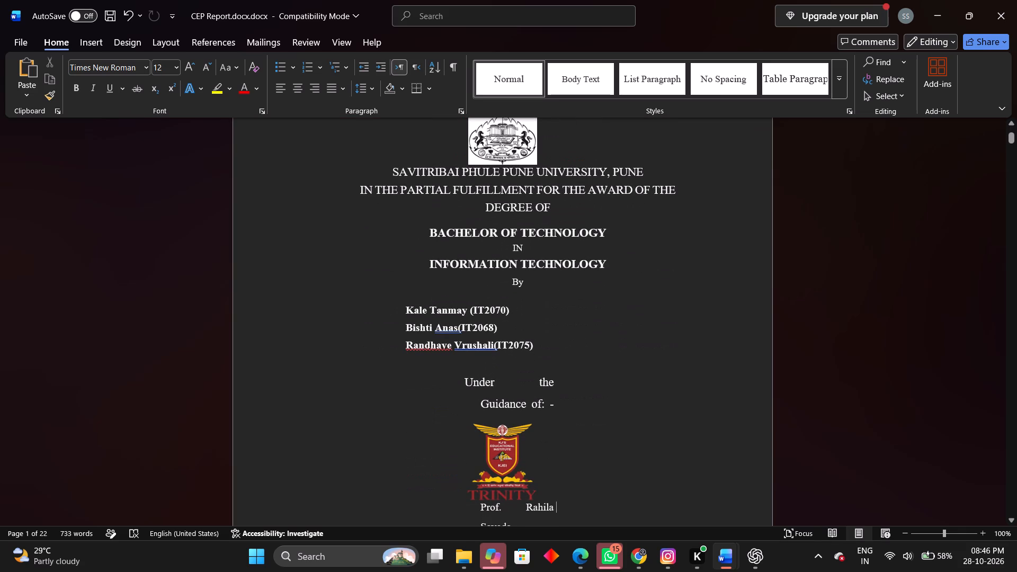
key(ctrl+z)
click(655, 421)
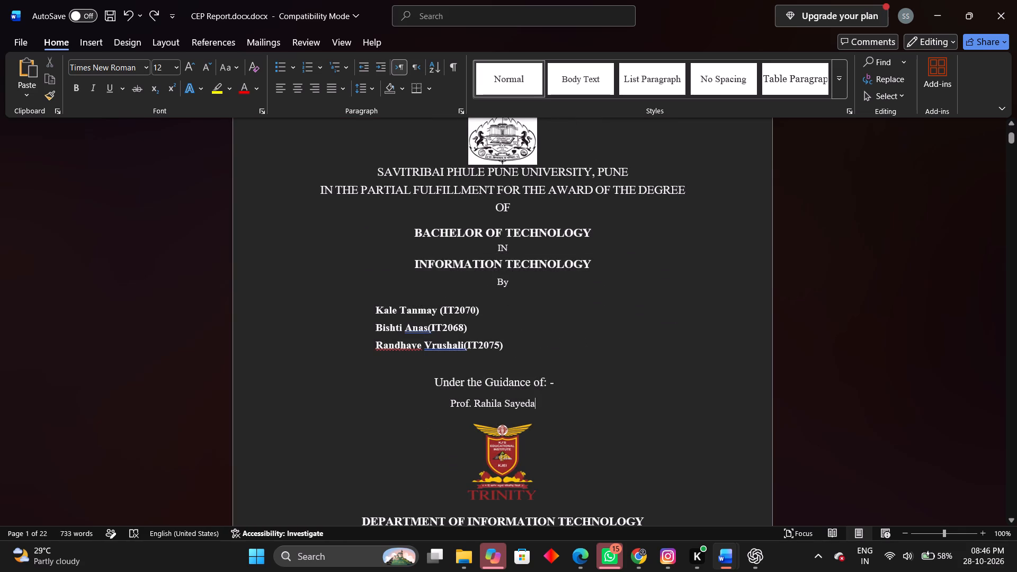
Copy the CEP Report cover content from "Societal Solutions Project Report" through the guide's name, including the logos.
scroll(603, 409, up, 5)
drag(427, 200, 519, 272)
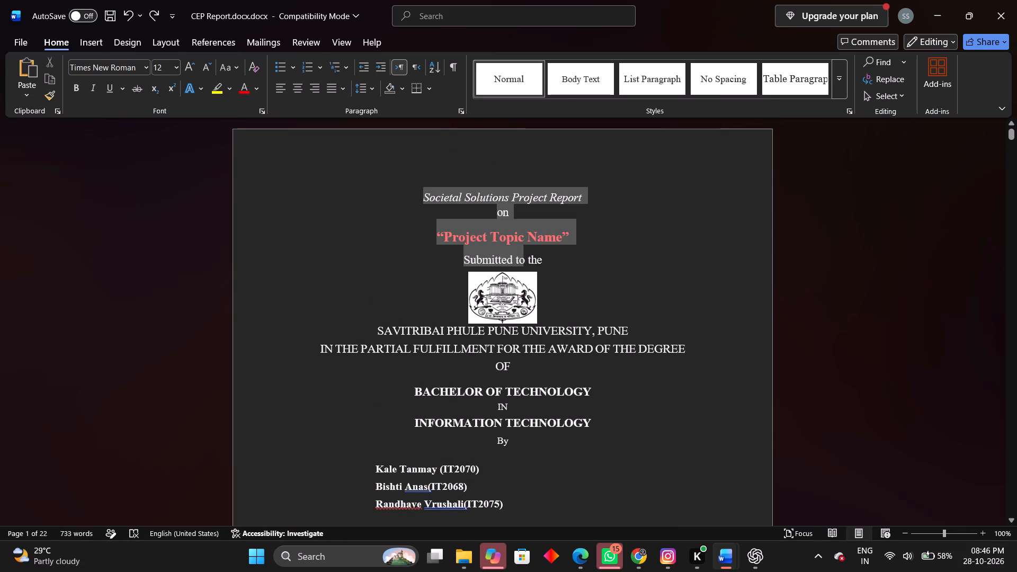
drag(519, 272, 519, 301)
scroll(519, 301, down, 9)
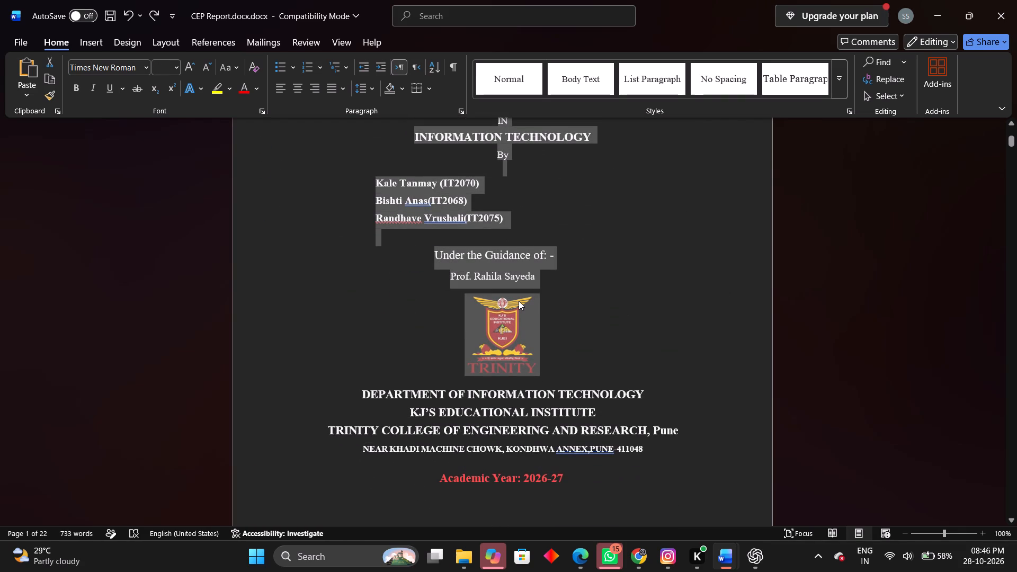
key(ctrl+c)
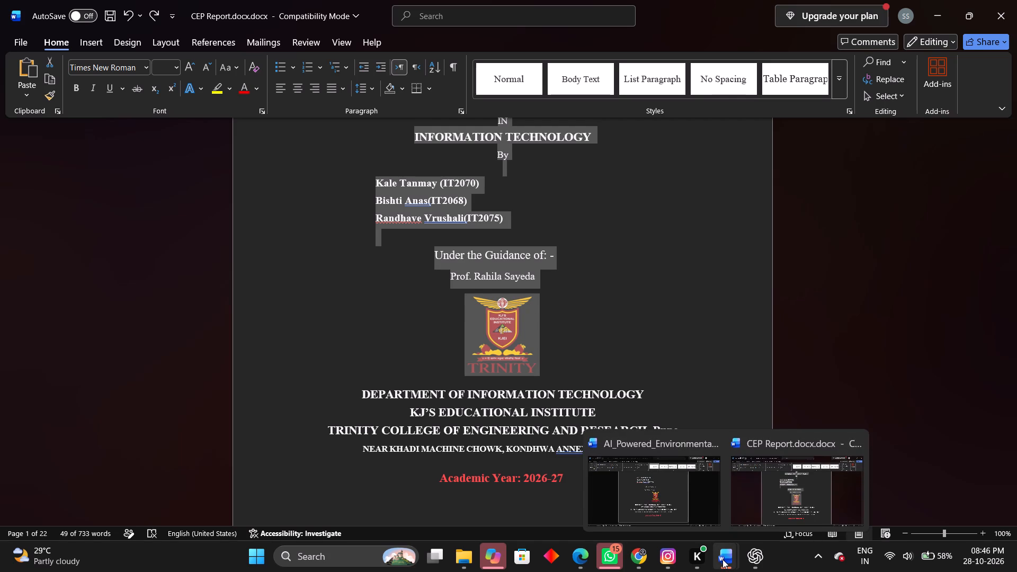
Return to the environmental forensics report and delete the Trinity logo from its cover page.
click(771, 470)
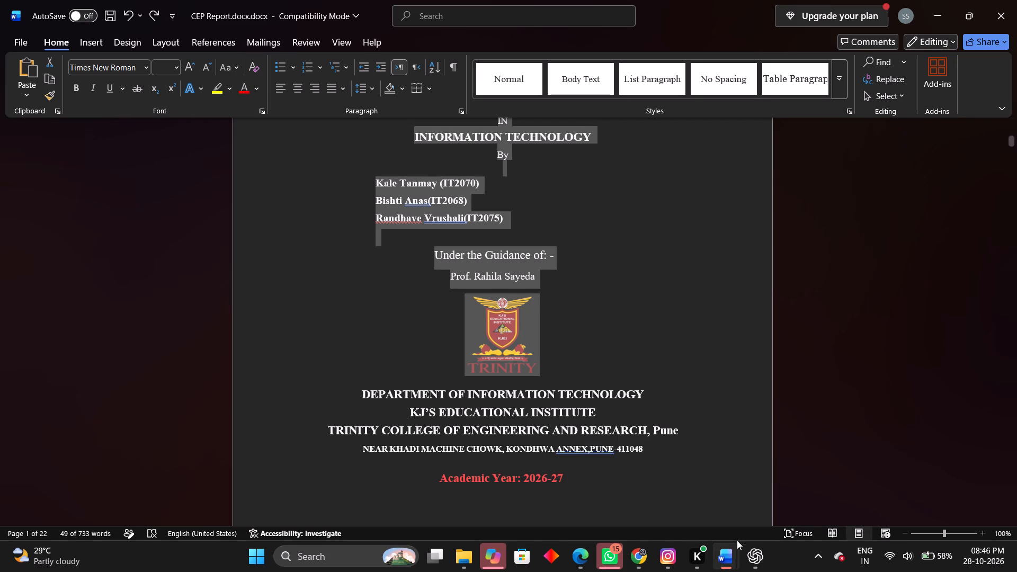
click(735, 550)
click(659, 479)
click(538, 308)
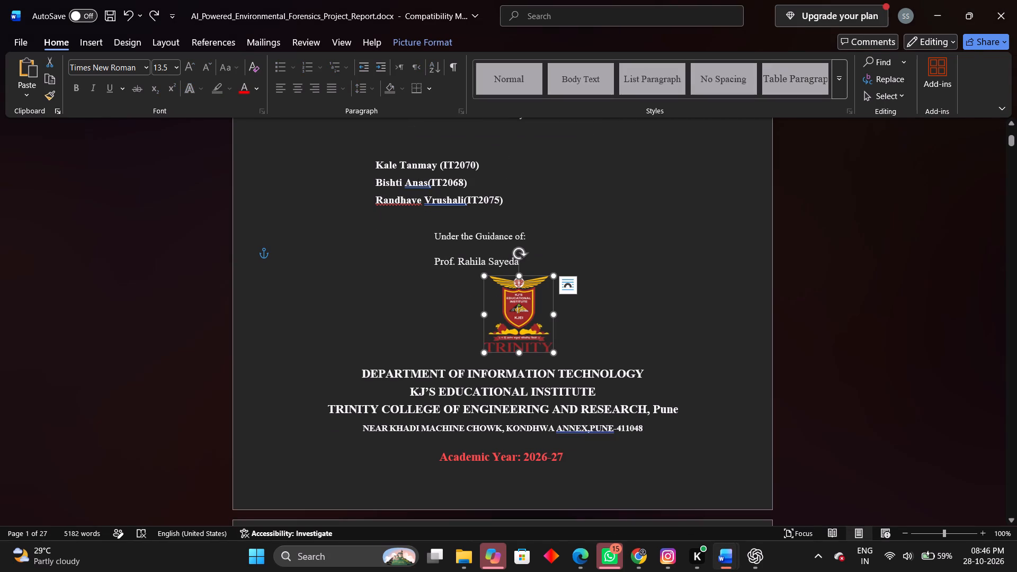
key(BackSpace)
Replace the report's cover content from "Societal Solutions Project Report" through the guide's name with the copied CEP Report cover block.
scroll(538, 308, up, 8)
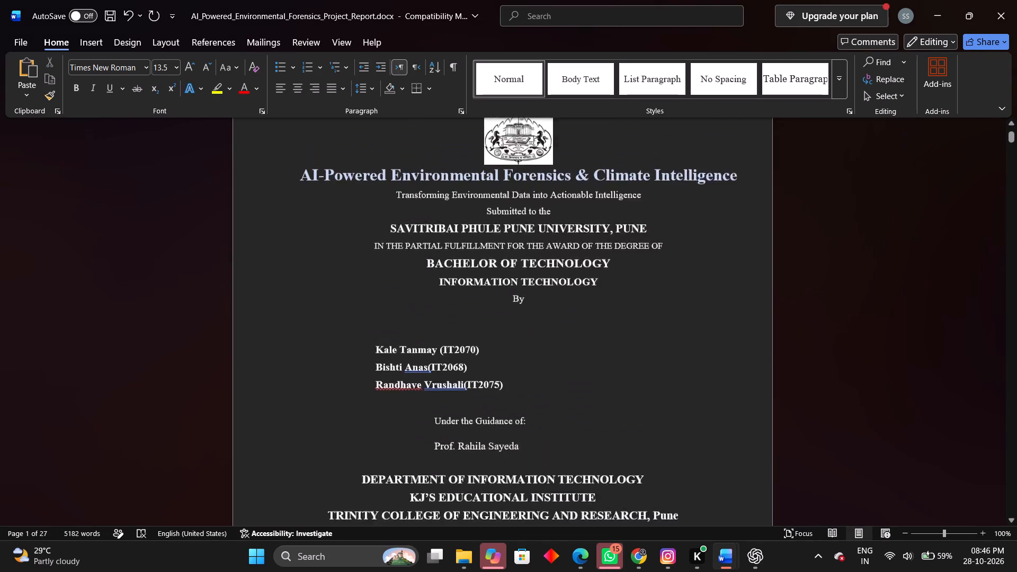
scroll(538, 308, up, 9)
drag(383, 204, 457, 339)
scroll(457, 339, down, 2)
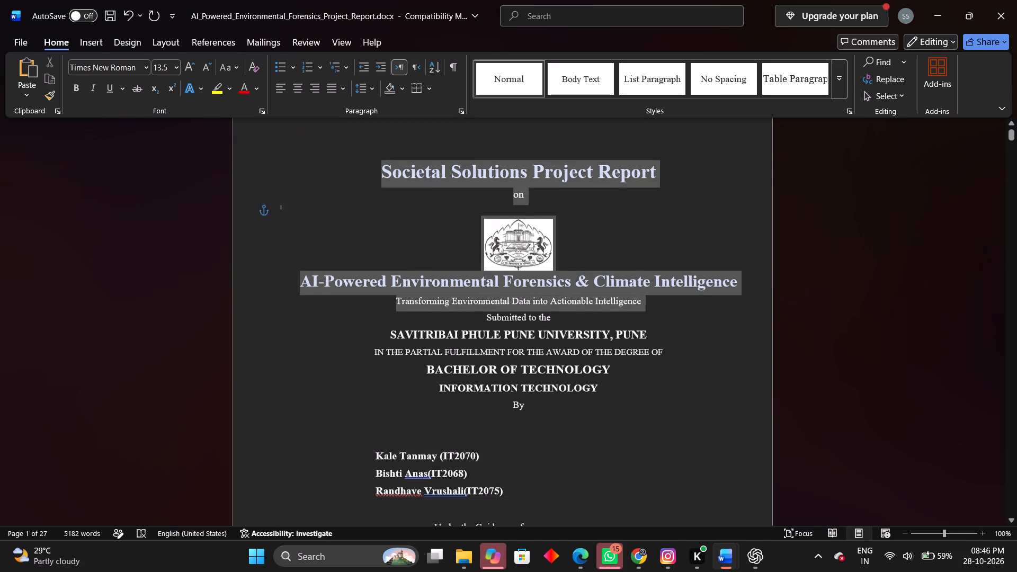
scroll(457, 339, down, 4)
drag(457, 339, 525, 395)
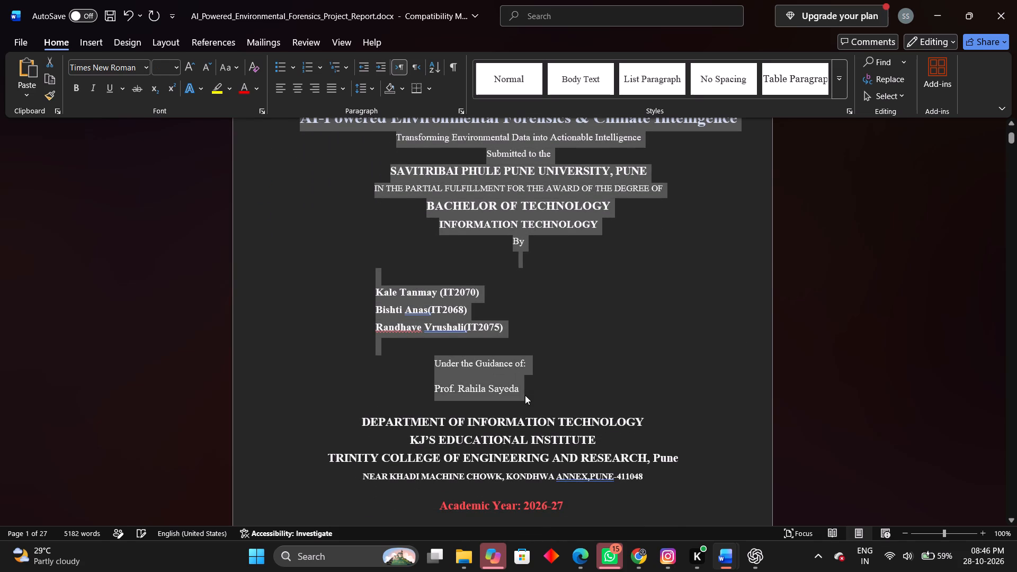
key(ctrl+v)
scroll(525, 395, up, 4)
scroll(525, 395, down, 5)
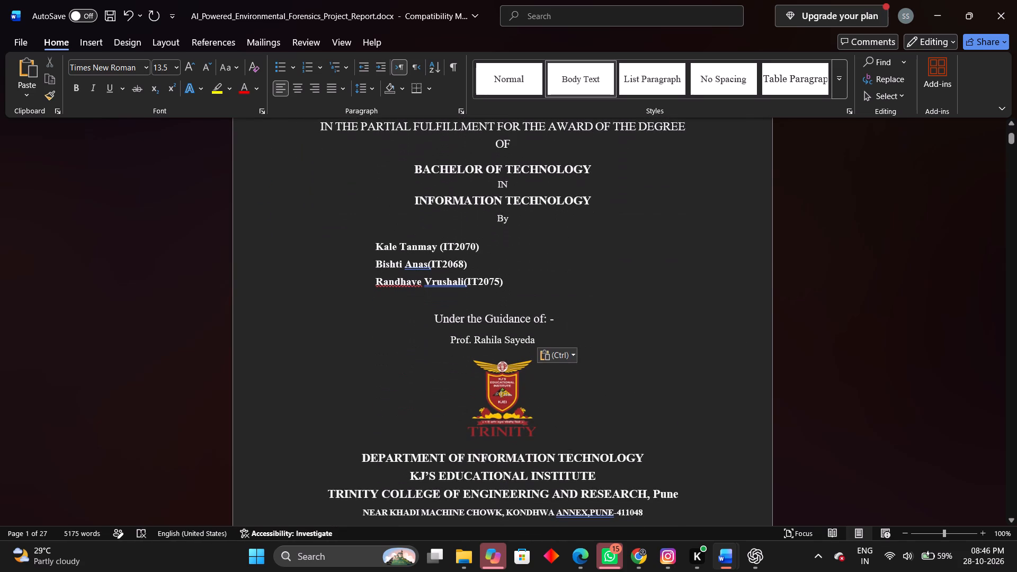
scroll(525, 395, down, 4)
scroll(525, 395, up, 10)
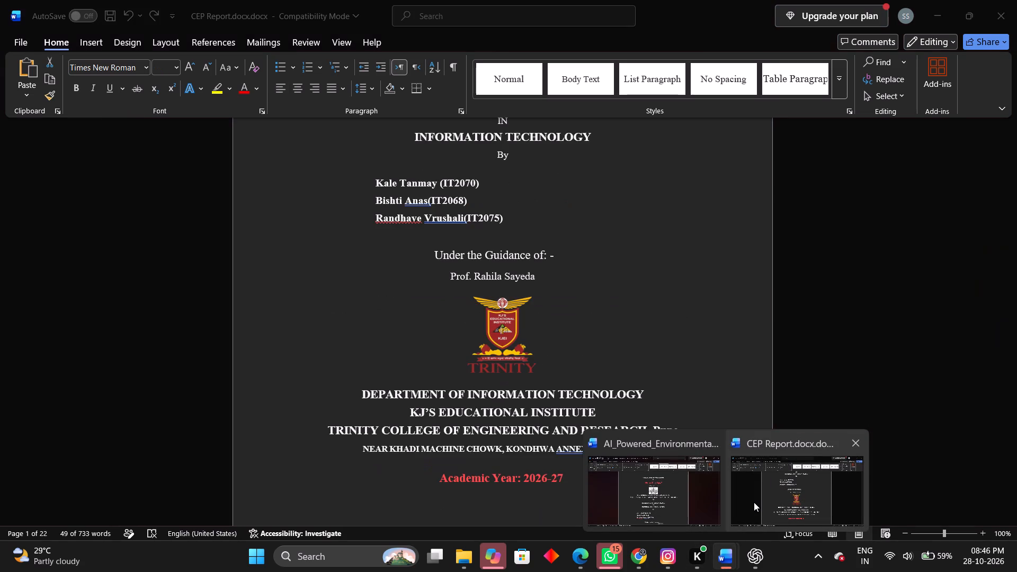
Compare the CEP Report's cover page with the environmental forensics report's cover page.
click(754, 502)
scroll(681, 450, up, 5)
click(675, 442)
scroll(675, 442, up, 5)
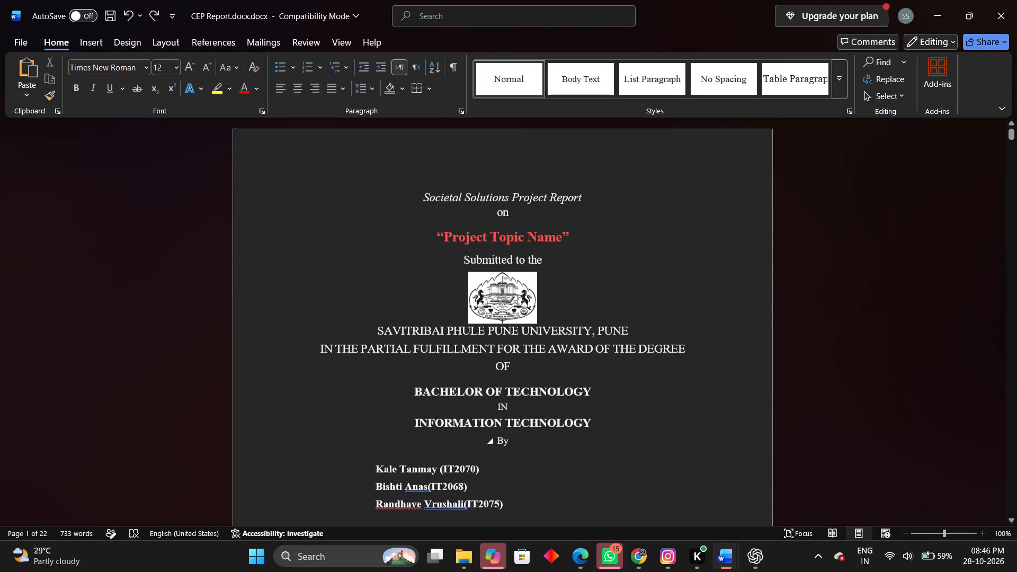
click(731, 552)
click(665, 466)
scroll(535, 384, up, 5)
scroll(535, 384, down, 4)
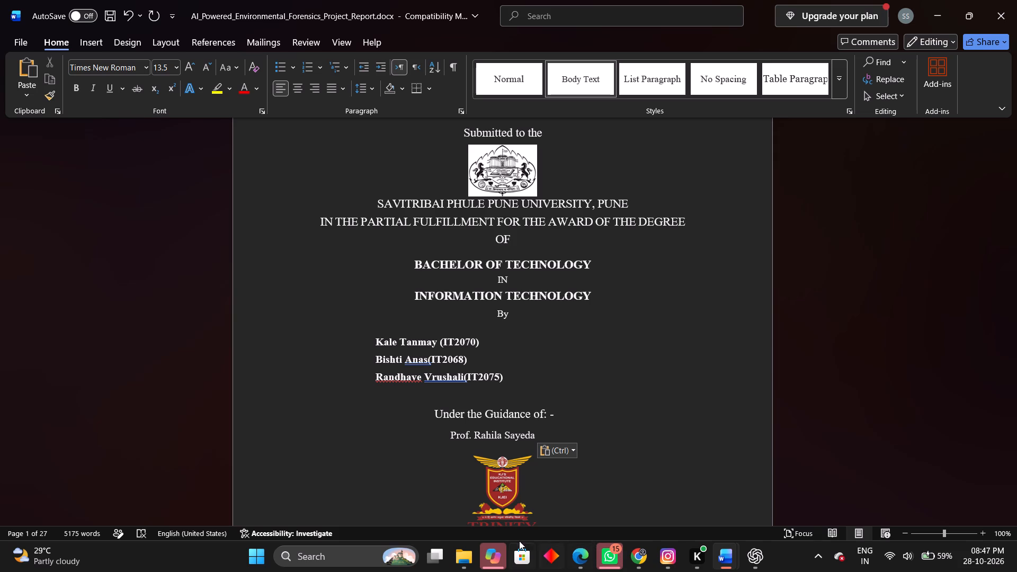
Switch to Edge and copy the title "AI-Powered Environmental Forensics & Climate Intelligence" from the project report PDF's cover.
click(581, 551)
click(367, 0)
scroll(550, 341, up, 6)
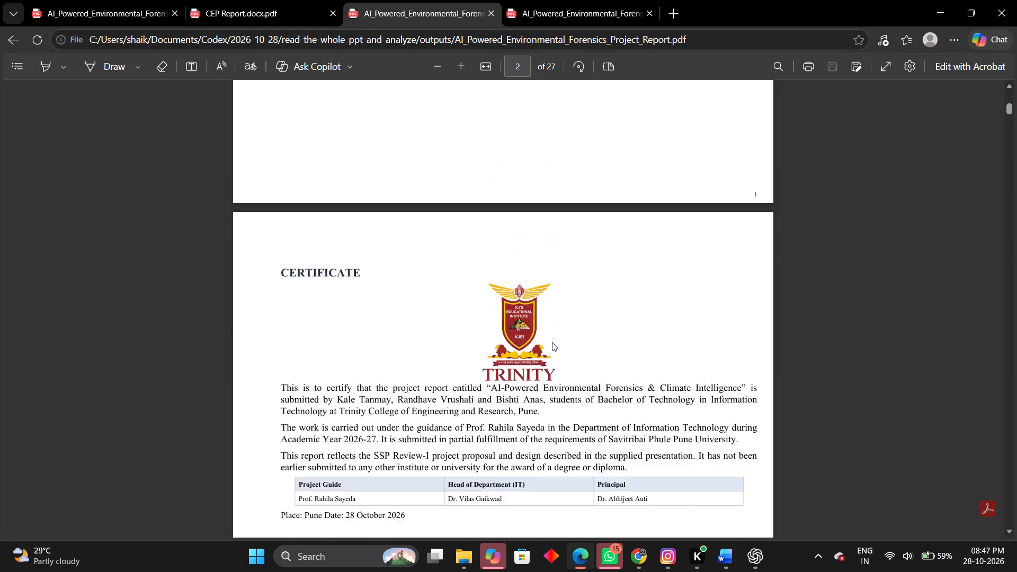
scroll(552, 342, up, 16)
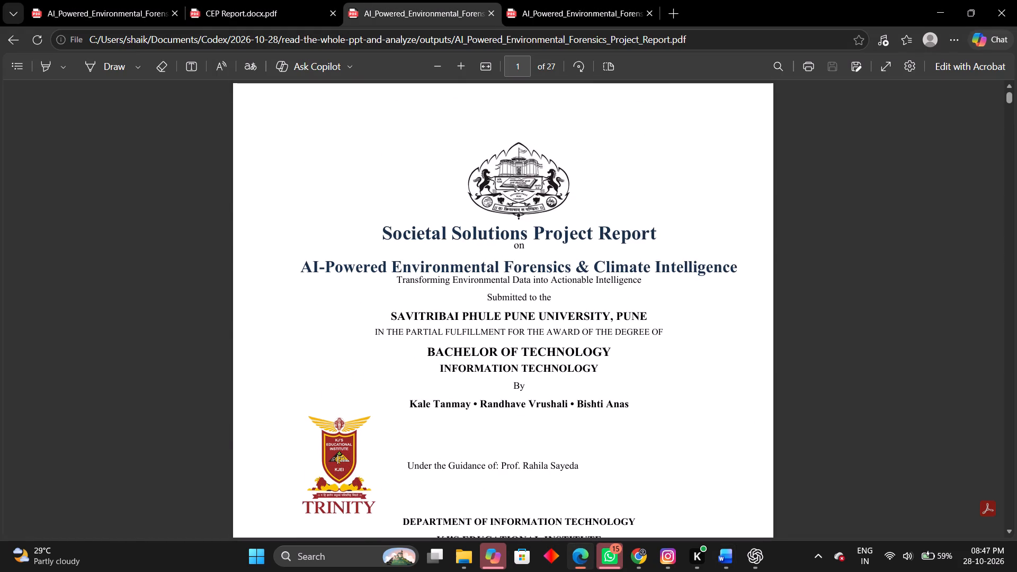
drag(302, 269, 741, 272)
key(ctrl+c)
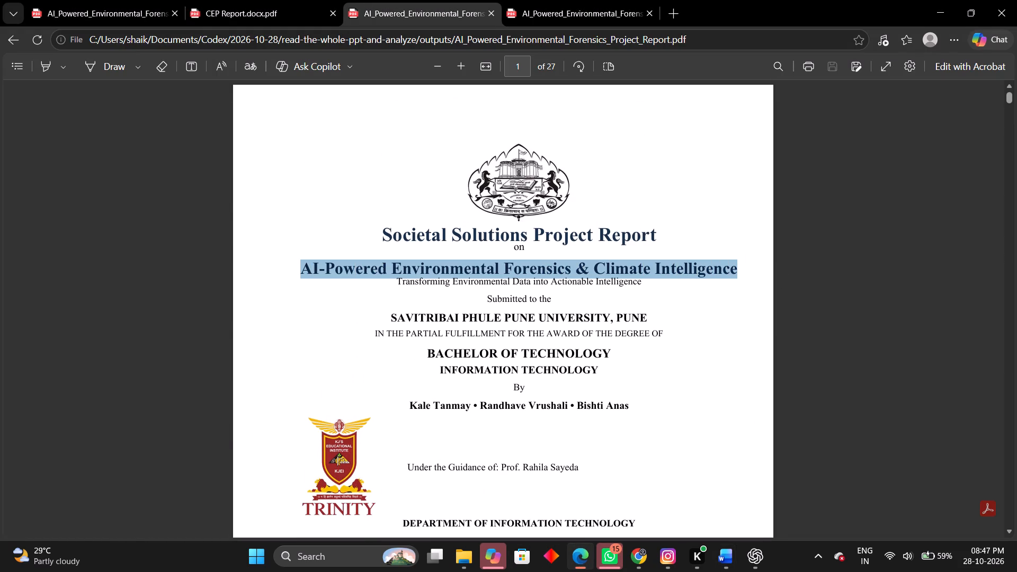
In the CEP Report cover, replace "Project Topic Name" inside the quotation marks with "AI-Powered Environmental Forensics & Climate Intelligence".
click(722, 551)
click(745, 497)
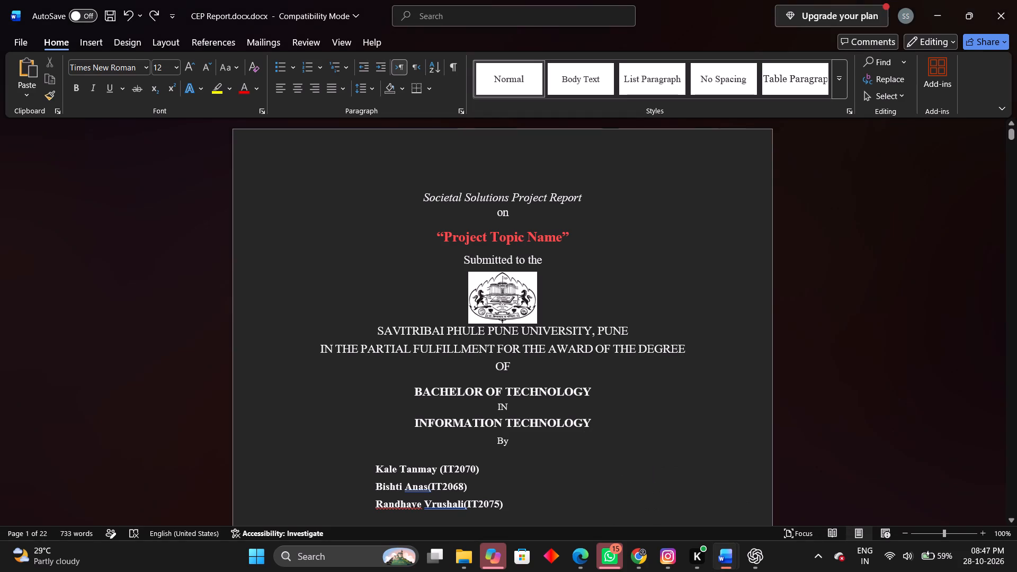
click(561, 238)
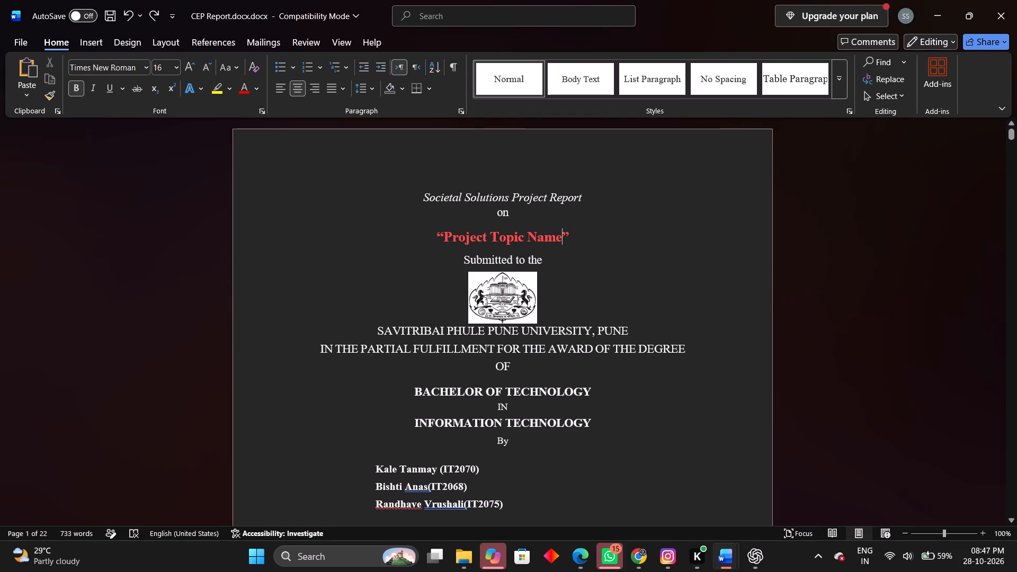
key(BackSpace)
key(BackSpace)
key(BackSpace)
key(BackSpace)
key(BackSpace)
key(BackSpace)
key(BackSpace)
key(BackSpace)
key(BackSpace)
key(BackSpace)
key(BackSpace)
key(BackSpace)
key(BackSpace)
key(BackSpace)
key(BackSpace)
key(BackSpace)
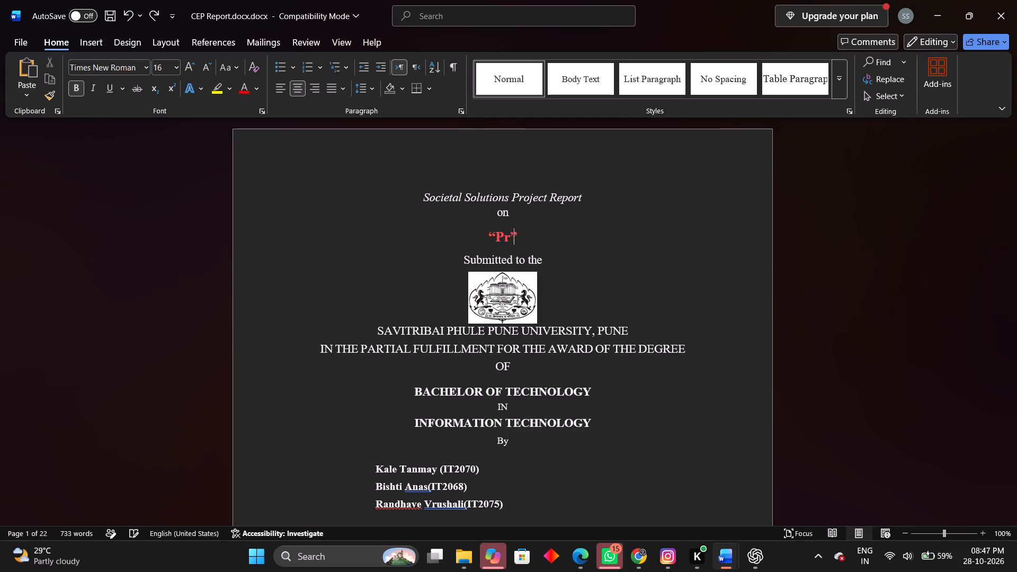
key(BackSpace)
key(ctrl+v)
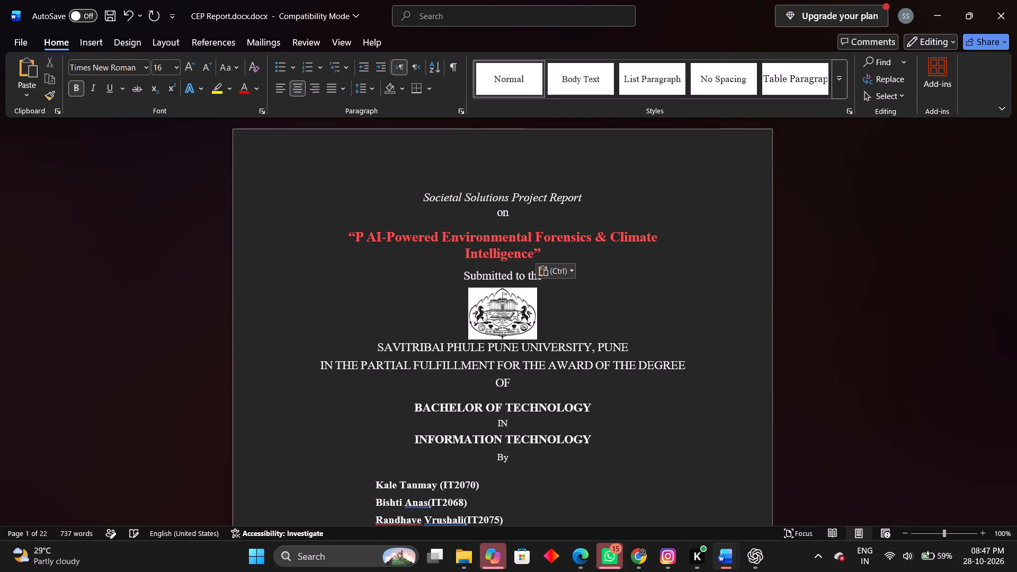
click(364, 234)
key(BackSpace)
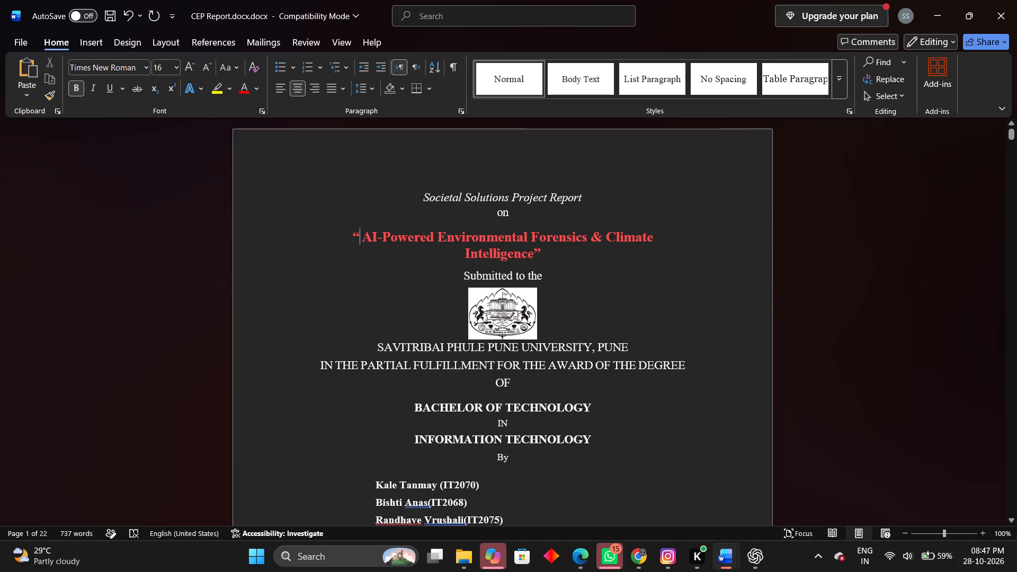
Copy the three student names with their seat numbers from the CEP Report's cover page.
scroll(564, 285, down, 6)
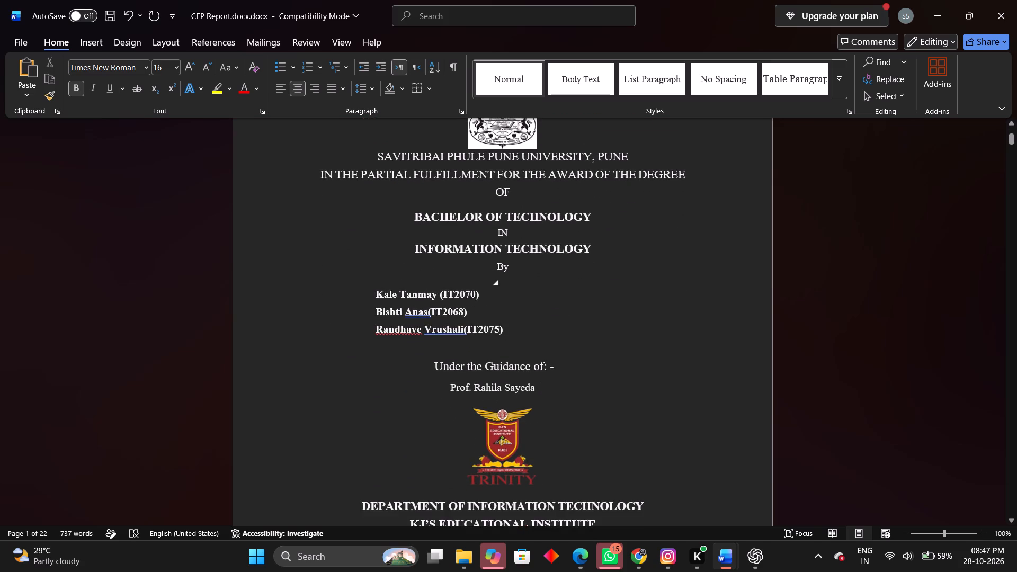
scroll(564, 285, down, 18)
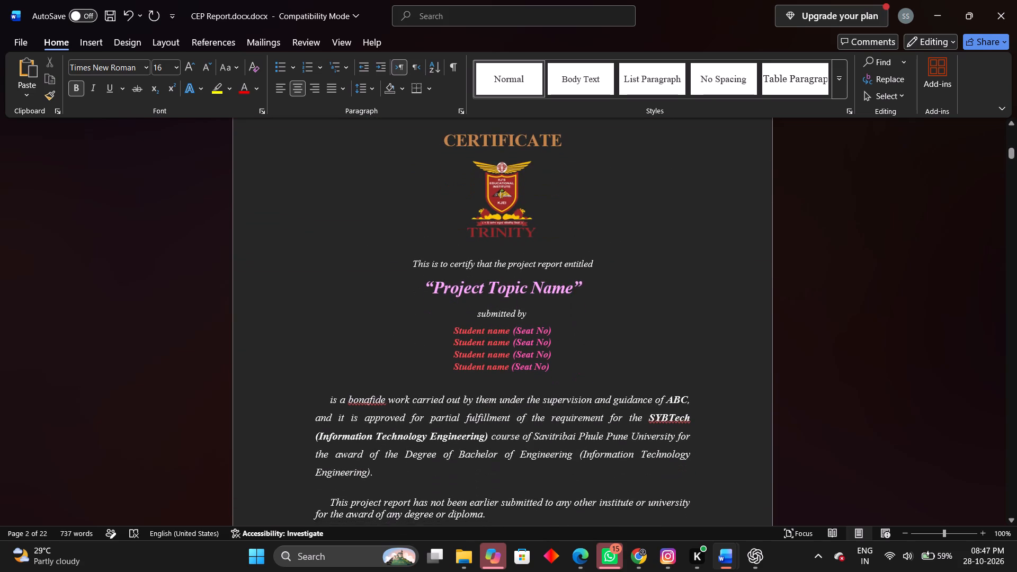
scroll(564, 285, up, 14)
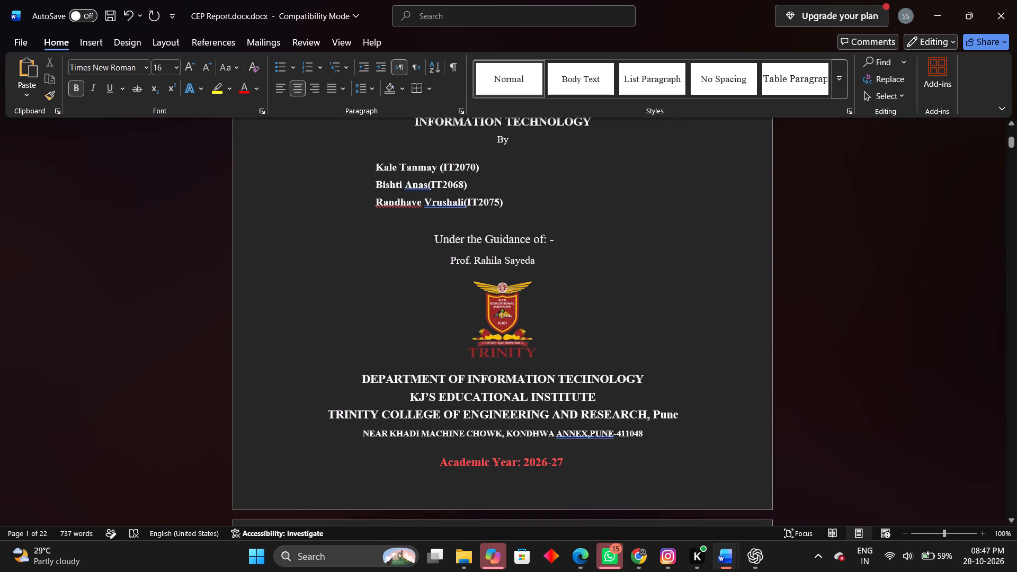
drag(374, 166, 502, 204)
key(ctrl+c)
On the Certificate page, replace the first "Student name" placeholder with the name of the first student listed on the cover.
scroll(569, 419, down, 5)
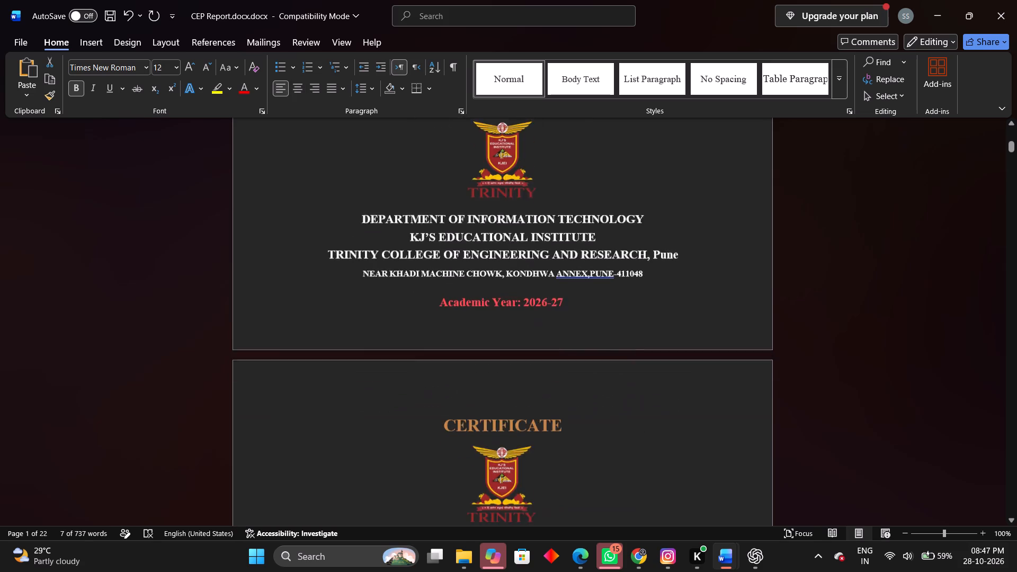
scroll(571, 423, down, 5)
scroll(476, 442, down, 1)
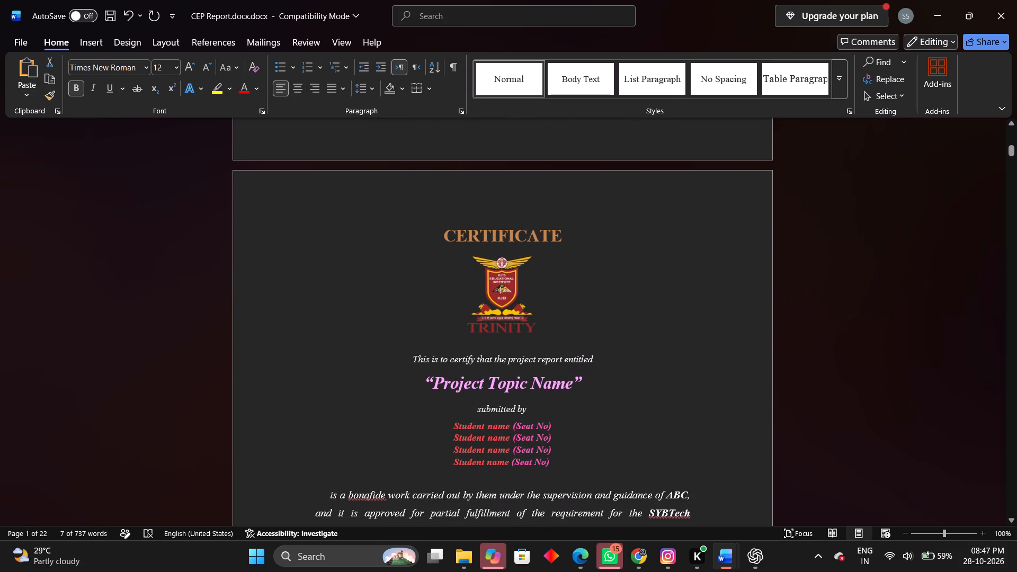
click(509, 429)
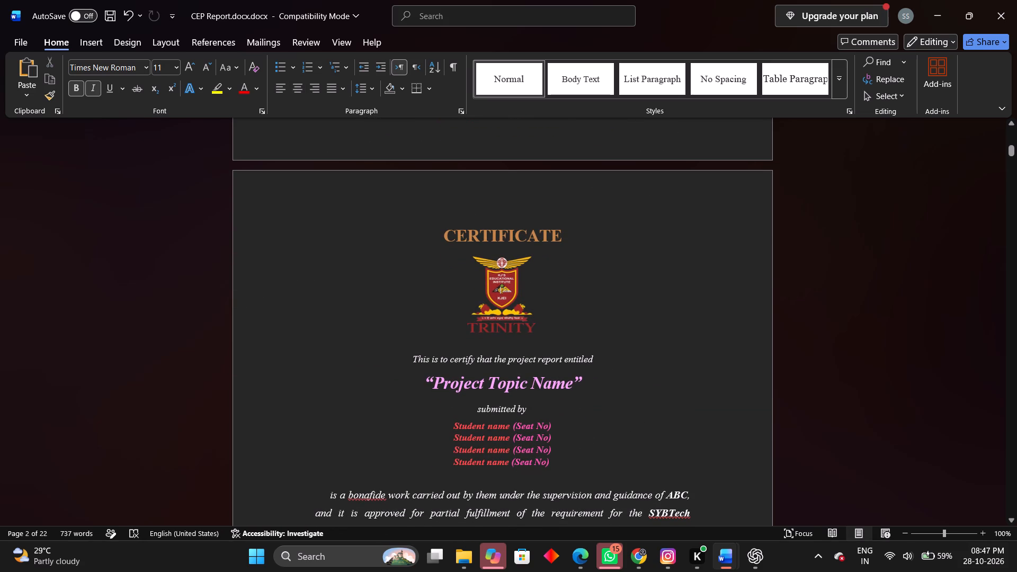
key(BackSpace)
key(BackSpace)
key(BackSpace)
key(BackSpace)
key(BackSpace)
key(BackSpace)
key(BackSpace)
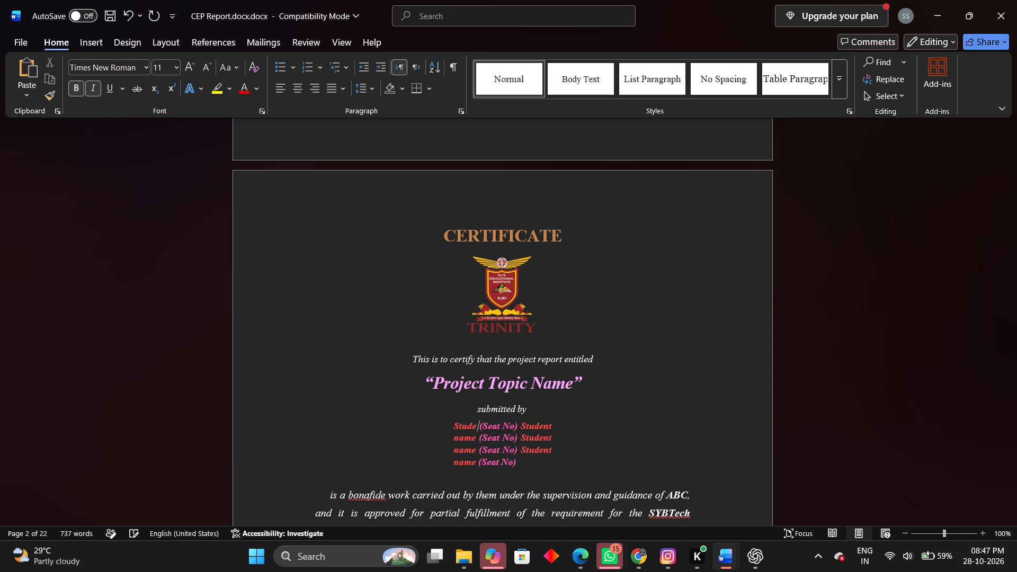
key(BackSpace)
key(BackSpace)
key(BackSpace)
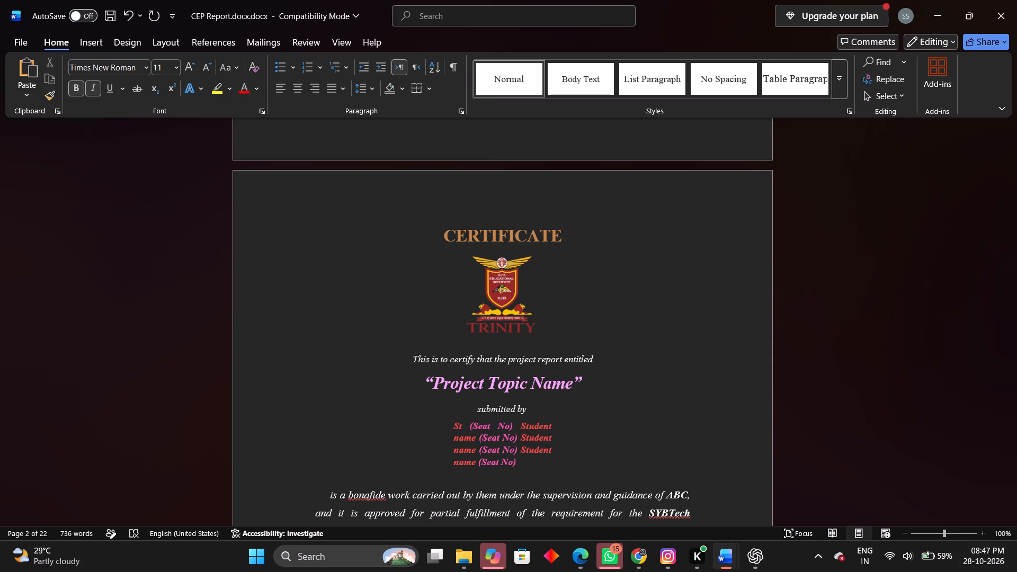
key(BackSpace)
scroll(503, 450, up, 9)
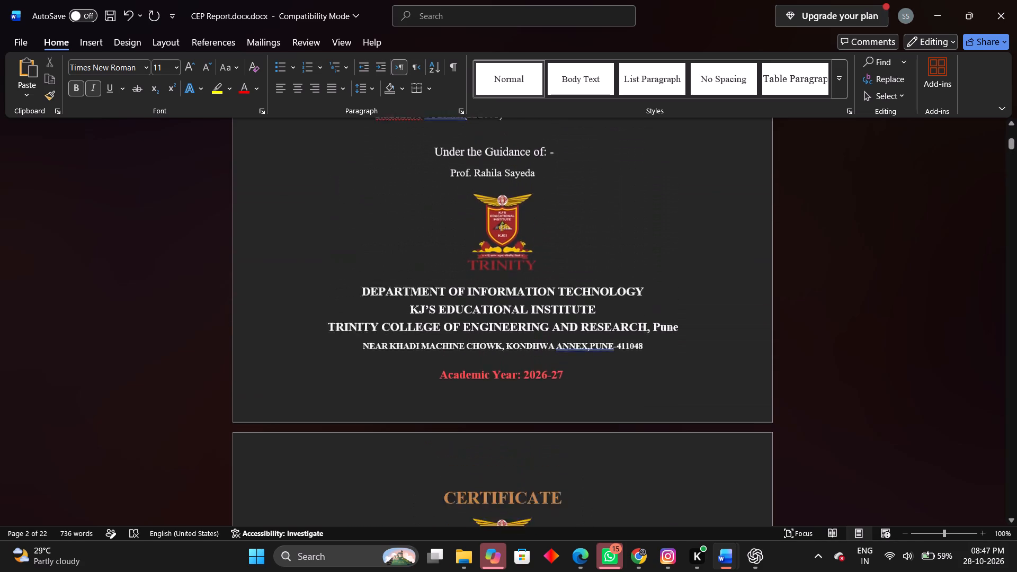
scroll(503, 450, up, 2)
scroll(503, 450, down, 11)
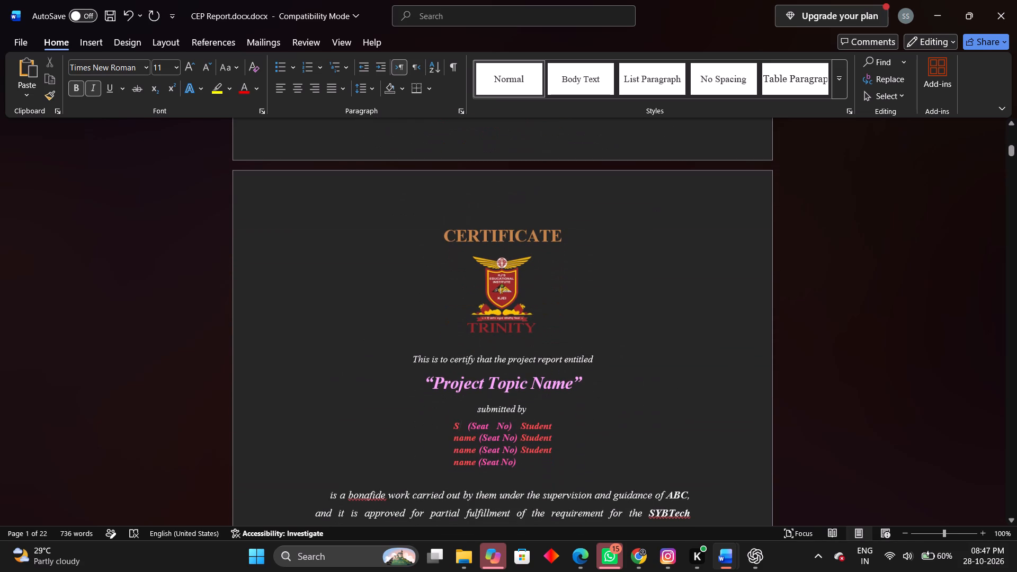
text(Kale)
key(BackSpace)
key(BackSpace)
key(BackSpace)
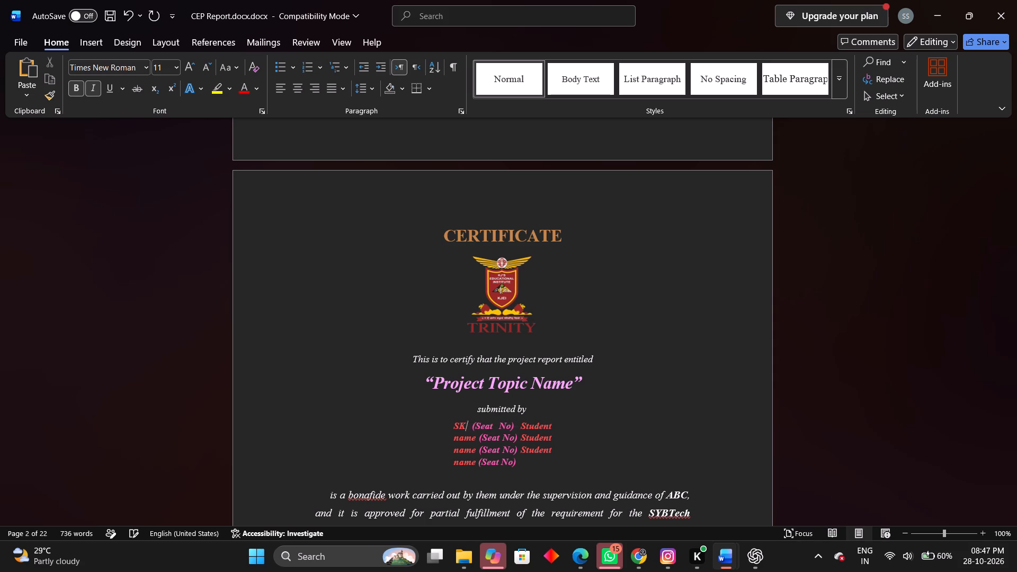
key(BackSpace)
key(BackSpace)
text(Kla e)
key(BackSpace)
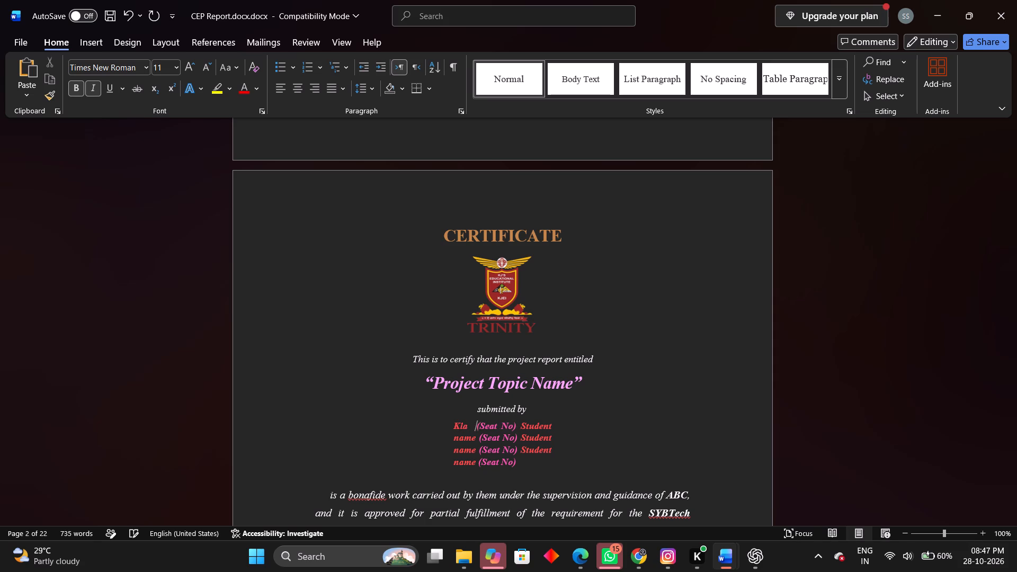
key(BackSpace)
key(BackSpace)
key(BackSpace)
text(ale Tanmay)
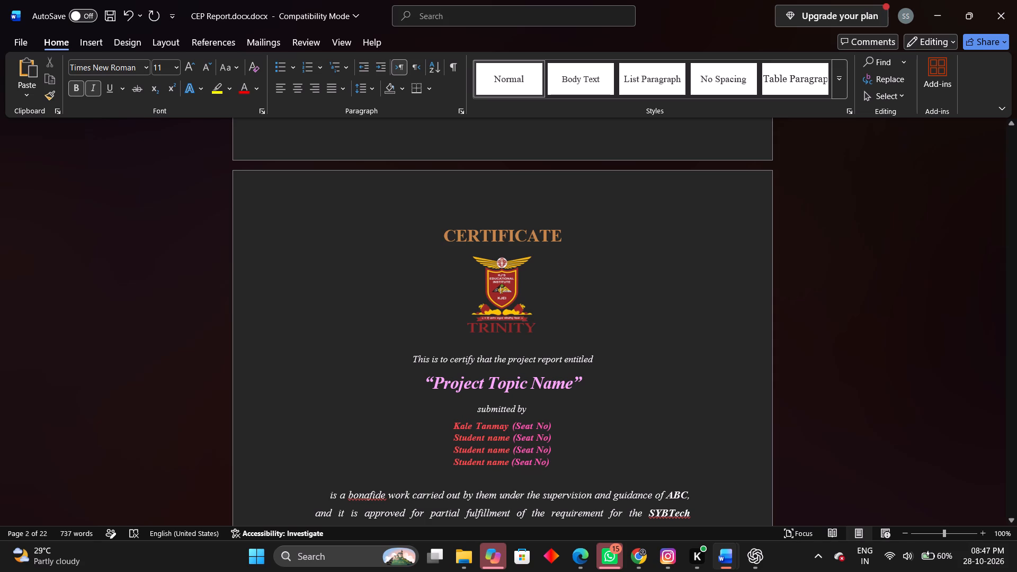
Replace the second "Student name" placeholder on the Certificate page with the second student's name, leaving no placeholder letters before it.
click(511, 440)
key(BackSpace)
key(BackSpace)
key(BackSpace)
key(ctrl+BackSpace)
key(BackSpace)
key(BackSpace)
key(BackSpace)
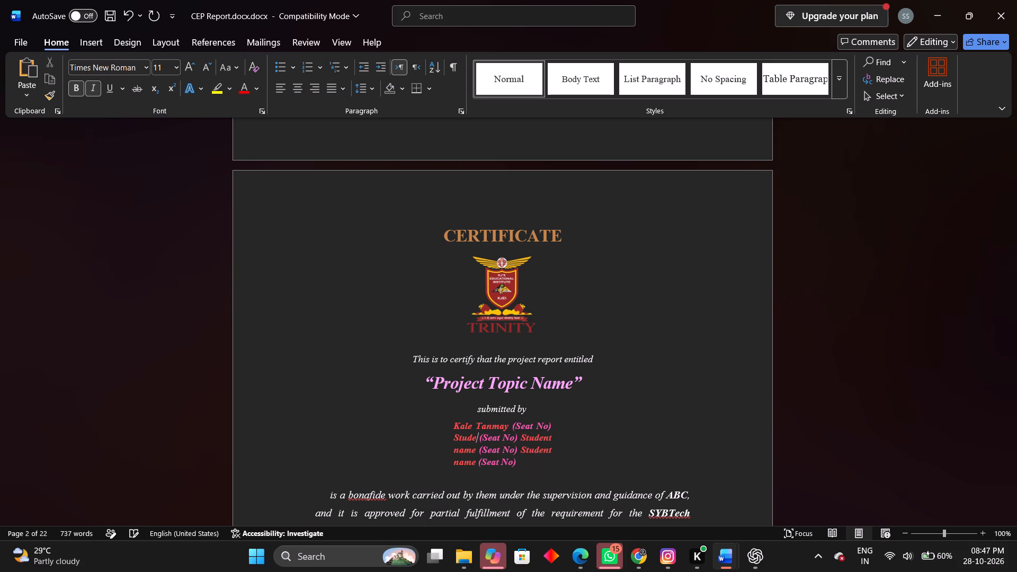
key(BackSpace)
key(BackSpace)
key(BackSpace)
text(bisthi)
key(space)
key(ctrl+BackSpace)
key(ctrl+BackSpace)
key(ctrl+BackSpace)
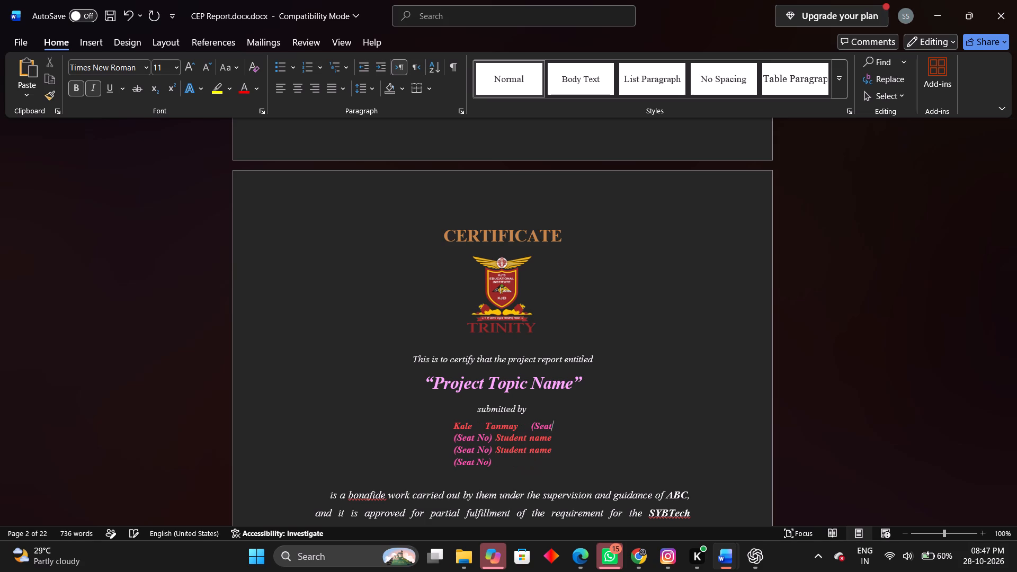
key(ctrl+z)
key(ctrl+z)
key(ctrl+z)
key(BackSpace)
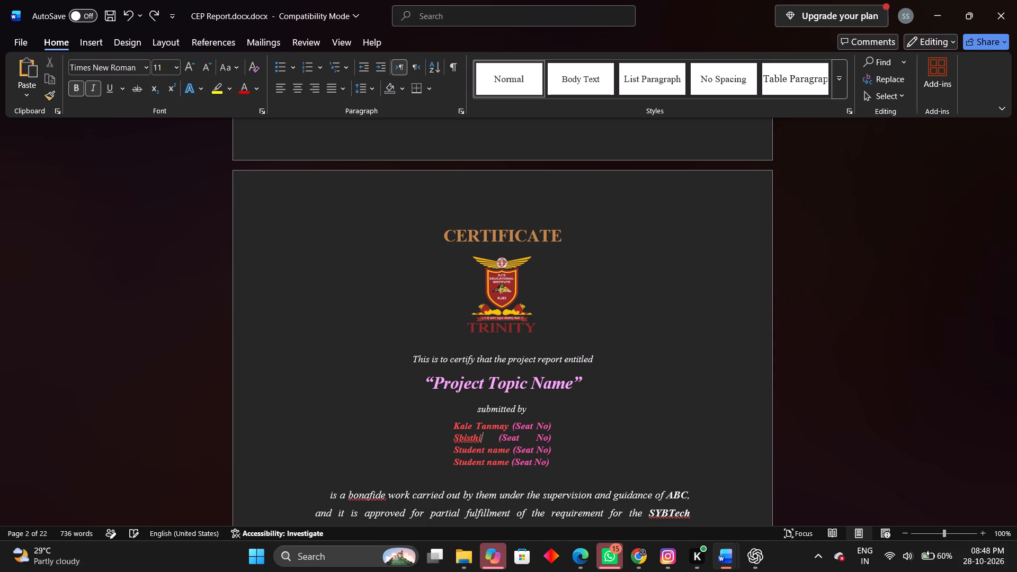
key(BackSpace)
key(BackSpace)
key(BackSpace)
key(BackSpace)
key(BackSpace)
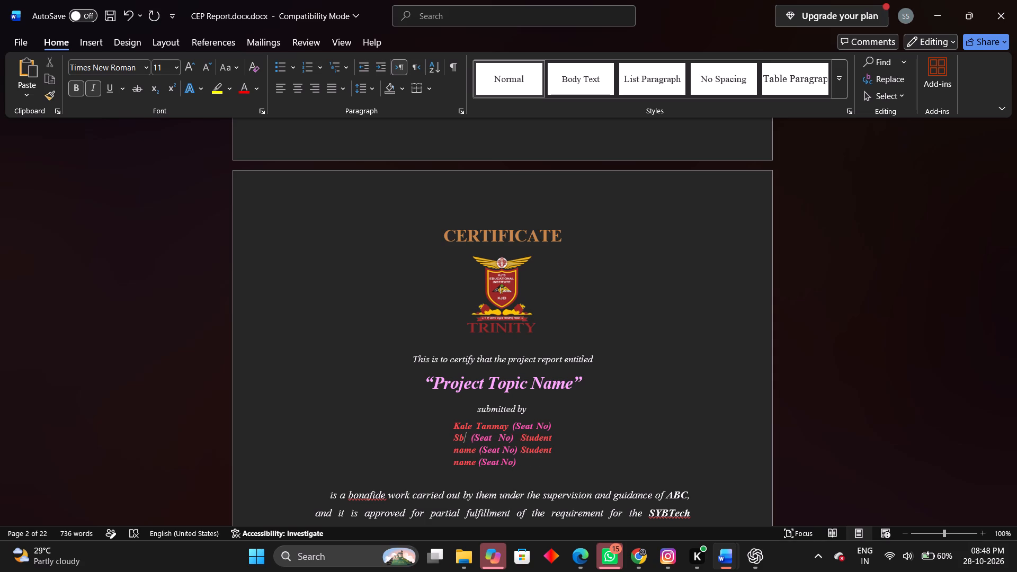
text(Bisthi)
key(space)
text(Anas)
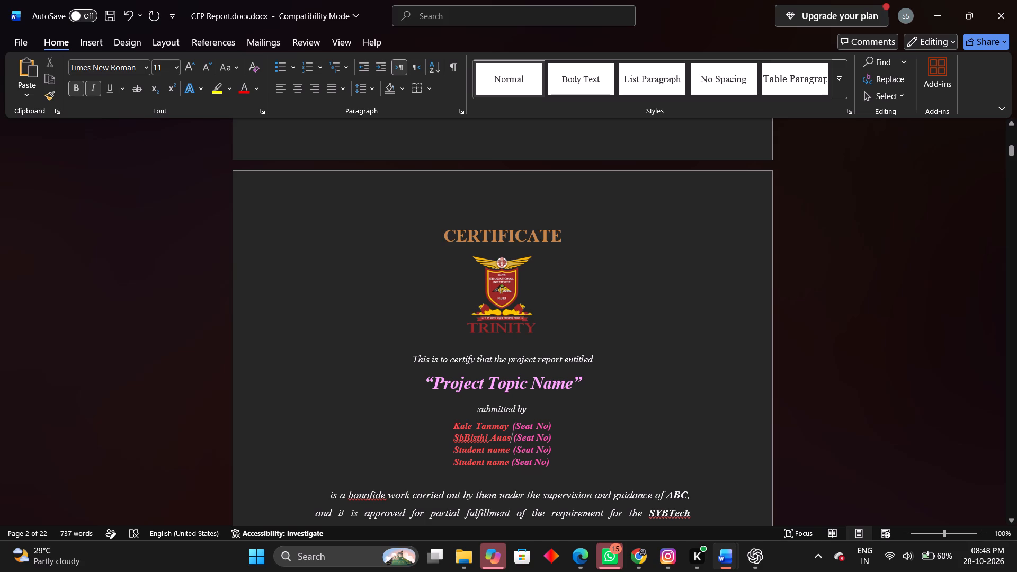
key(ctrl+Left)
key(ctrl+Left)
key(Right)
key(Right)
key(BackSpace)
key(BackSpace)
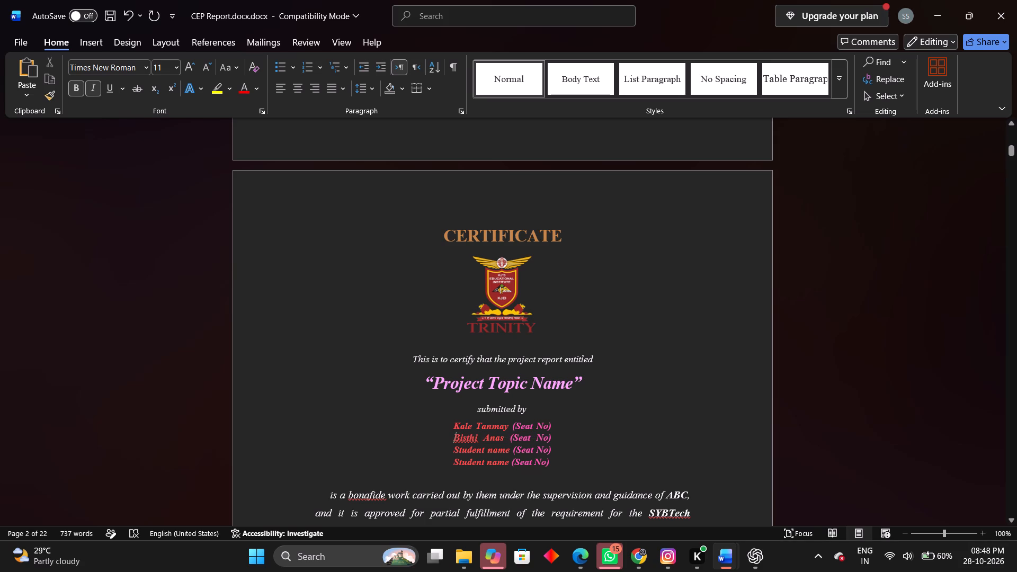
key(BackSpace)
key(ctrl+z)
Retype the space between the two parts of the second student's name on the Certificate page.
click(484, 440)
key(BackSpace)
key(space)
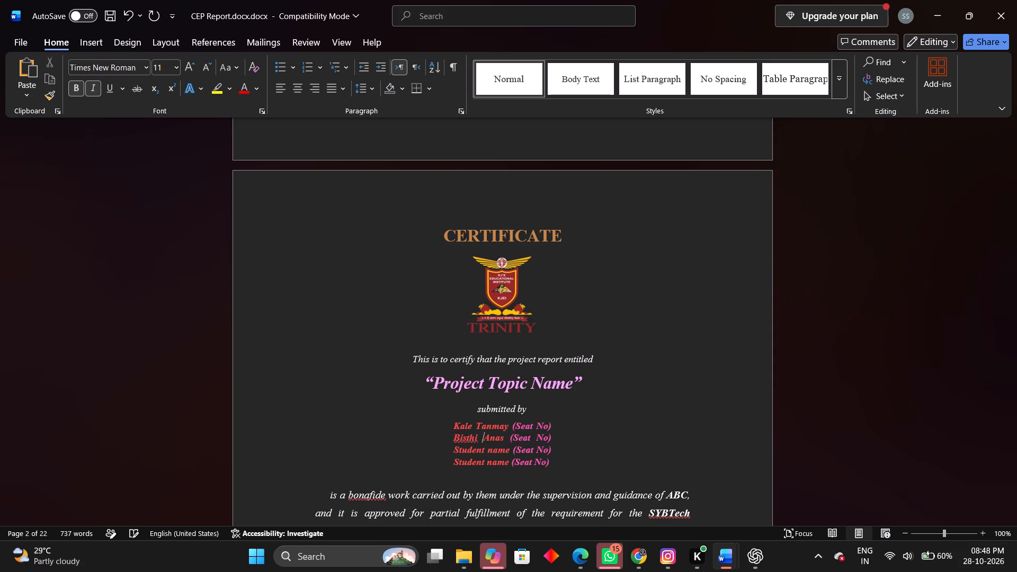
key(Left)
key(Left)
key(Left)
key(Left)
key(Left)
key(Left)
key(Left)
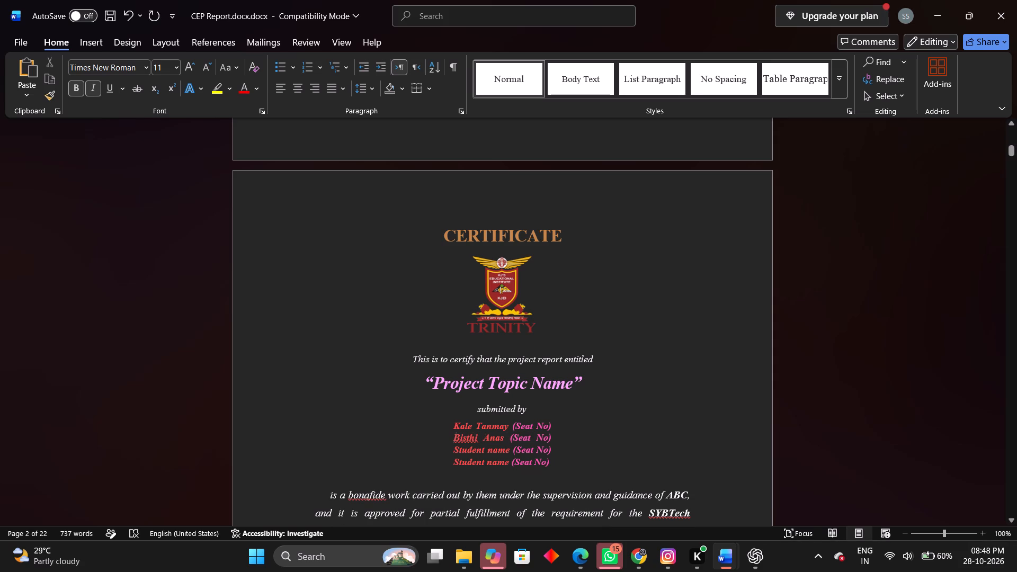
Replace the third "Student name" placeholder on the Certificate page with the name of the third student listed on the cover.
click(509, 452)
key(BackSpace)
key(BackSpace)
key(BackSpace)
key(BackSpace)
key(BackSpace)
key(BackSpace)
key(BackSpace)
key(BackSpace)
key(BackSpace)
key(BackSpace)
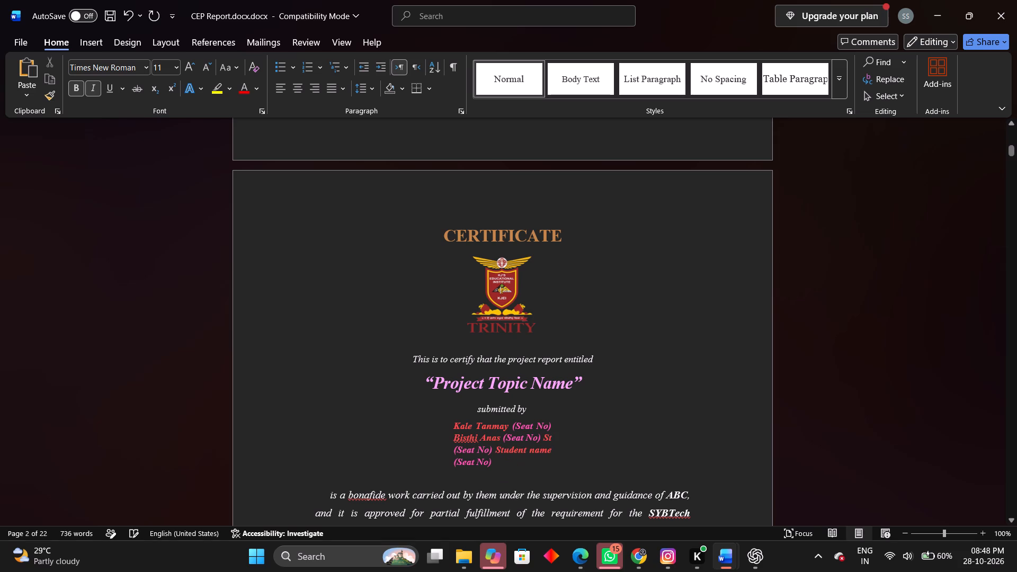
key(ctrl+z)
scroll(478, 415, up, 11)
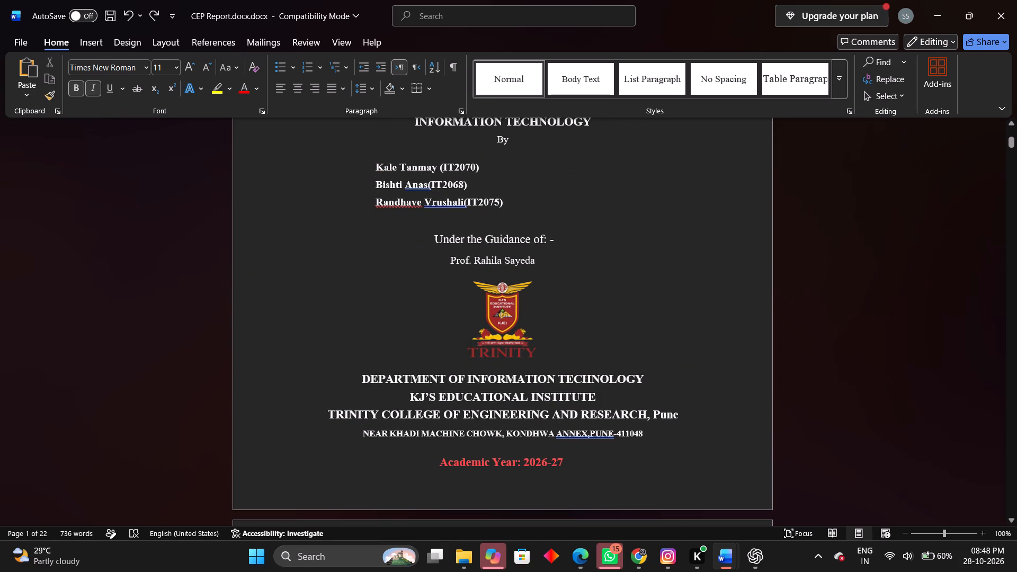
scroll(425, 252, down, 13)
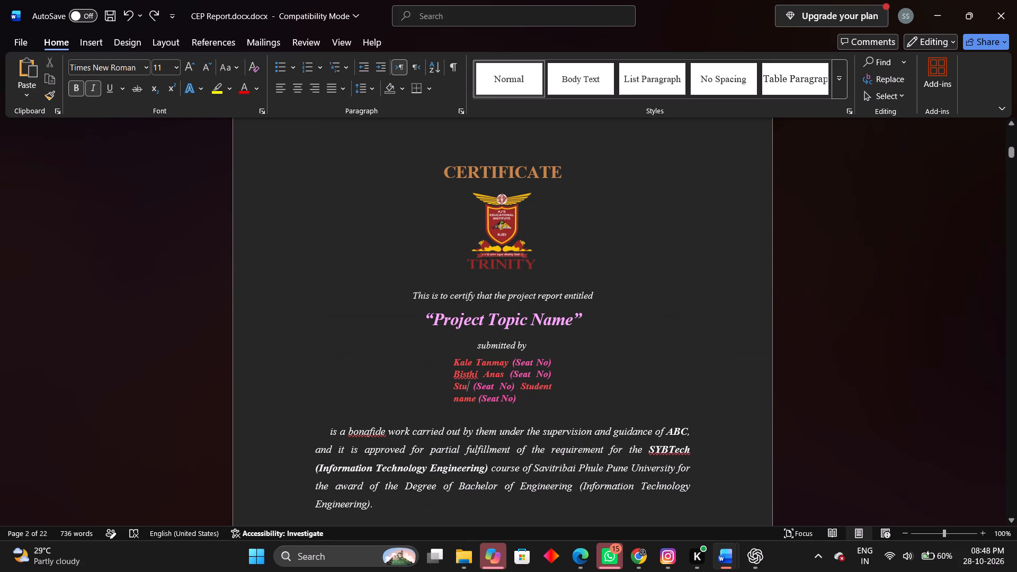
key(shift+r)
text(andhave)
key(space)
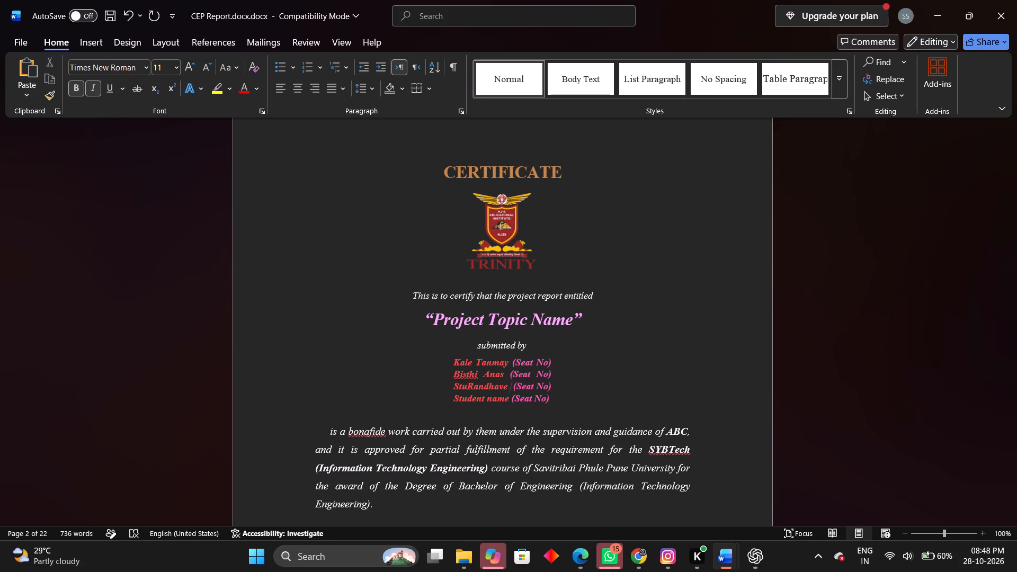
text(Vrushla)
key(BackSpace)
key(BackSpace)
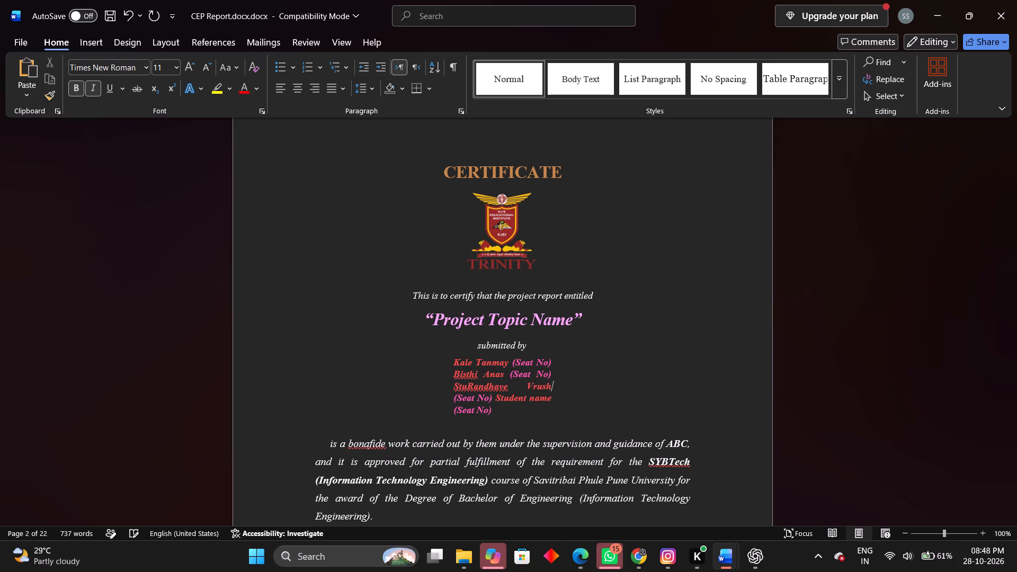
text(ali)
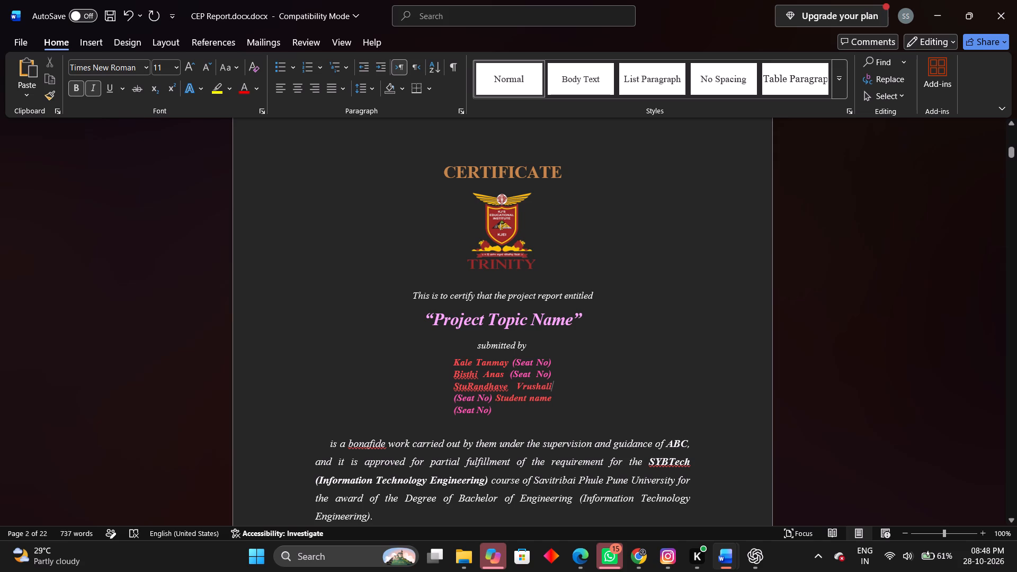
click(466, 388)
key(BackSpace)
key(BackSpace)
key(BackSpace)
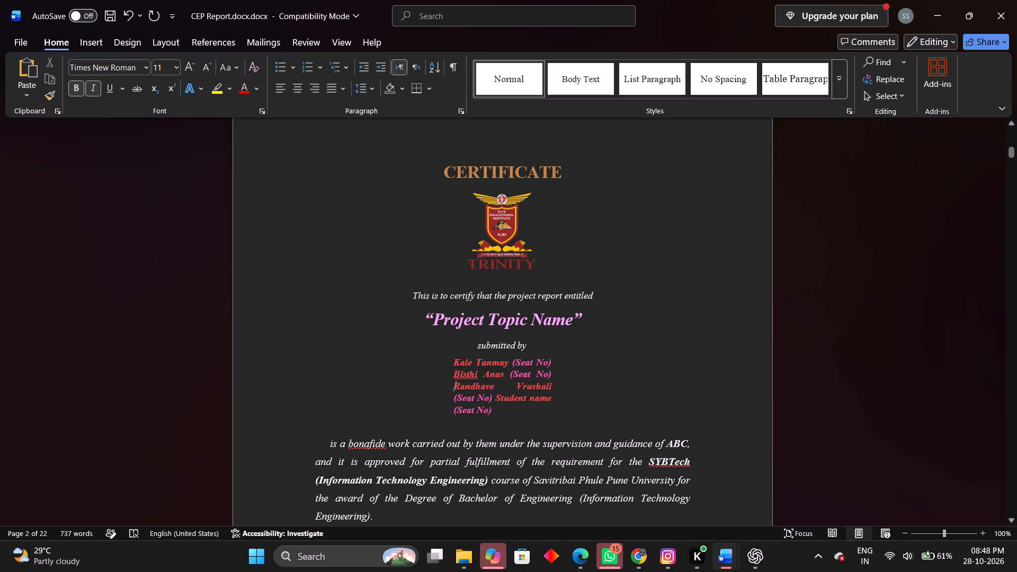
click(516, 385)
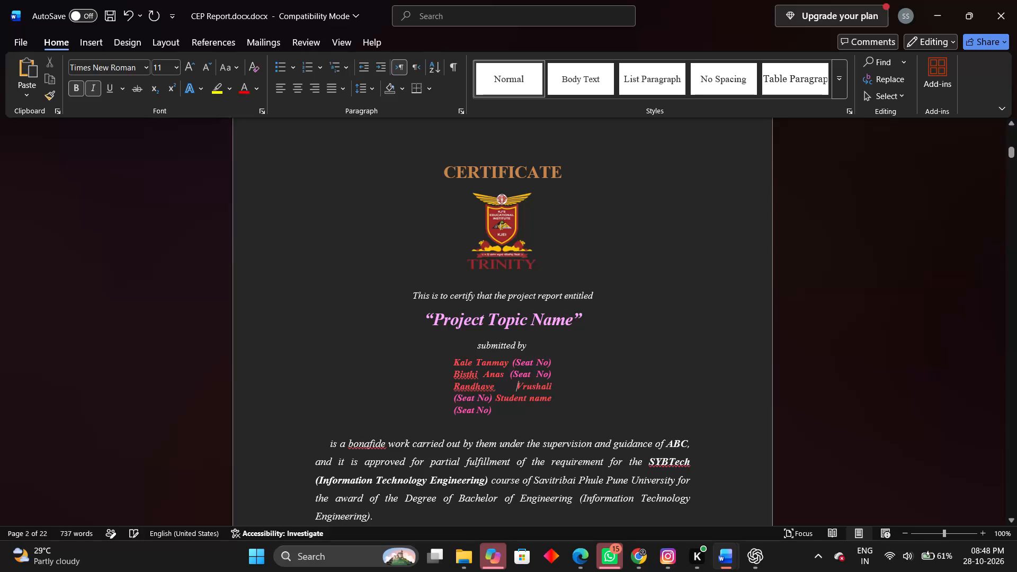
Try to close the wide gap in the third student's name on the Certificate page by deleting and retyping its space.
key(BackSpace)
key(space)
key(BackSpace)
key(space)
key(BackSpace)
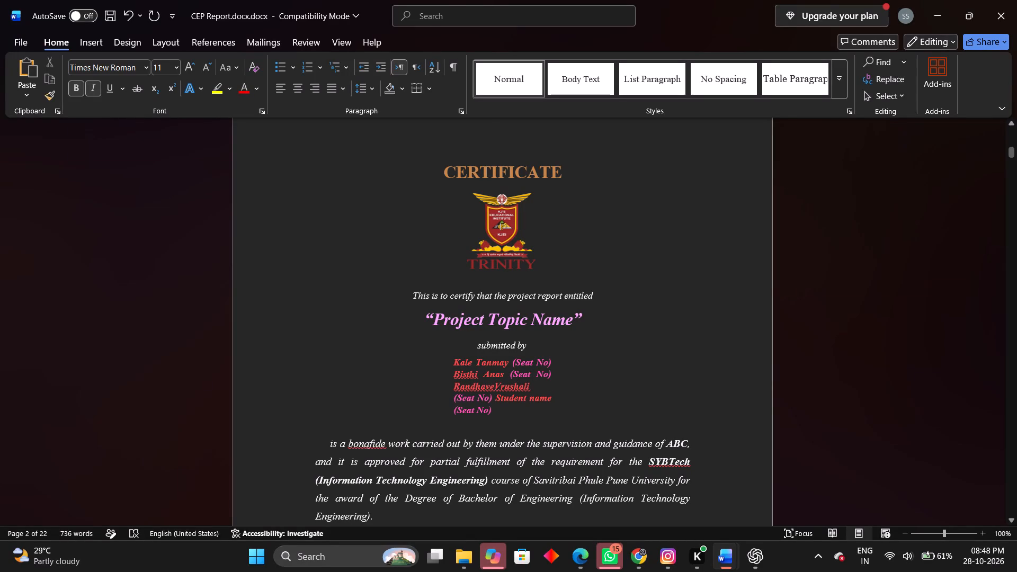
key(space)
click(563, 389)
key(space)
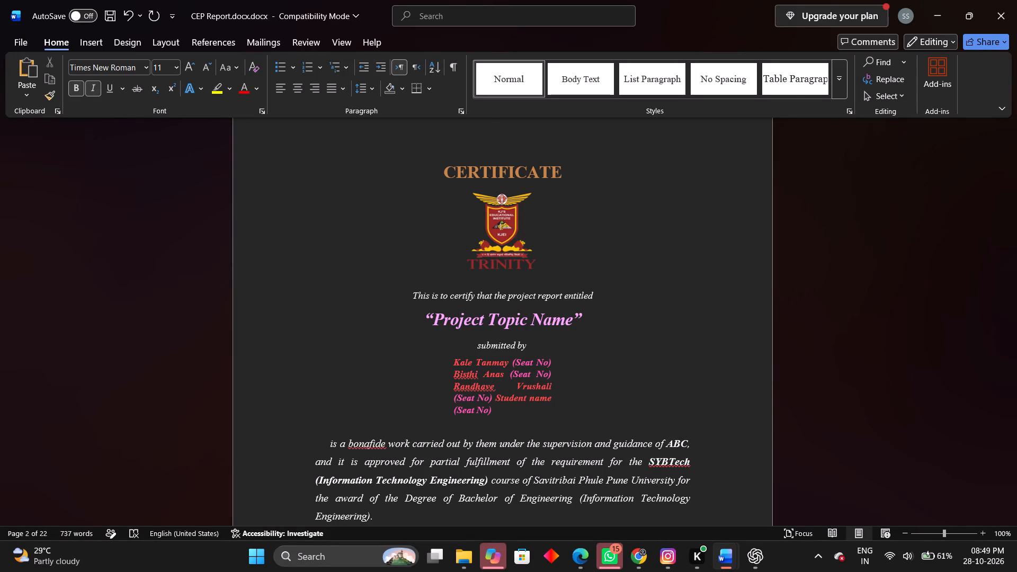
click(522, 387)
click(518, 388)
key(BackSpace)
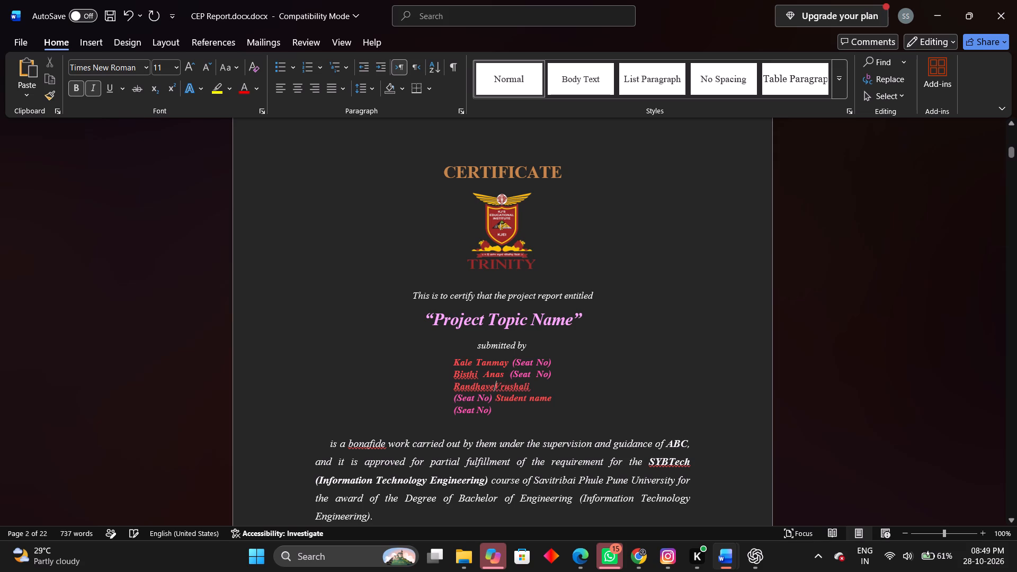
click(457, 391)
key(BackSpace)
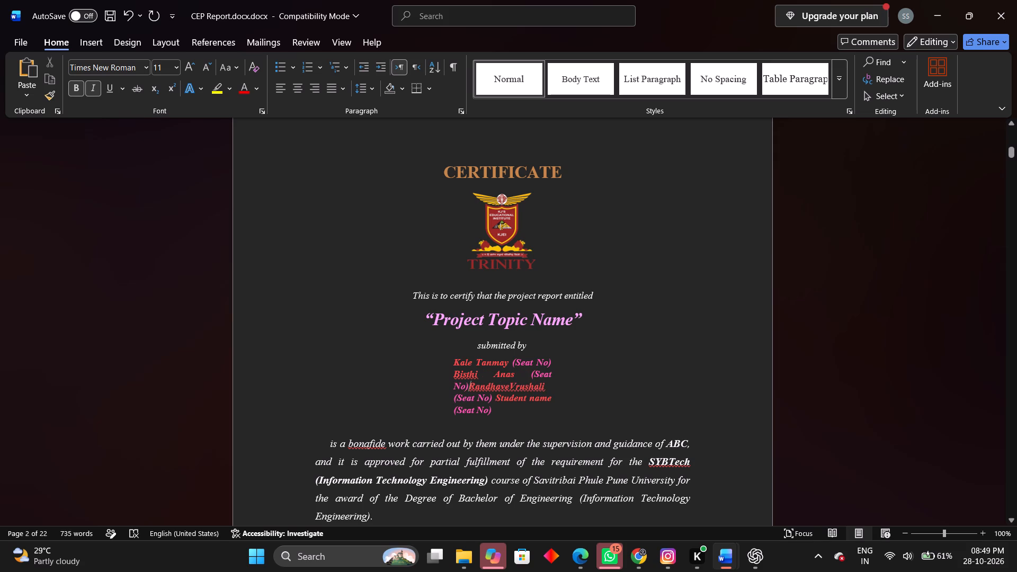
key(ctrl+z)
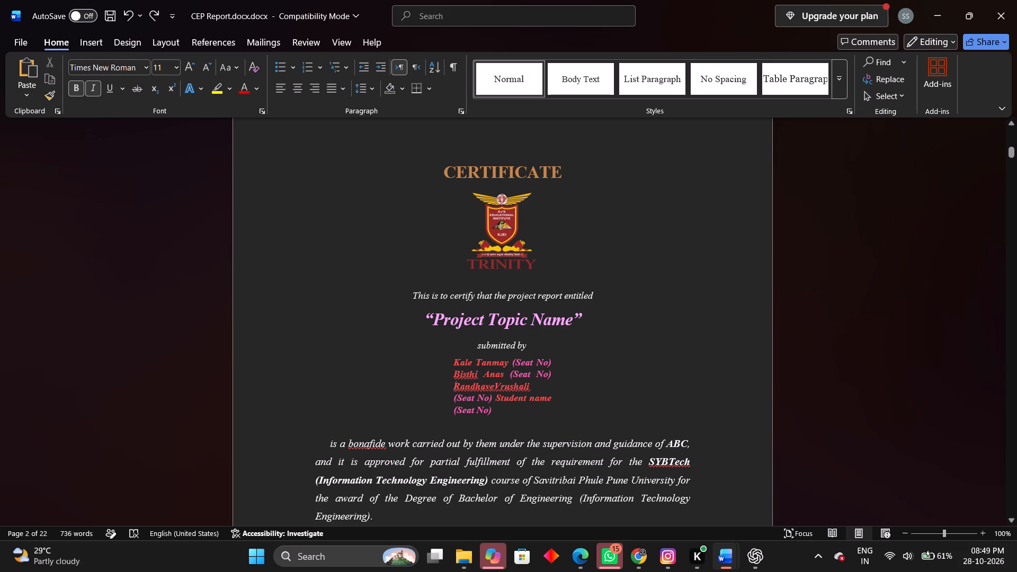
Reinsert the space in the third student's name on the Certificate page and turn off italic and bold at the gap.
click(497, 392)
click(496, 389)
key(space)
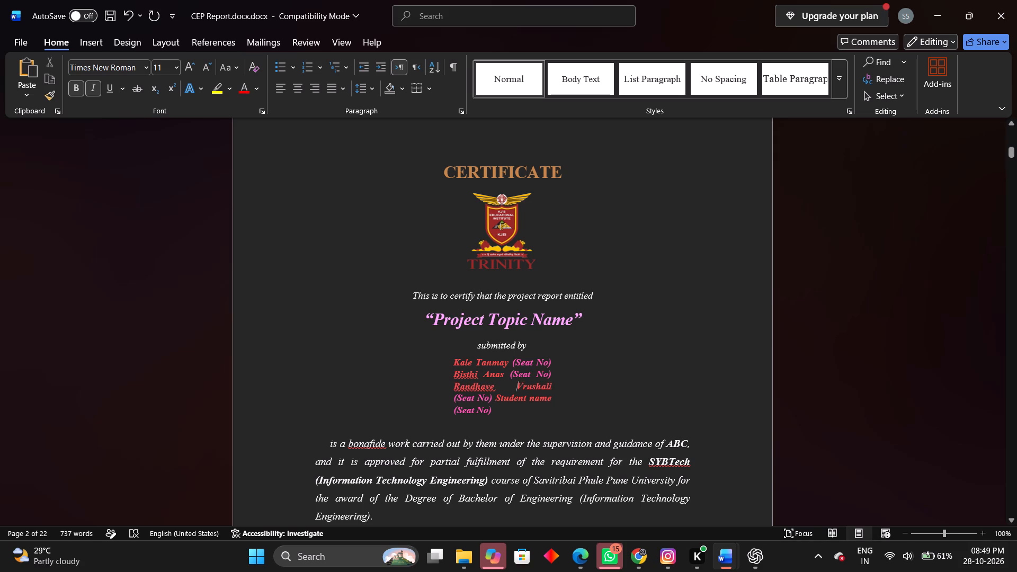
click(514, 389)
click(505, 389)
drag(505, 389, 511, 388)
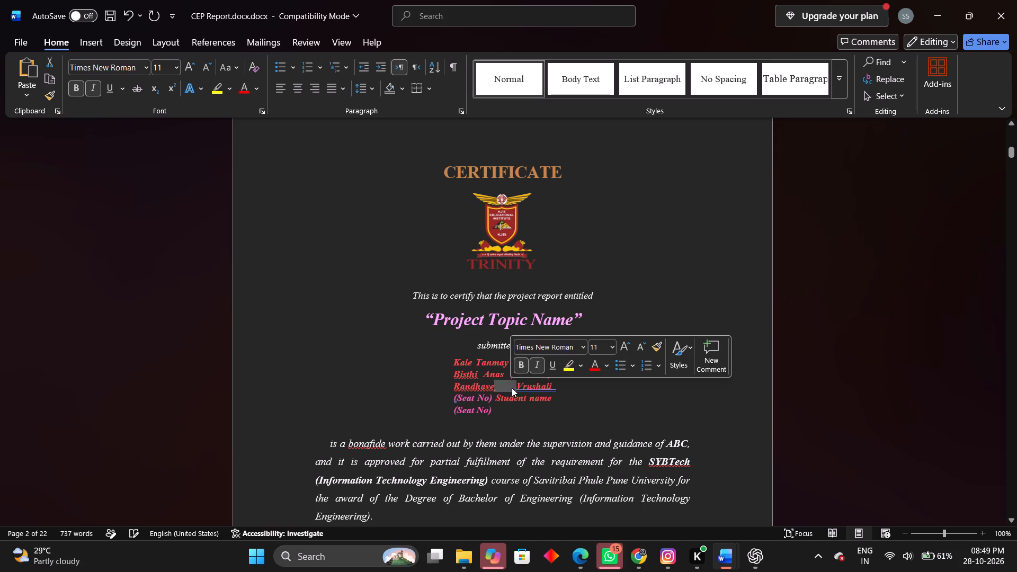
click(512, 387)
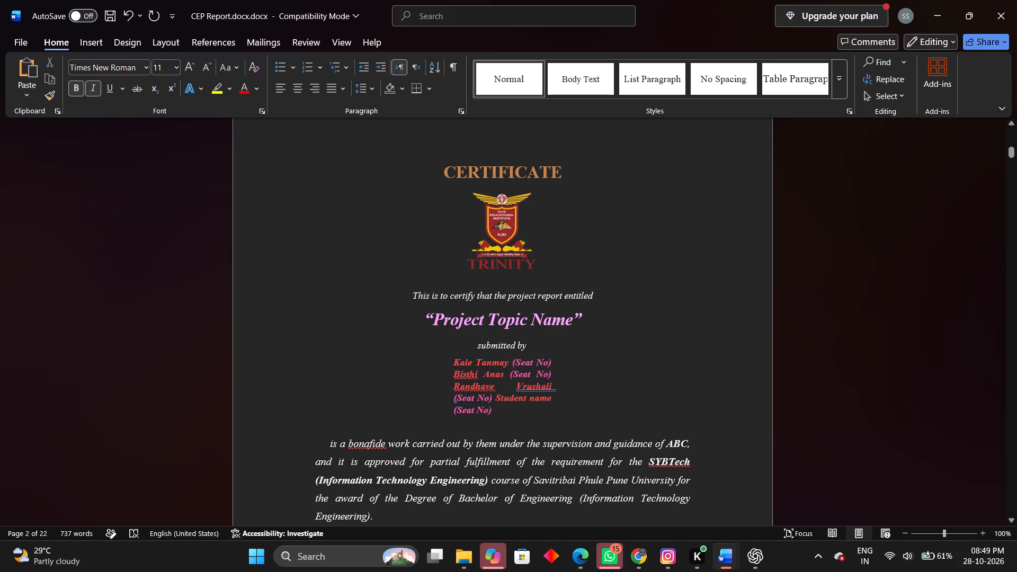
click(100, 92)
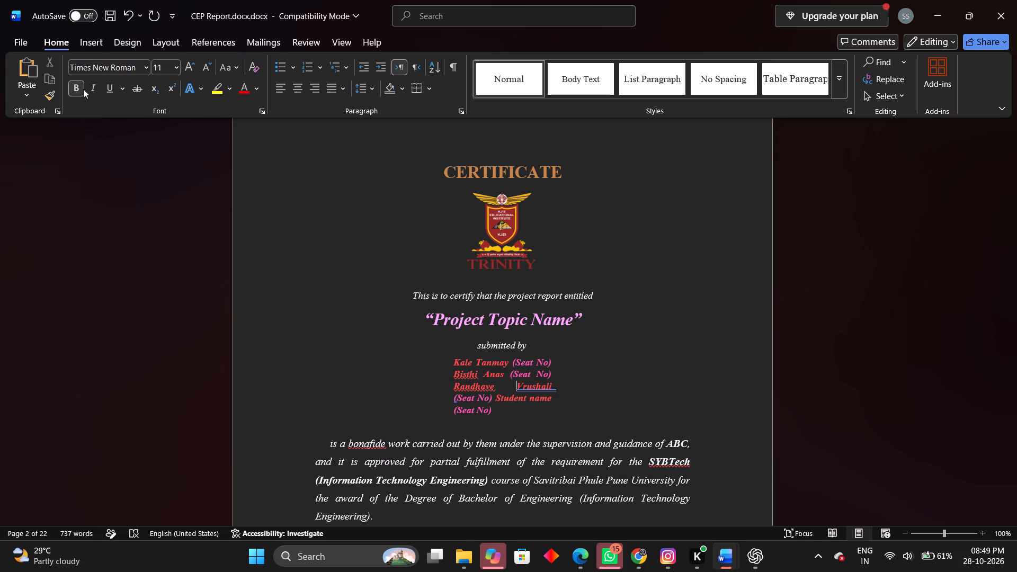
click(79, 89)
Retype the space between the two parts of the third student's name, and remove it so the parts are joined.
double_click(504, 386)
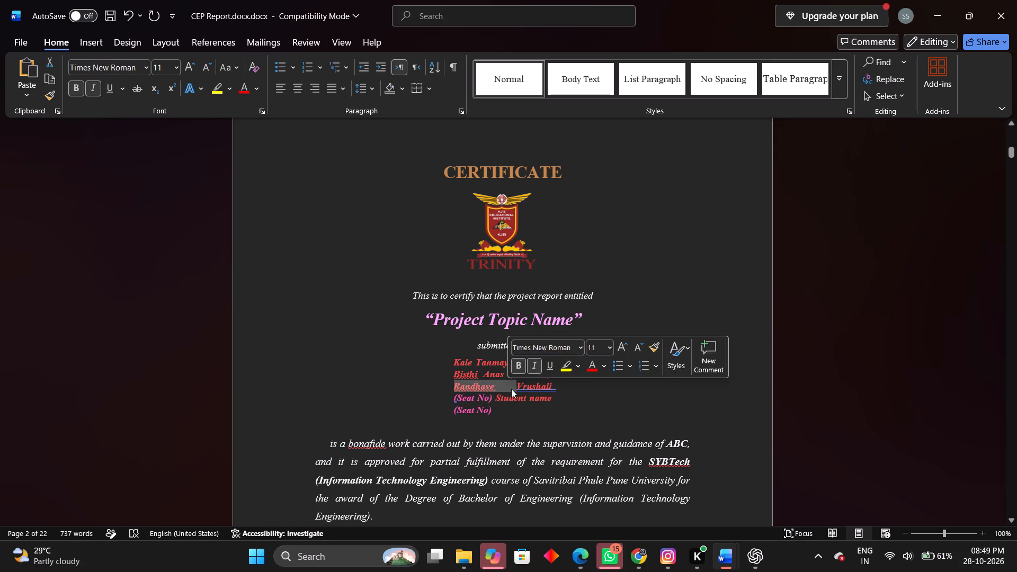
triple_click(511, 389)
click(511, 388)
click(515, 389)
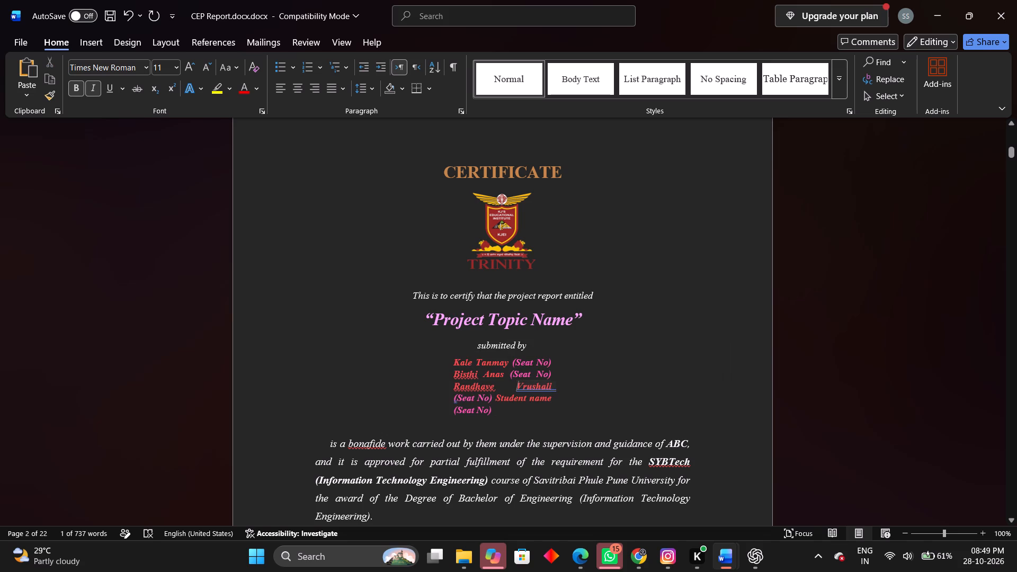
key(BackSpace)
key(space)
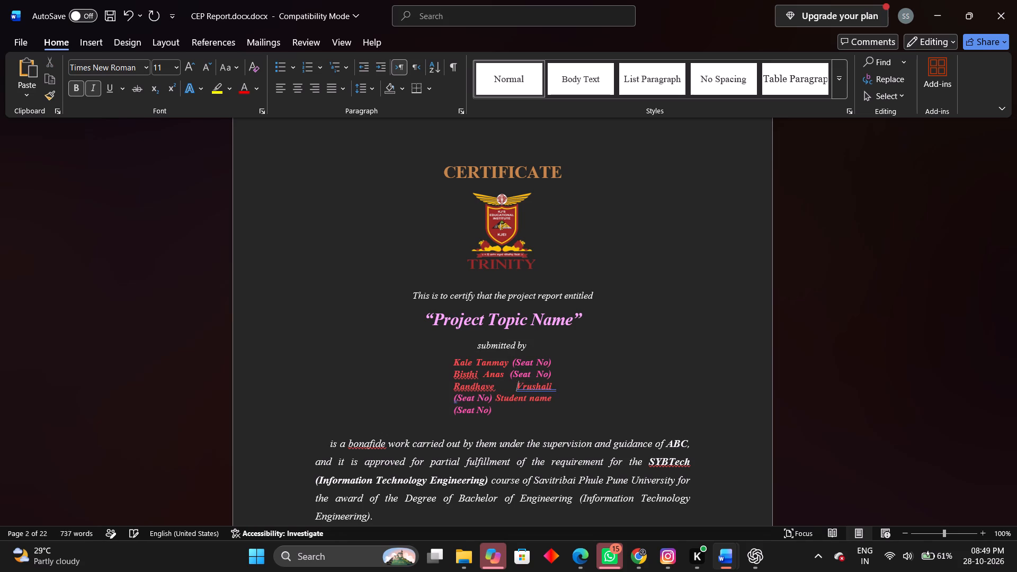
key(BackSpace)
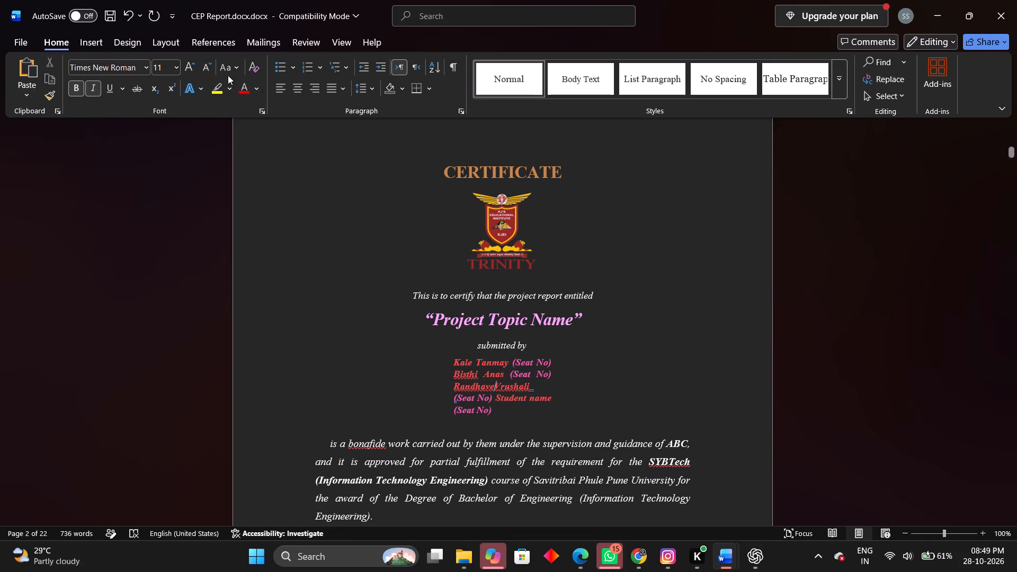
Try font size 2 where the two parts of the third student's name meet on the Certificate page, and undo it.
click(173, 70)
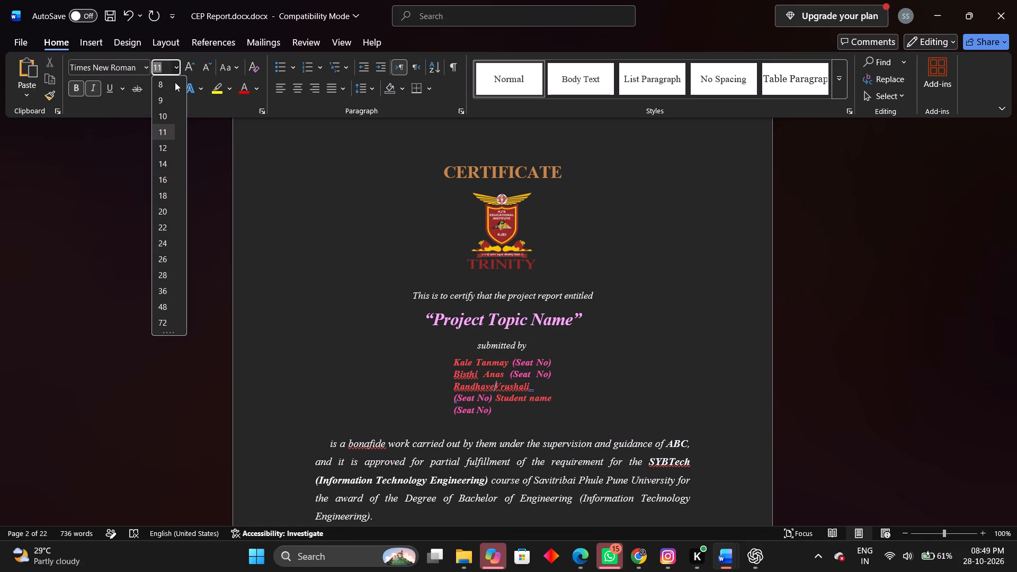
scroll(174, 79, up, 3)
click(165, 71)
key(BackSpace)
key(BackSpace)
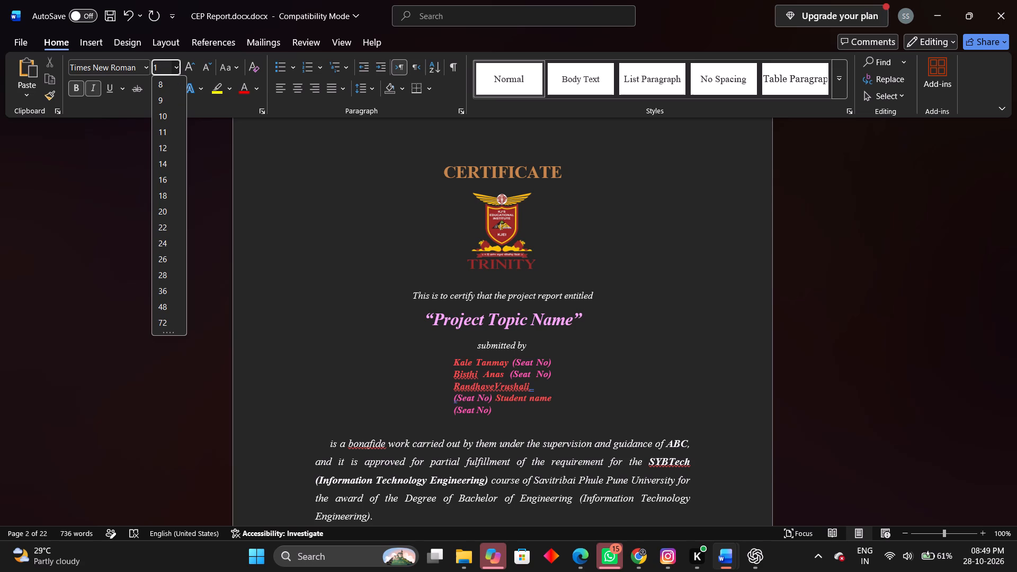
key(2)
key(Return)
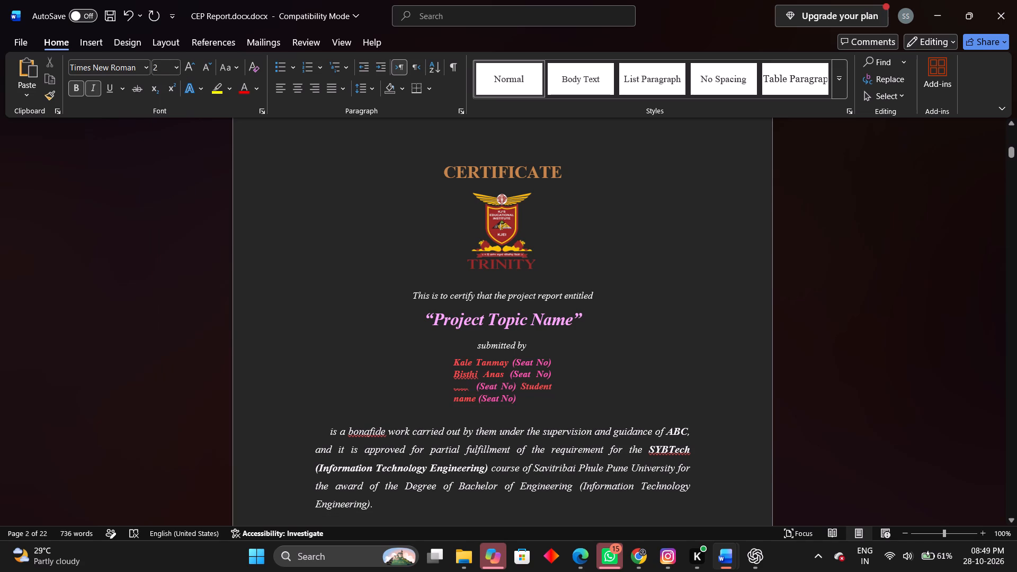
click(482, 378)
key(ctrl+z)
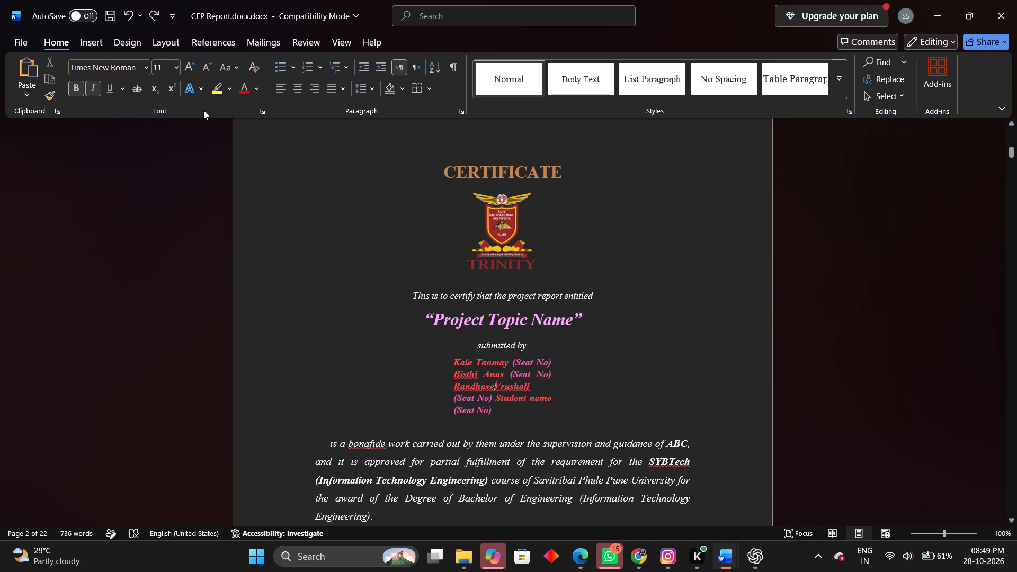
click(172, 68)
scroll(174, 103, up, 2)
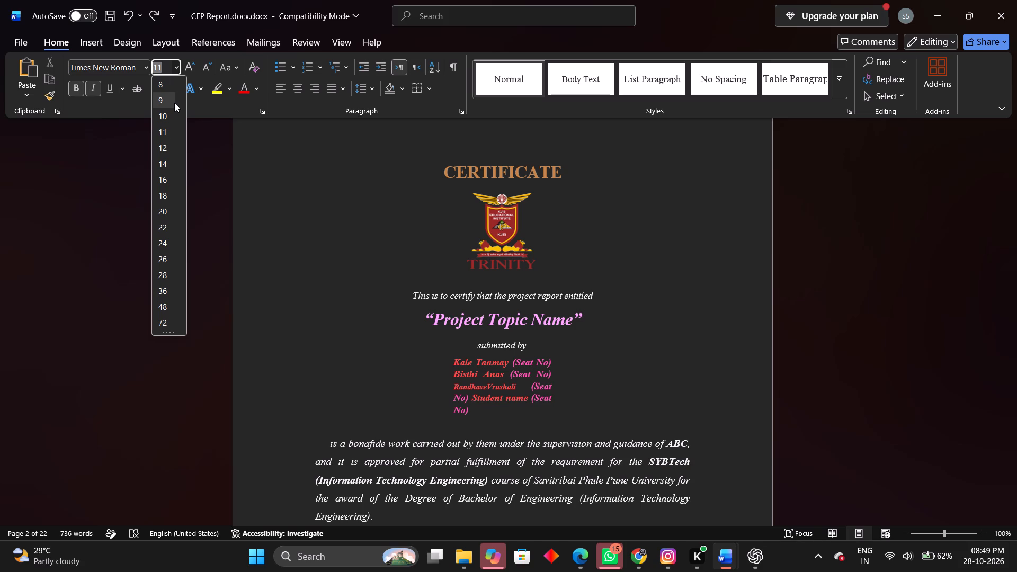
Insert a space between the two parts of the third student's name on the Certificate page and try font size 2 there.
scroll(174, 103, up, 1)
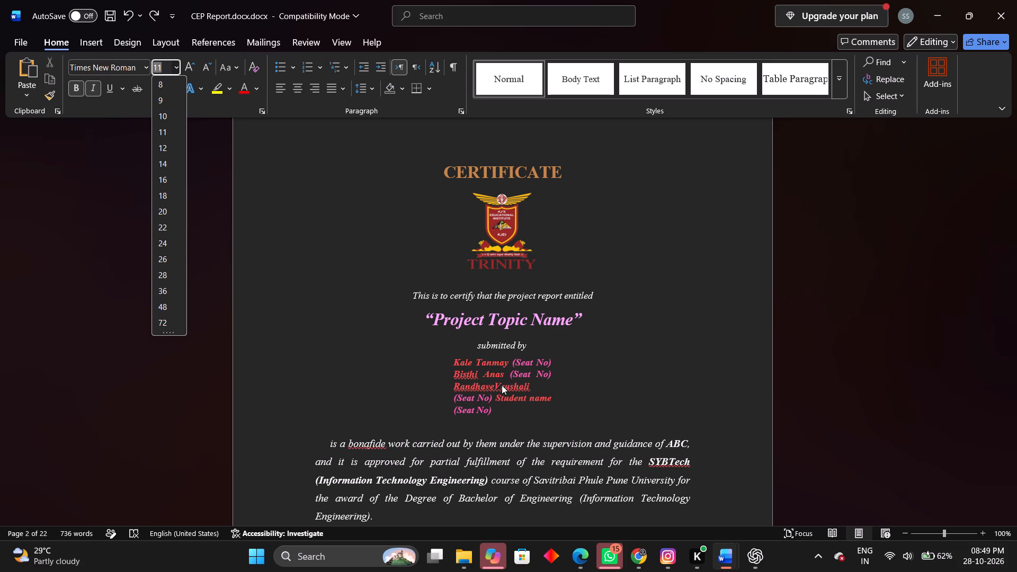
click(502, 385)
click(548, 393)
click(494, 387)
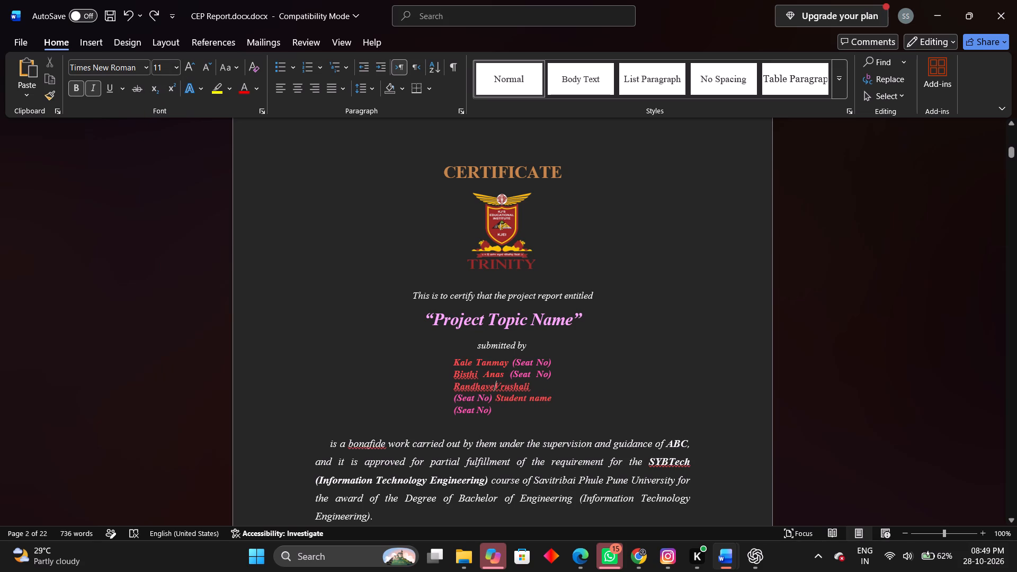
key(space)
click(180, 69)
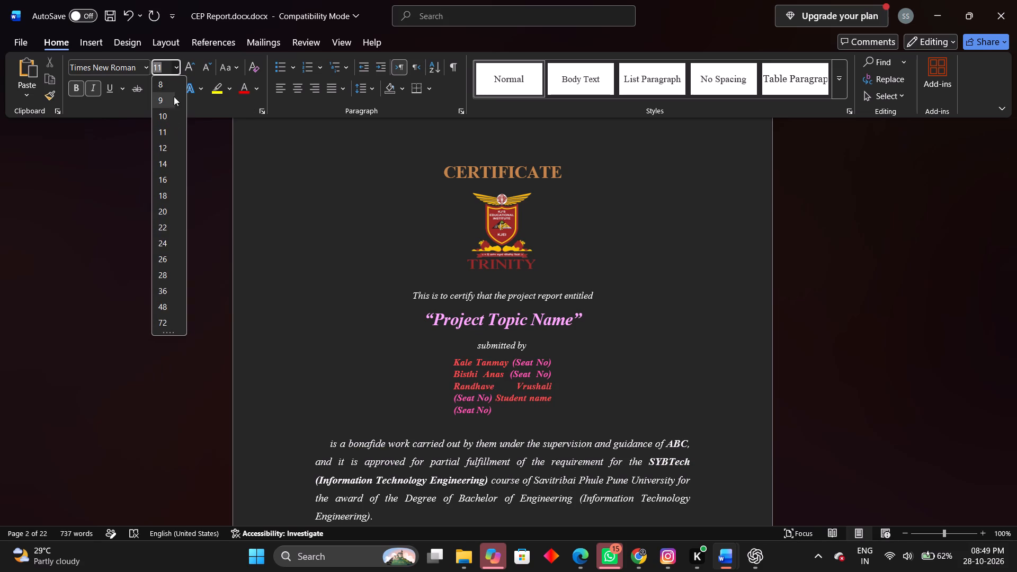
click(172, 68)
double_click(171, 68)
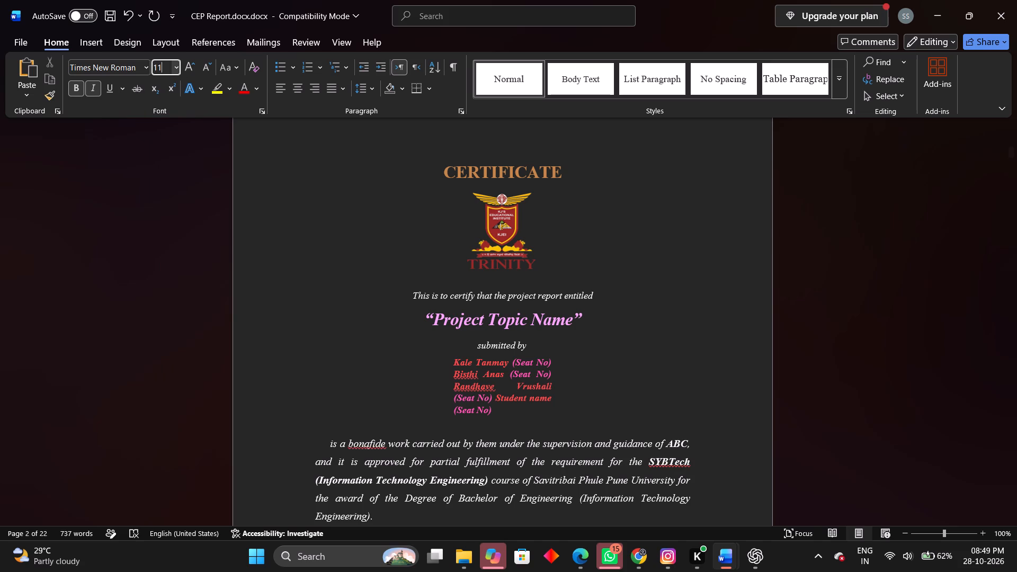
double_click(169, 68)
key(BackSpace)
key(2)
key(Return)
Delete the space between the two parts of the third student's name on the Certificate page and retype it.
click(511, 389)
click(515, 388)
drag(514, 383, 516, 389)
double_click(511, 390)
click(512, 390)
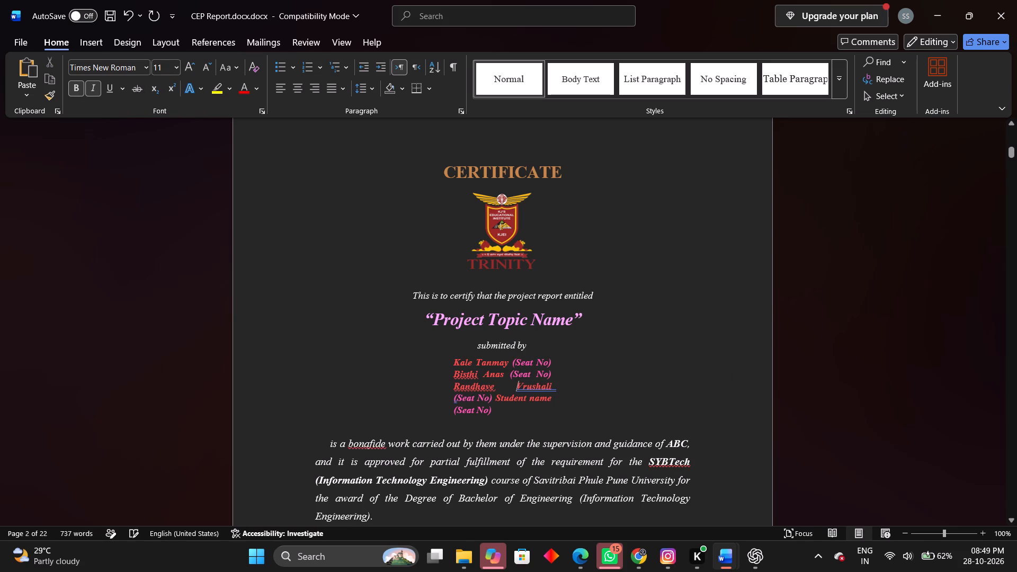
key(BackSpace)
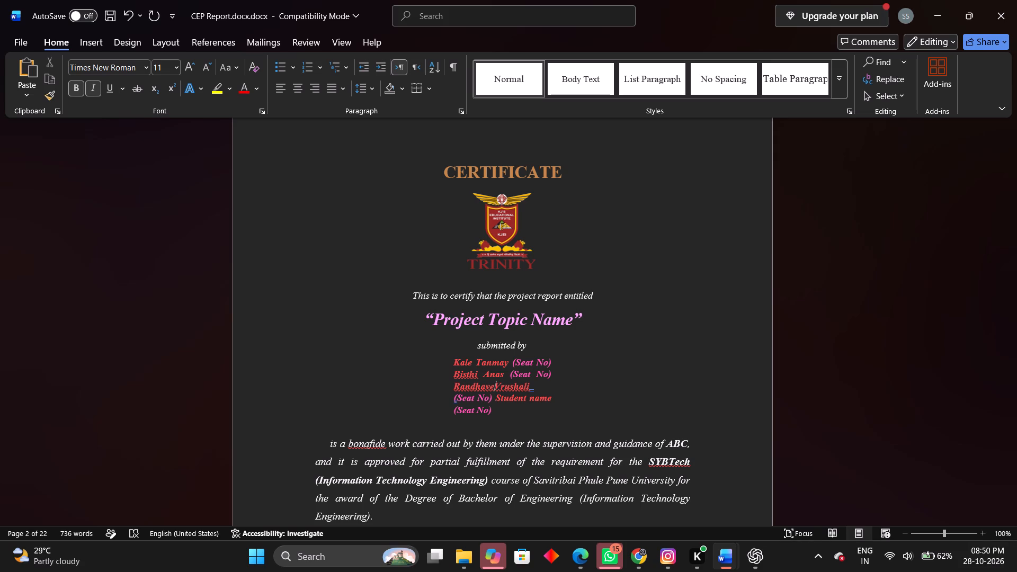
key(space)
Delete the third student's name after its first letter on the Certificate page and retype it with a single space between its parts.
key(BackSpace)
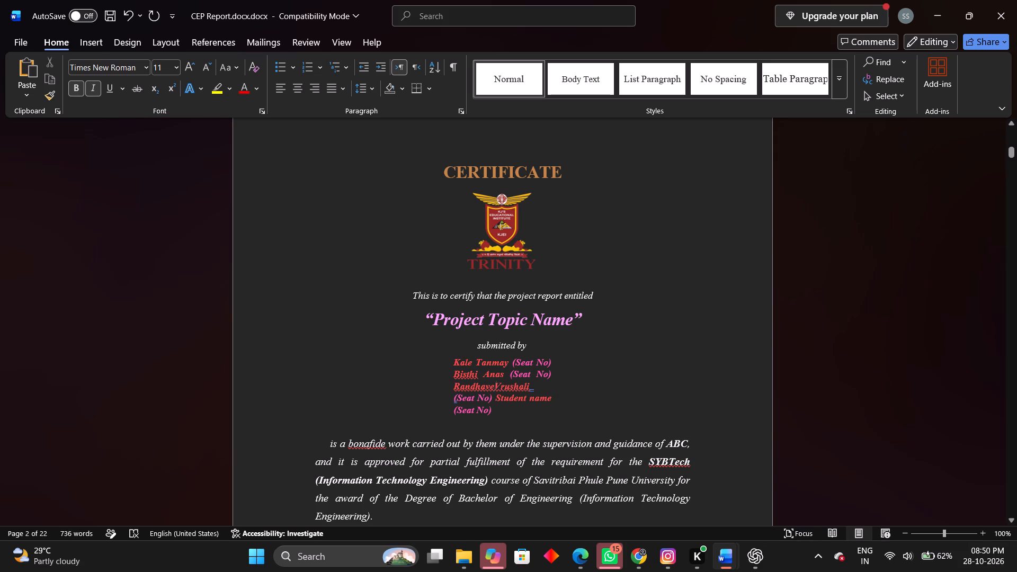
drag(466, 388, 529, 387)
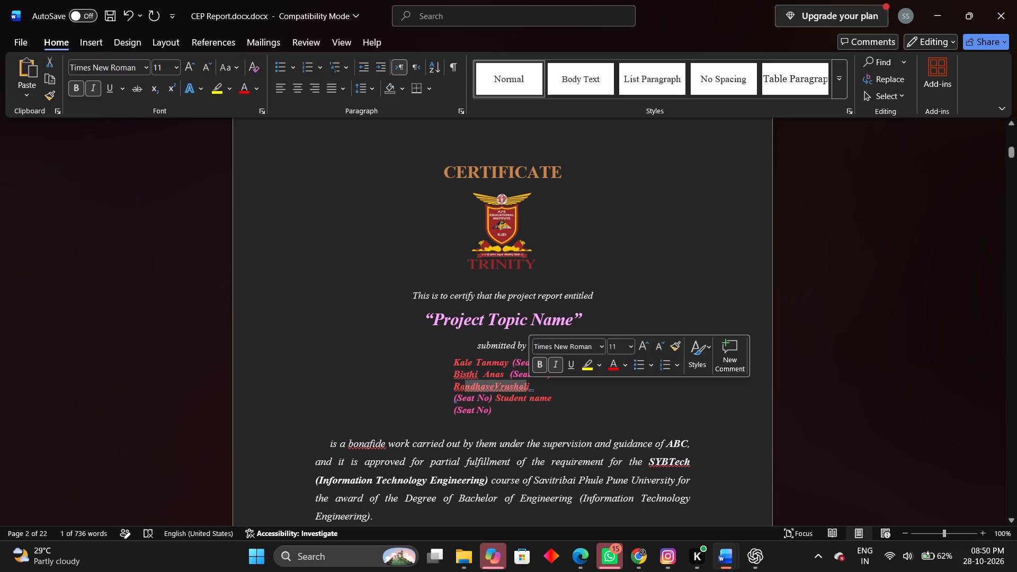
key(BackSpace)
key(BackSpace)
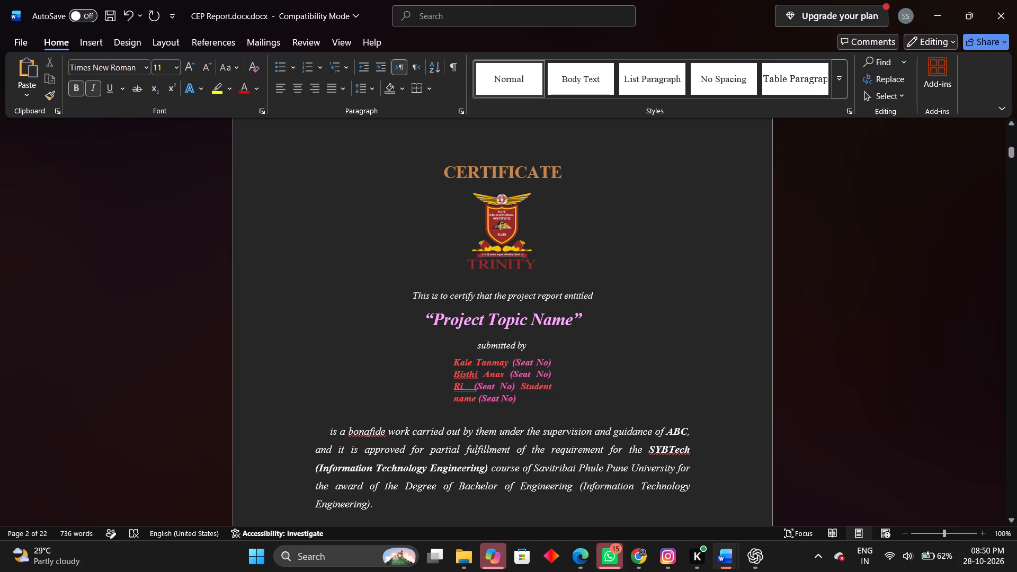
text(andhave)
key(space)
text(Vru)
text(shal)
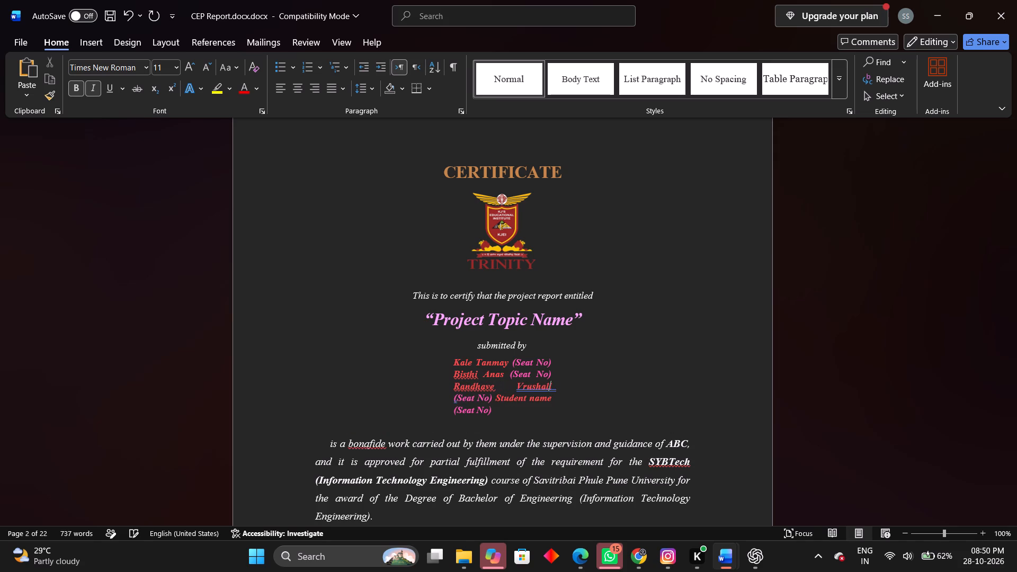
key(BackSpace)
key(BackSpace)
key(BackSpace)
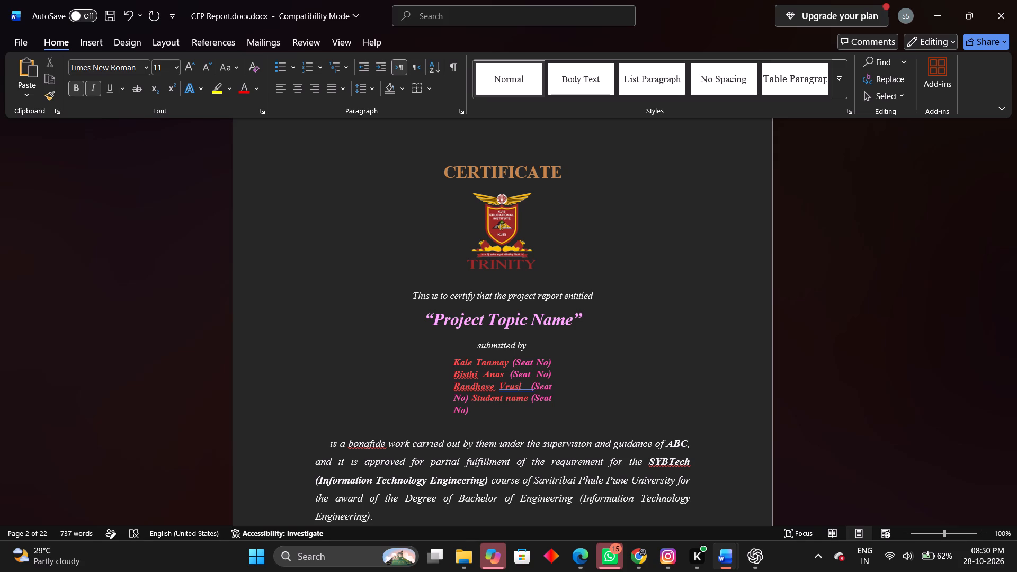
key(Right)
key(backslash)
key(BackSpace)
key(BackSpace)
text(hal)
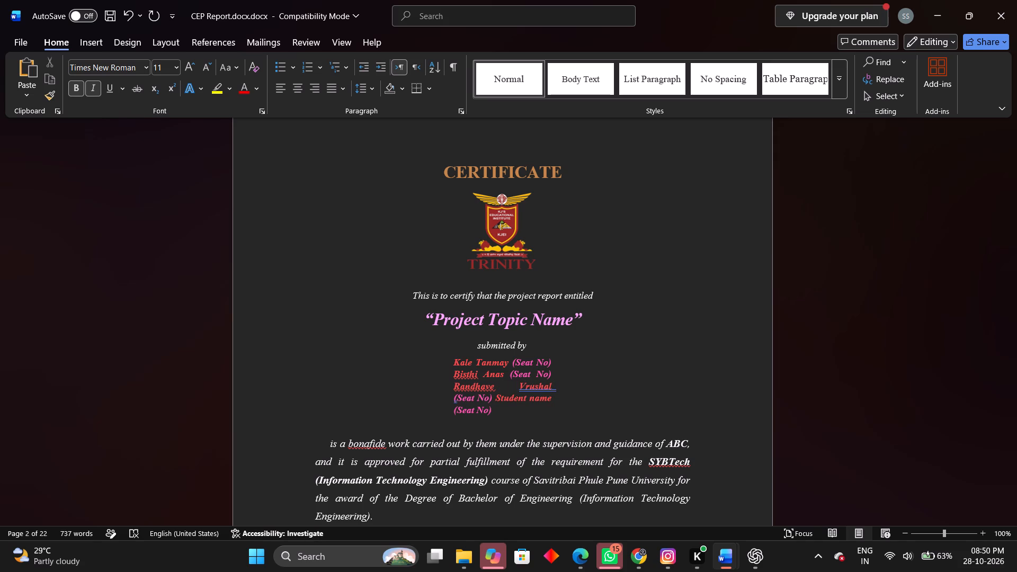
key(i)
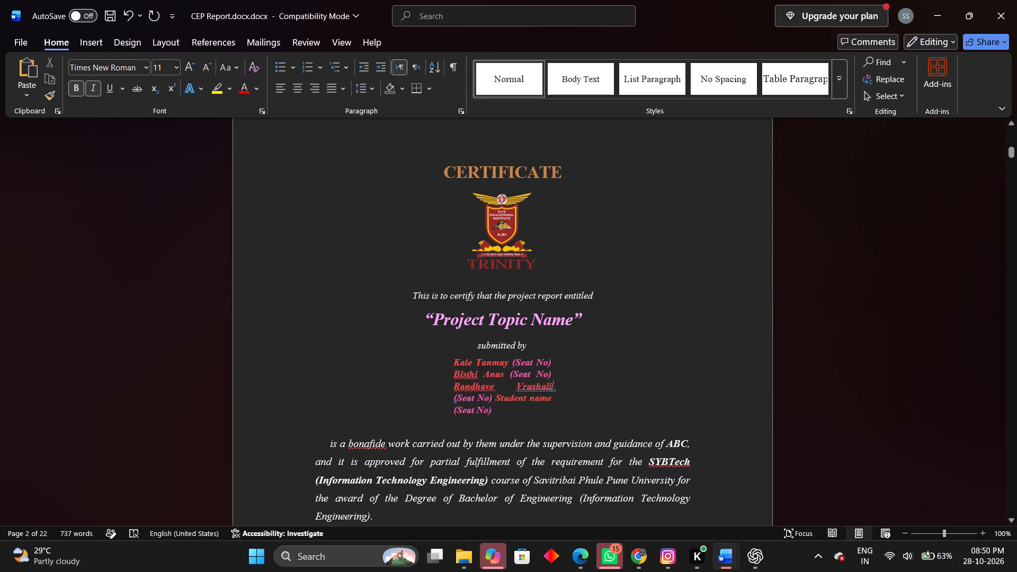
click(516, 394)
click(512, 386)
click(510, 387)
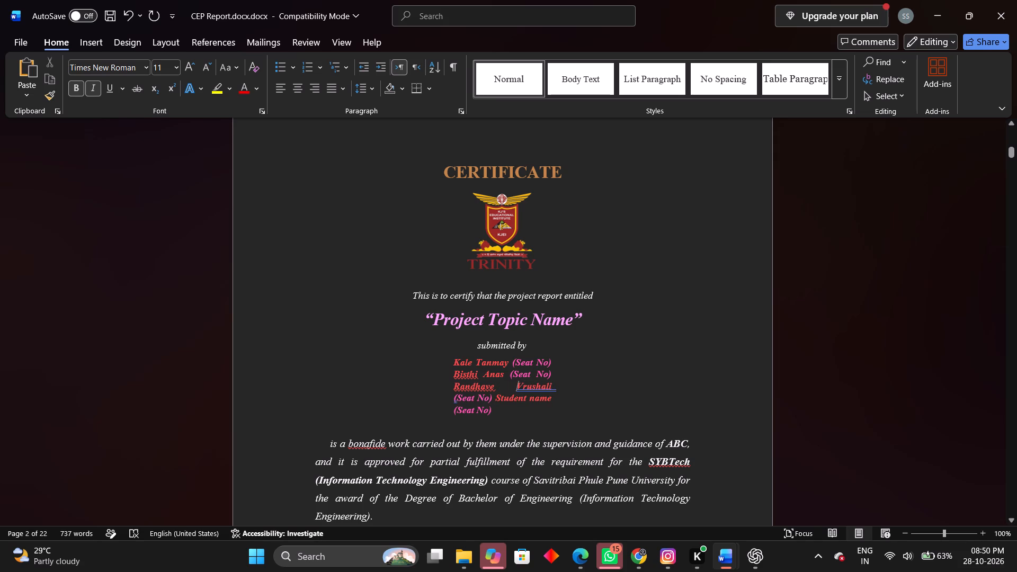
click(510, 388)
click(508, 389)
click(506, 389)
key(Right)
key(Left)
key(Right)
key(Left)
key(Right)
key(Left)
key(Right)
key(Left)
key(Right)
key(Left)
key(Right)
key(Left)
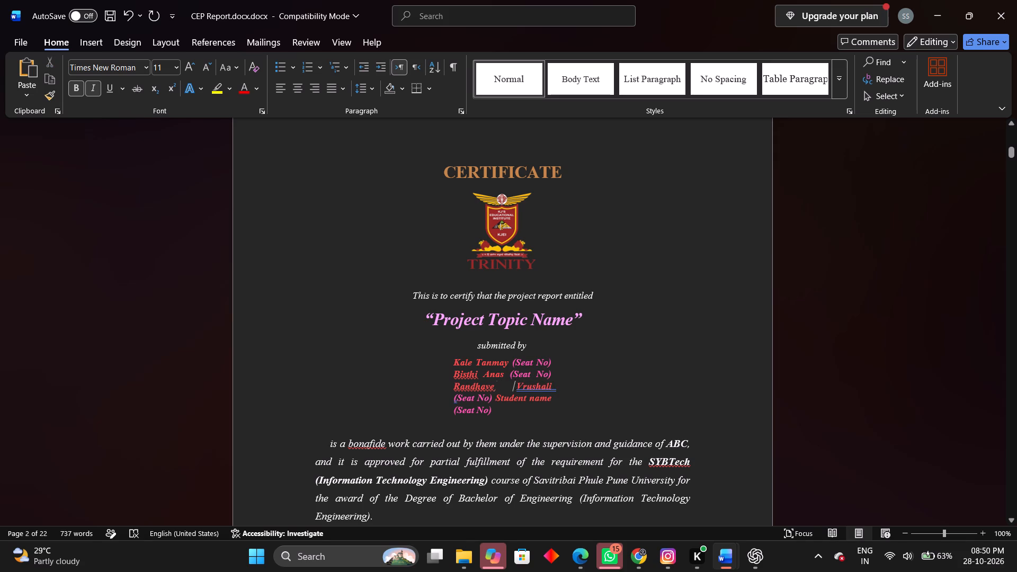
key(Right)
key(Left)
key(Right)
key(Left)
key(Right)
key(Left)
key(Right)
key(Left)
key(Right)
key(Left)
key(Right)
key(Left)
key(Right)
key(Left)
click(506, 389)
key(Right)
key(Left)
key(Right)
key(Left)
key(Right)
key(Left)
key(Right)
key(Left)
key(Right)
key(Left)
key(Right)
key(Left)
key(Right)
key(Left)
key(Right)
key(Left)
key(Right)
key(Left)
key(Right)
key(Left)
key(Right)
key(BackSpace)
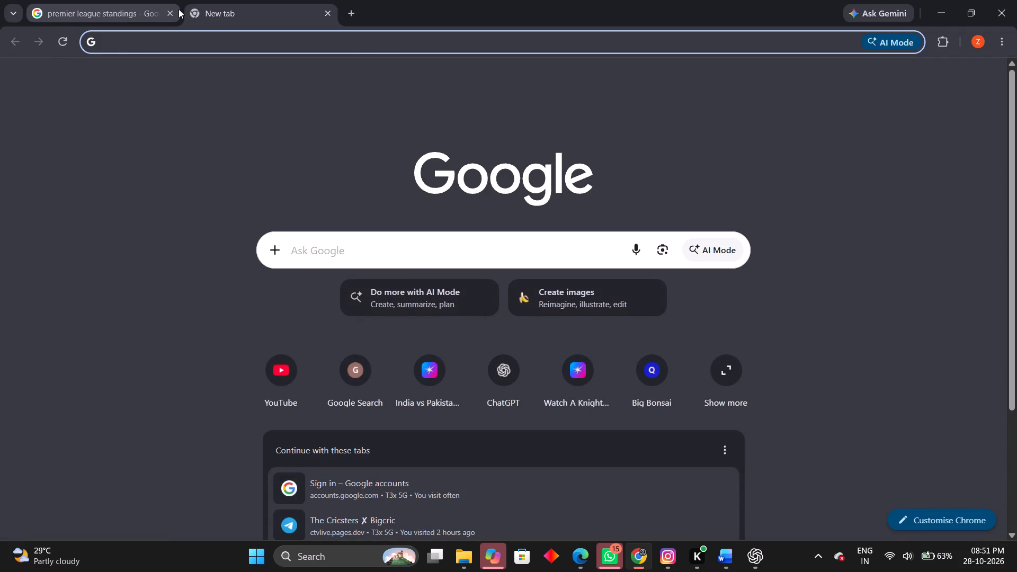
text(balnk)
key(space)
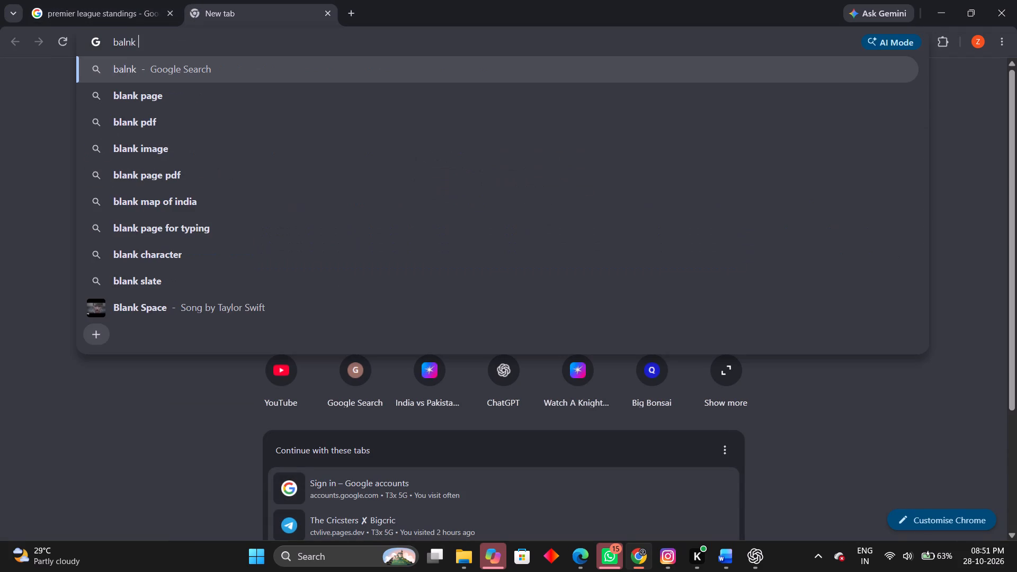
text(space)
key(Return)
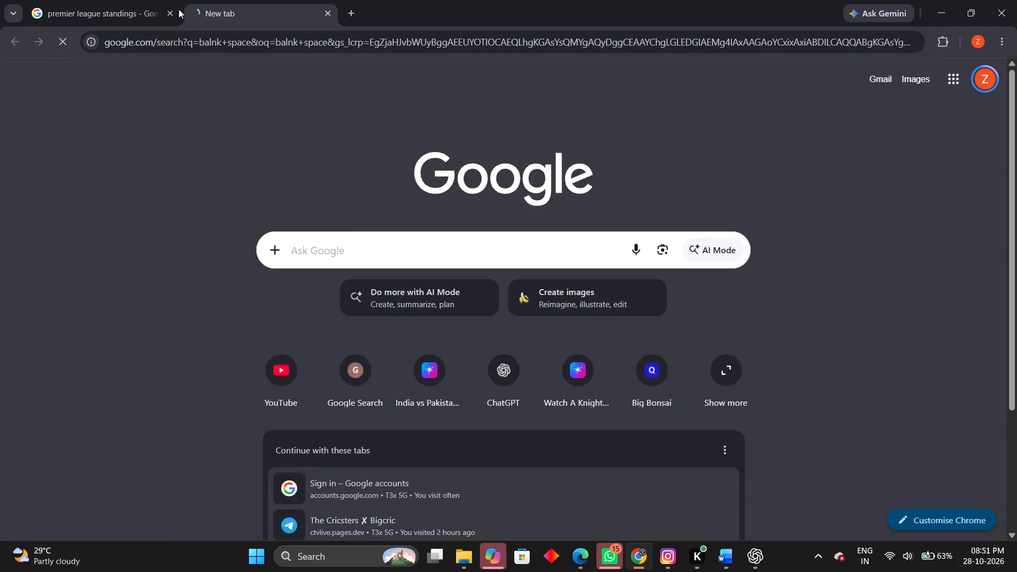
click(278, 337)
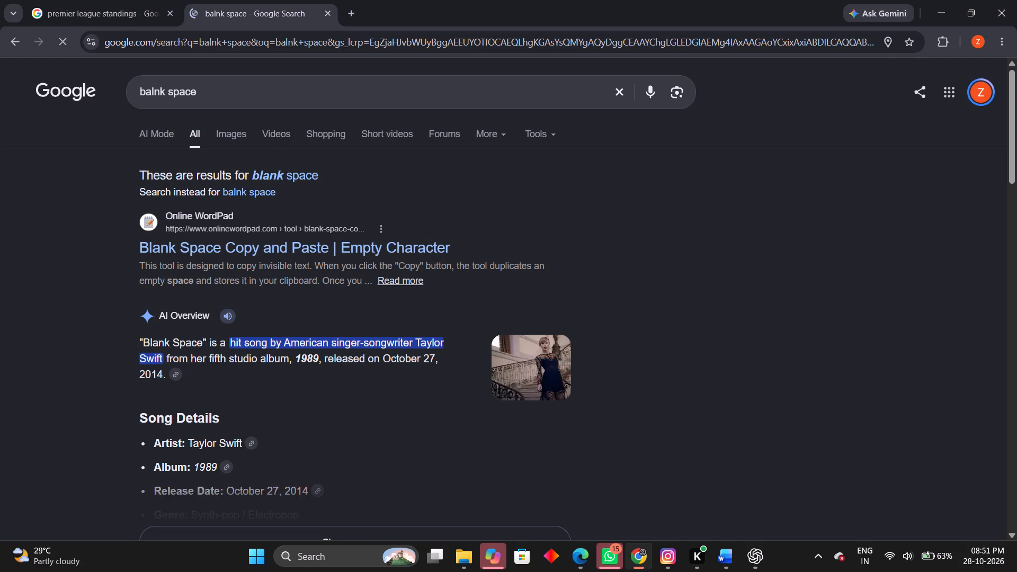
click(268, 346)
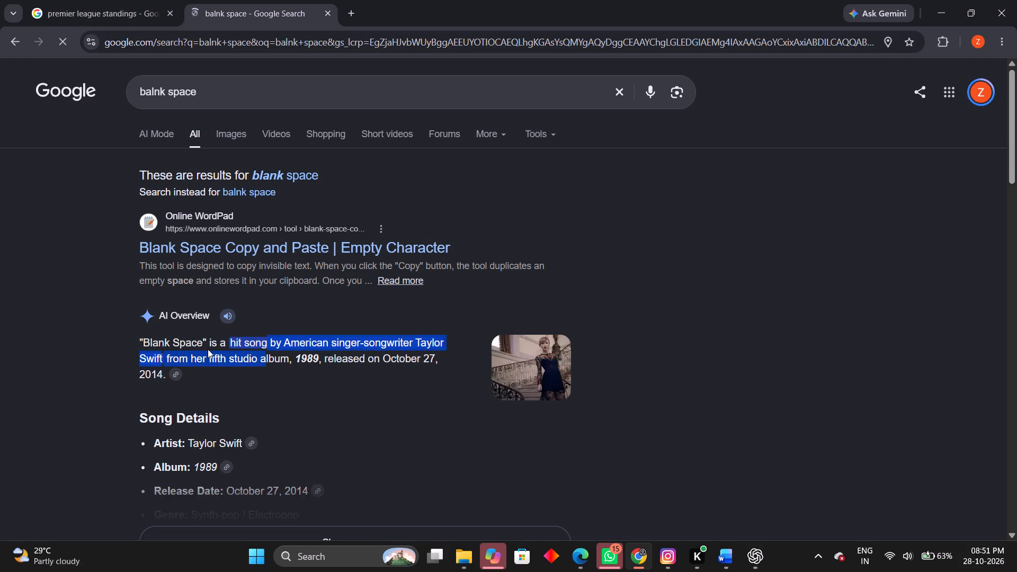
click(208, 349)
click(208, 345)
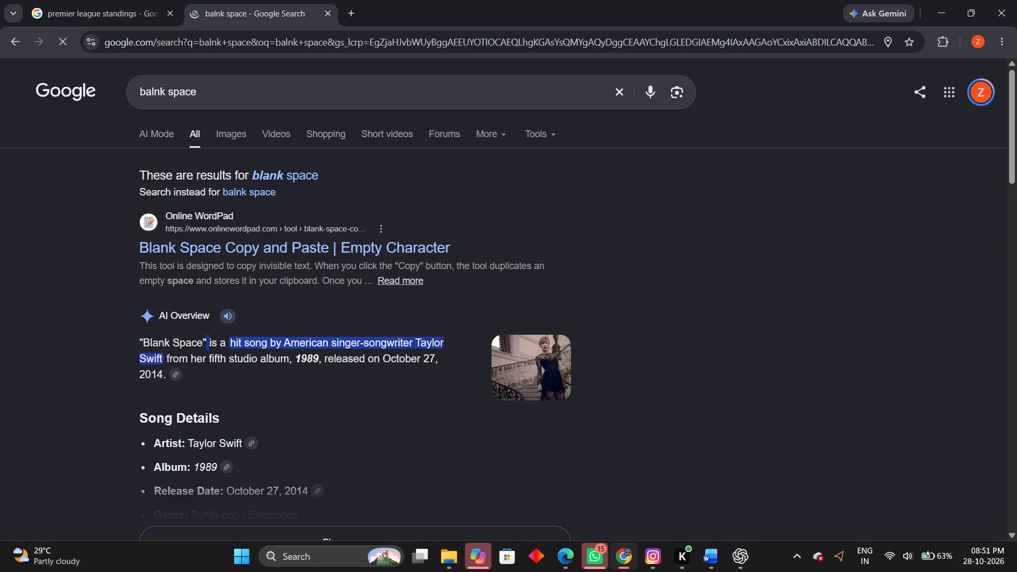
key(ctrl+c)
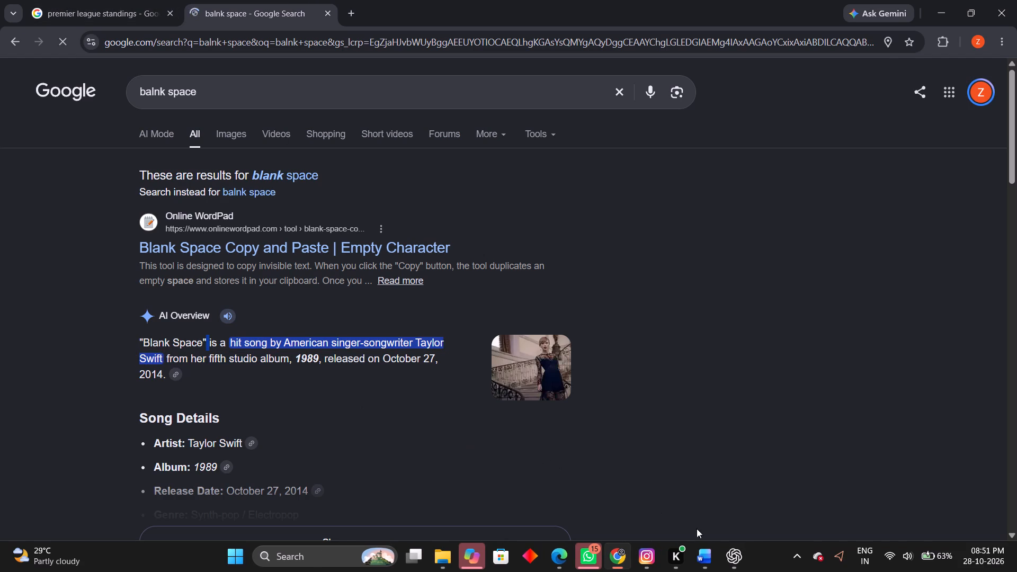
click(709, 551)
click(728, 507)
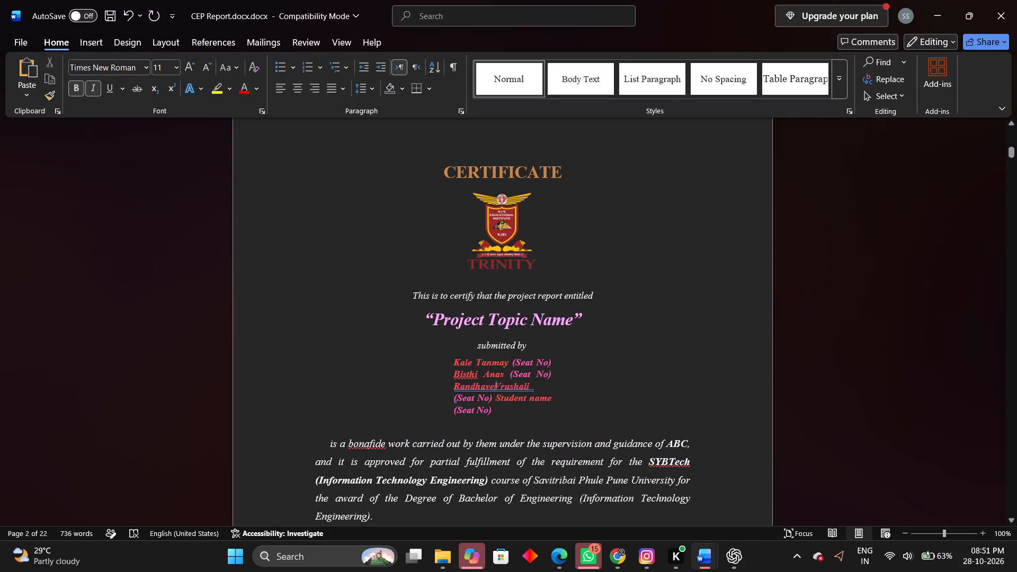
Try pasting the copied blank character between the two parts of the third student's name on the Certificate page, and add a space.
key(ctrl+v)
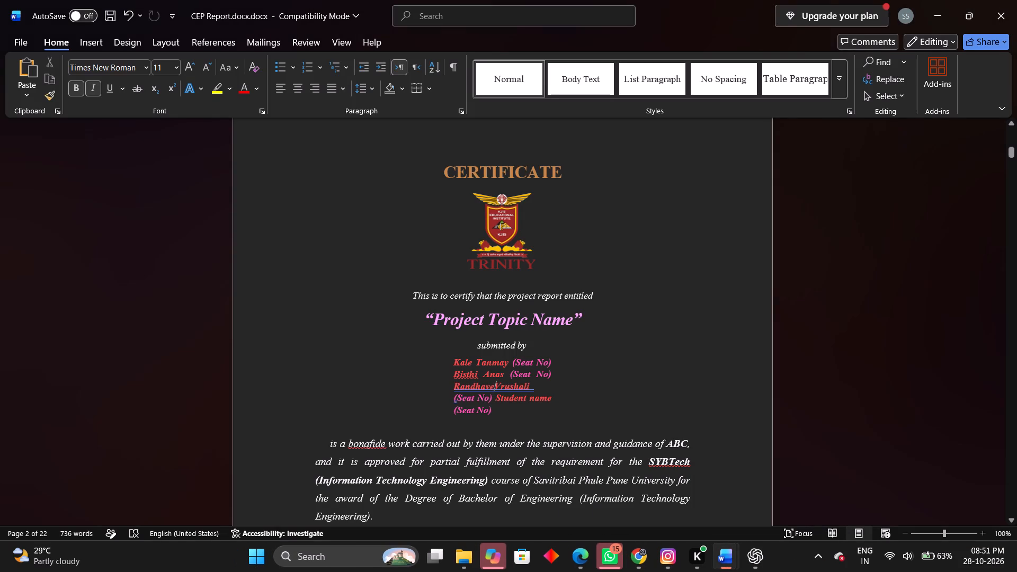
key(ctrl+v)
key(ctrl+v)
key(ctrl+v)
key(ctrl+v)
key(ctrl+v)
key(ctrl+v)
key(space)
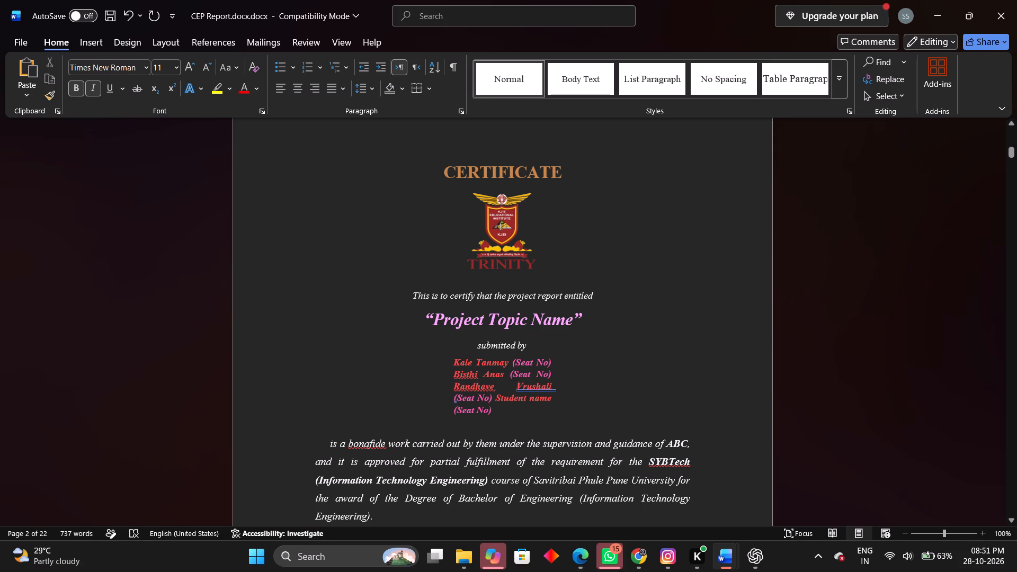
Delete the student names and their seat number placeholders under "submitted by" on the Certificate page.
drag(553, 385, 461, 366)
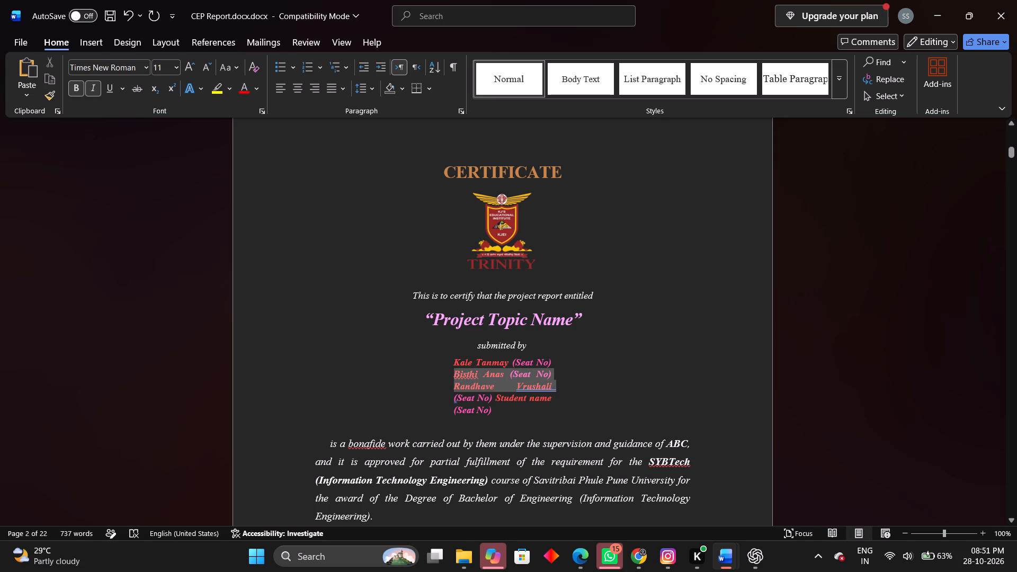
drag(461, 366, 452, 367)
key(BackSpace)
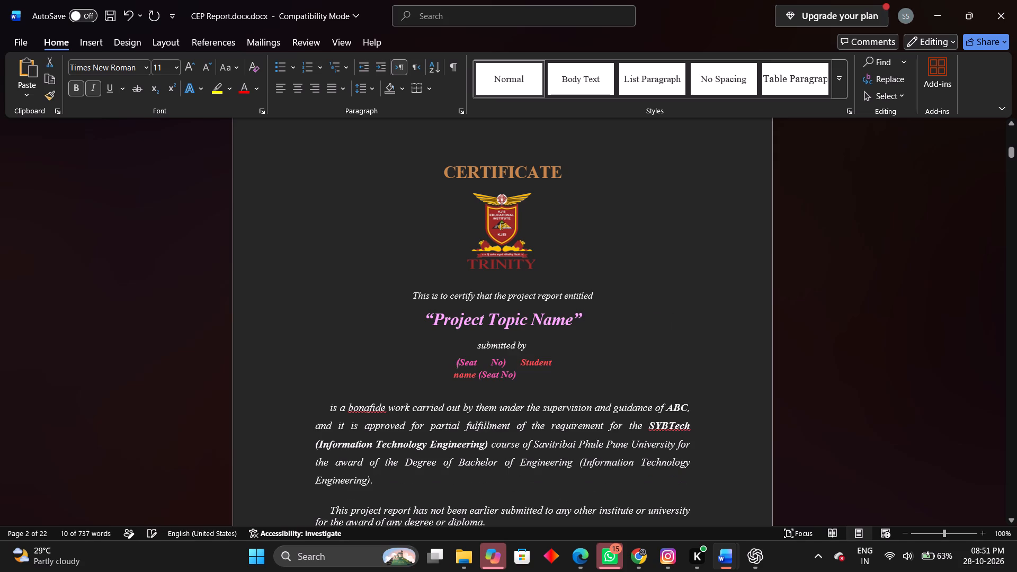
drag(458, 365, 513, 378)
key(BackSpace)
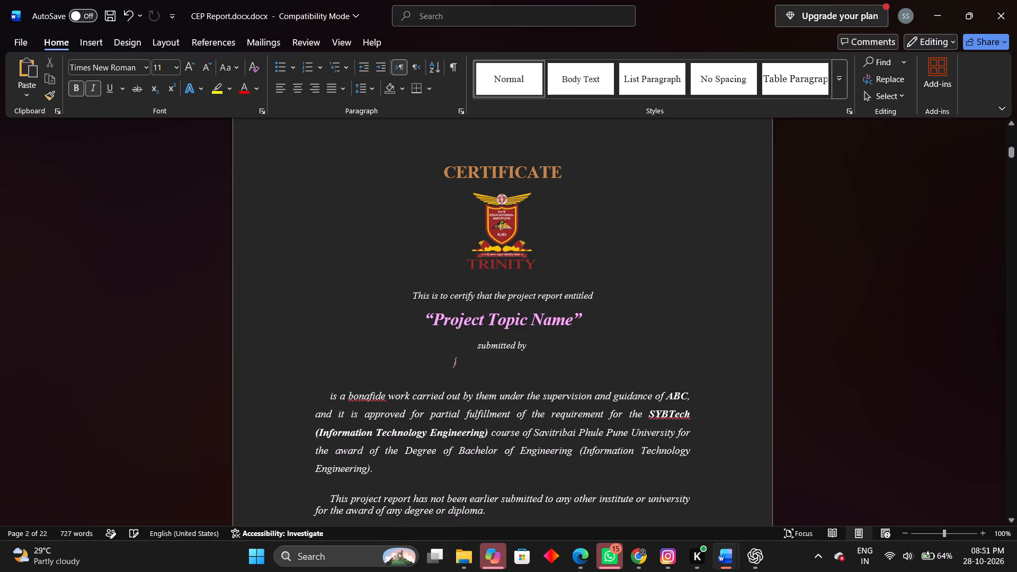
Copy the three student lines with roll numbers from the title page and paste them under "submitted by", replacing the leftover closing bracket.
scroll(514, 377, up, 19)
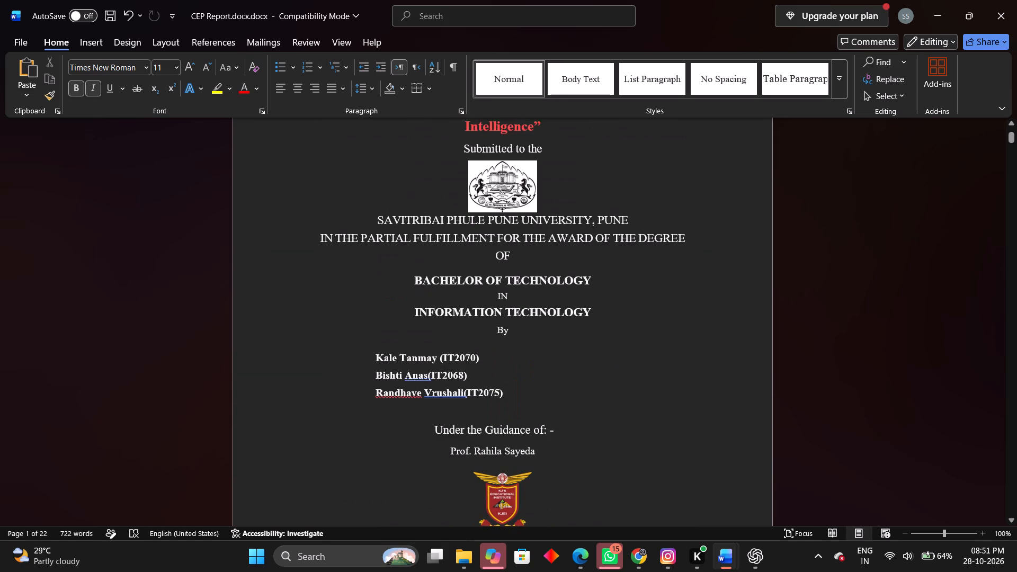
drag(377, 358, 512, 388)
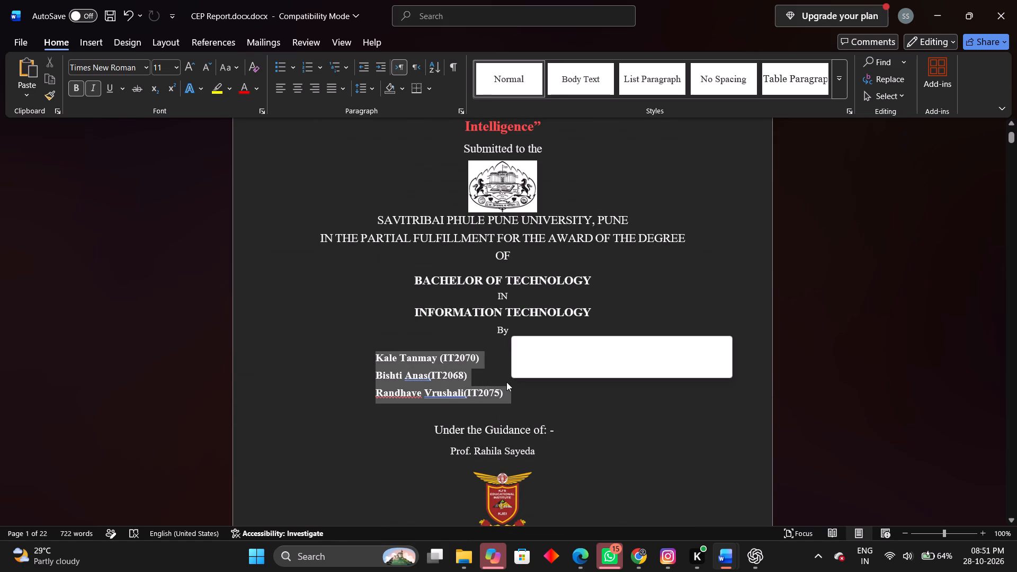
key(ctrl+c)
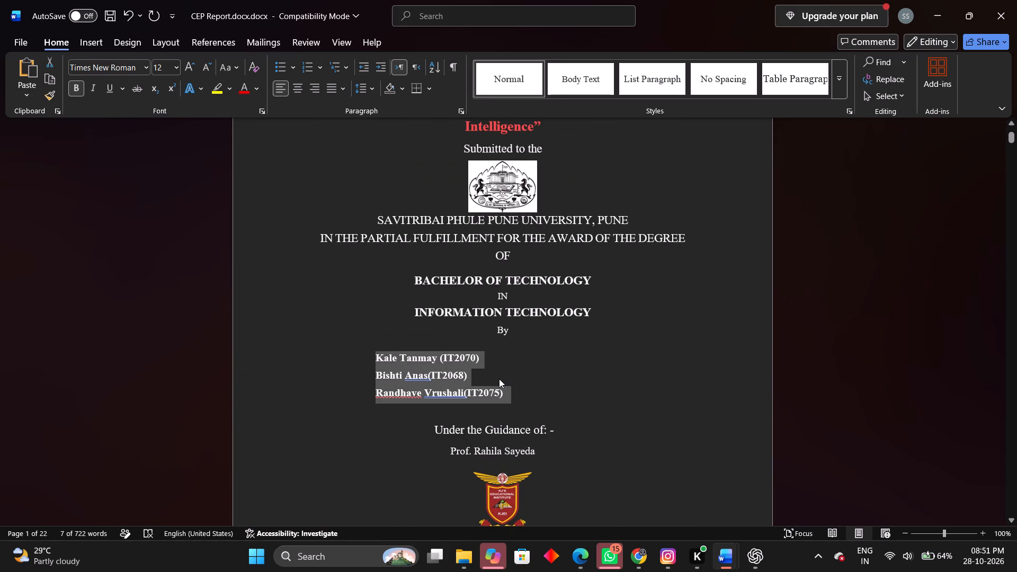
scroll(421, 311, down, 20)
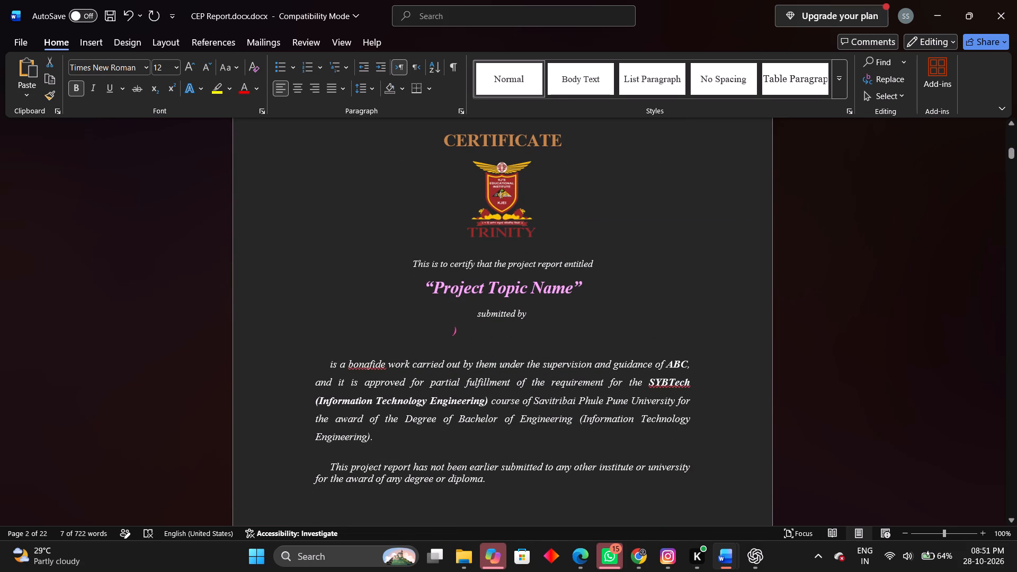
click(462, 337)
click(462, 334)
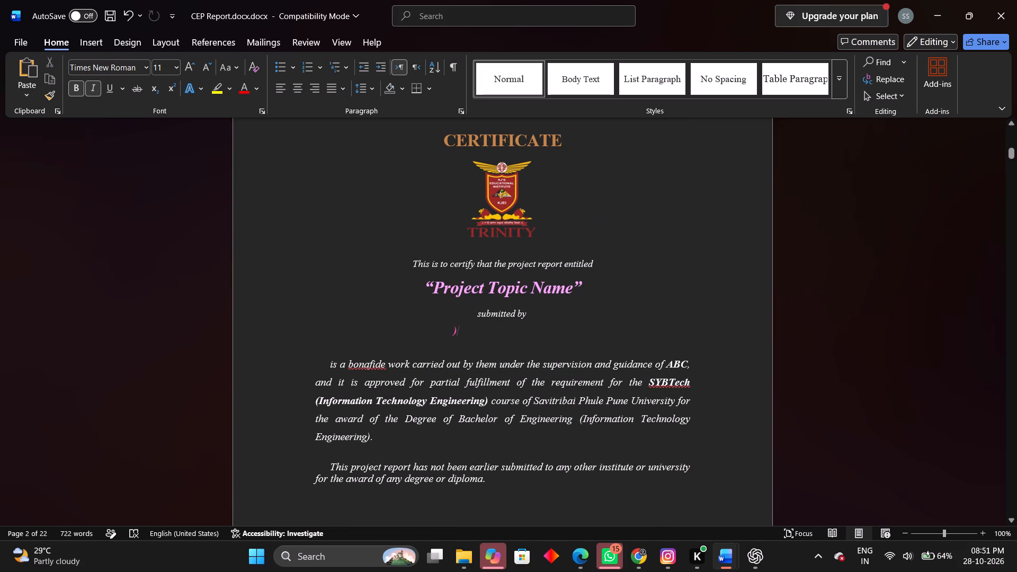
key(BackSpace)
key(ctrl+v)
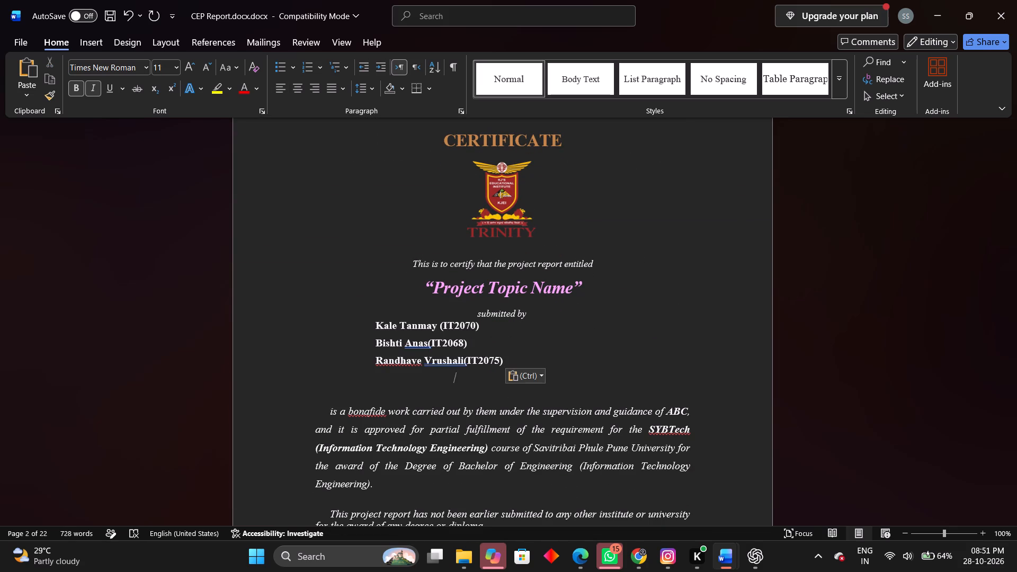
Remove an extra empty line between the pasted student list and the "is a bonafide work" paragraph.
drag(377, 326, 428, 353)
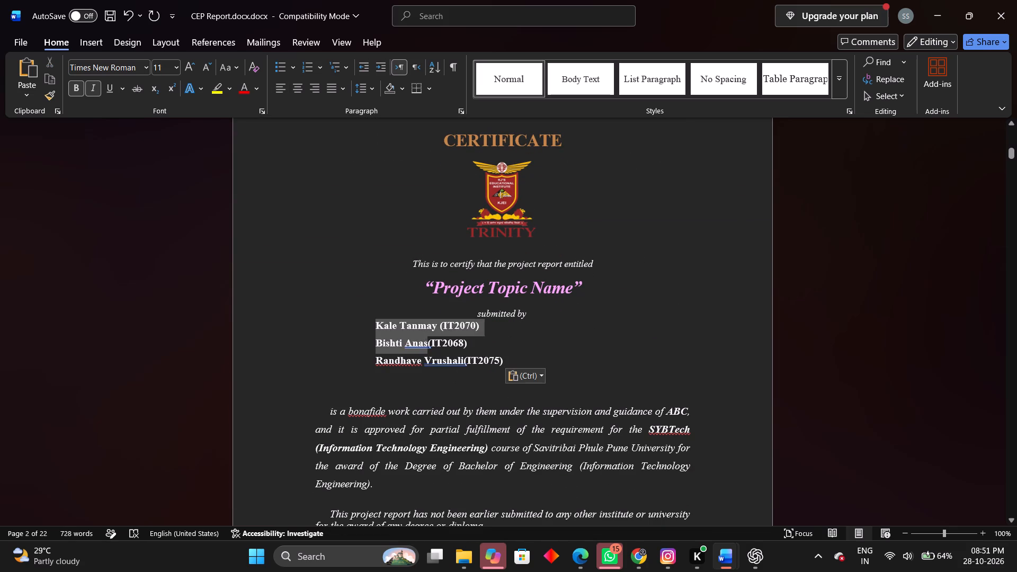
drag(428, 353, 428, 354)
click(421, 389)
key(BackSpace)
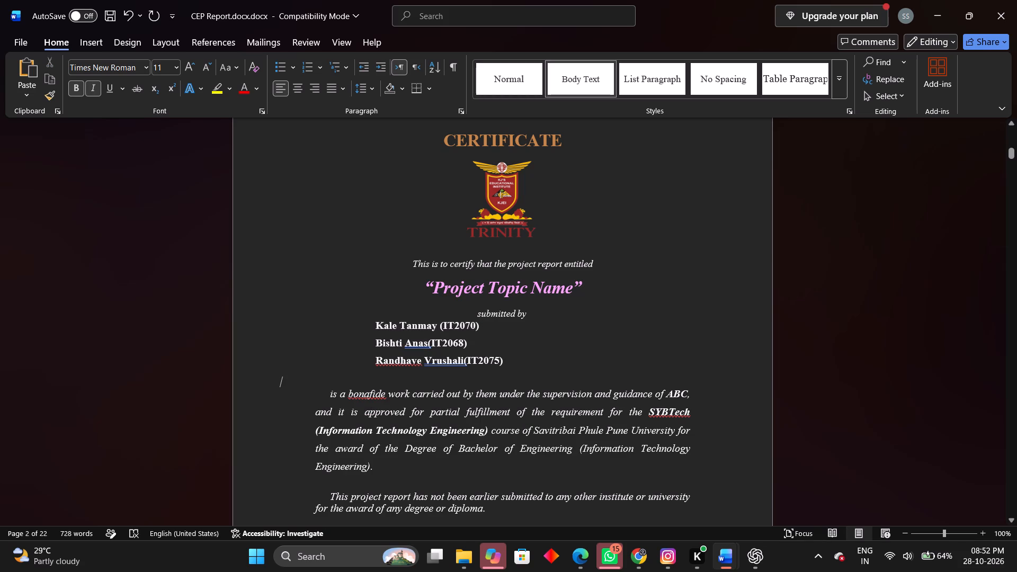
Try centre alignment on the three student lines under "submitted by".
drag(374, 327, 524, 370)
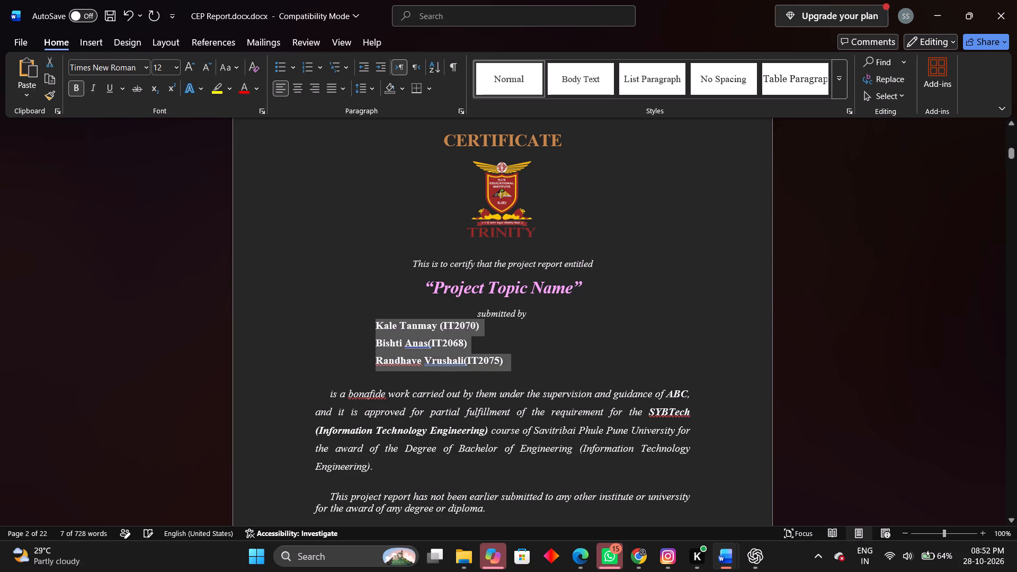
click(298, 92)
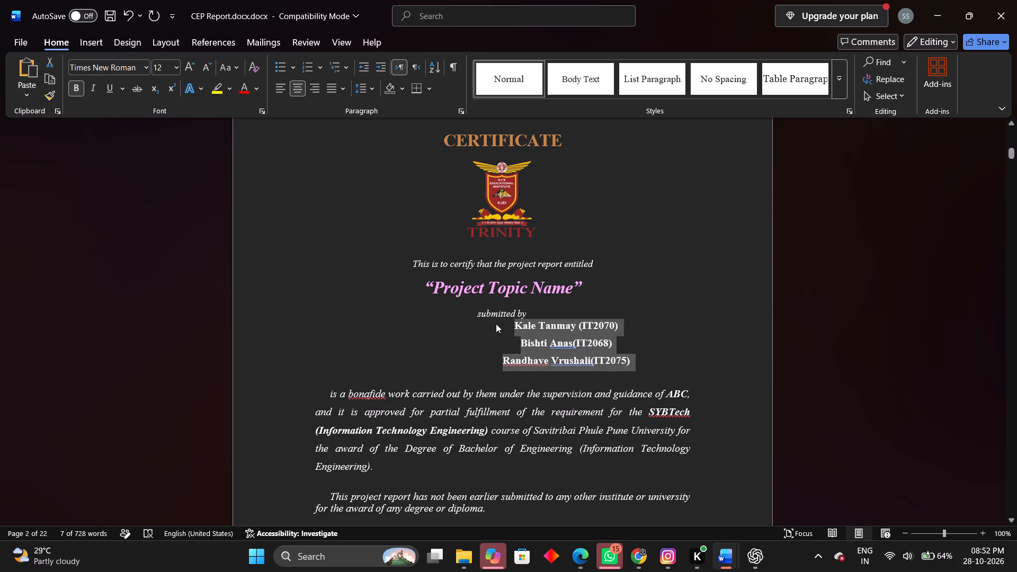
Return the first student line to left alignment and indent it with spaces so it sits beneath "submitted by".
click(506, 323)
key(BackSpace)
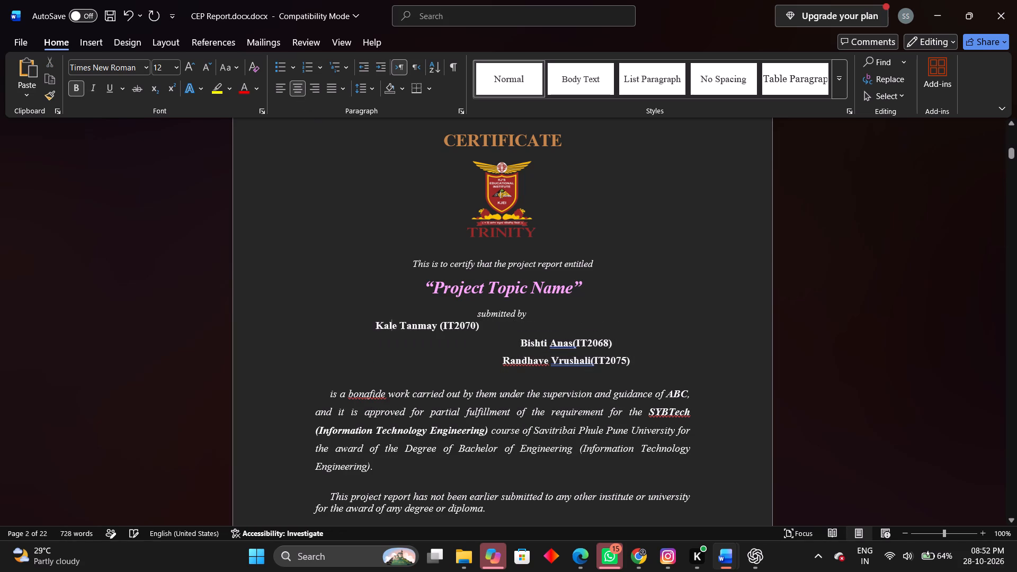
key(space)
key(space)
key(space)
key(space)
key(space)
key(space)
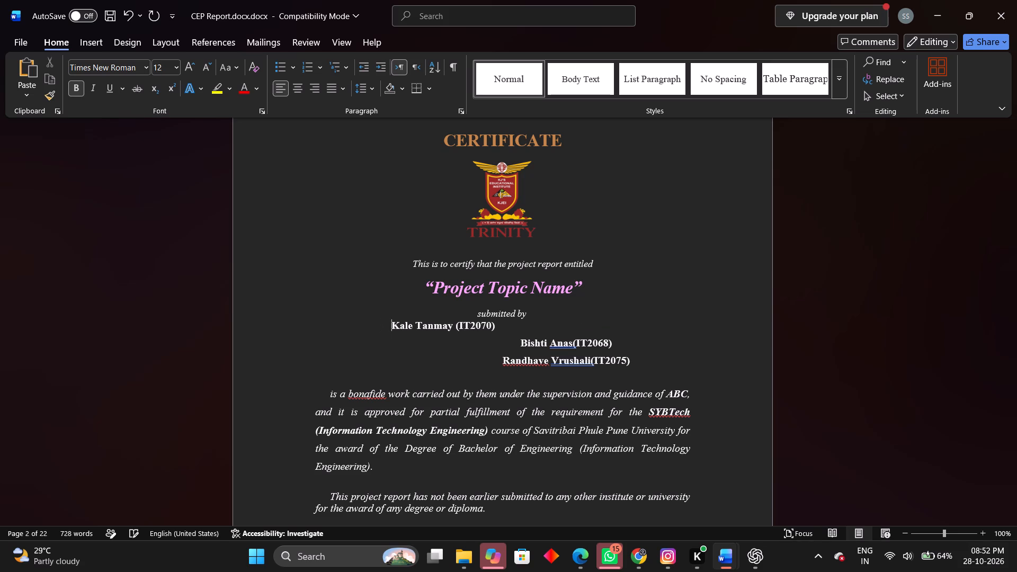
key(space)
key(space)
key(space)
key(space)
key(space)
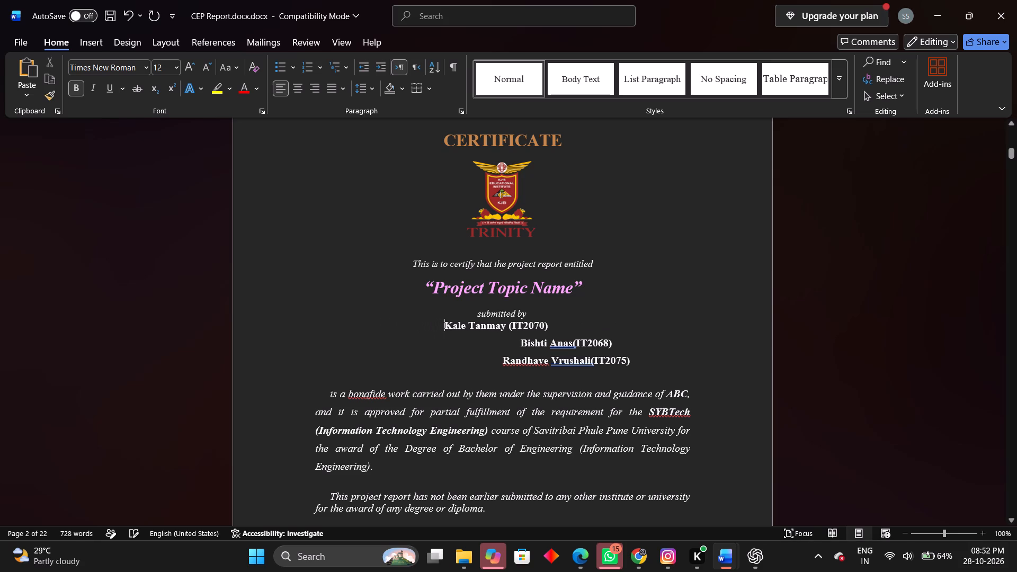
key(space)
Return the second student line to left alignment and indent it with spaces to roughly match the first student's line.
click(521, 351)
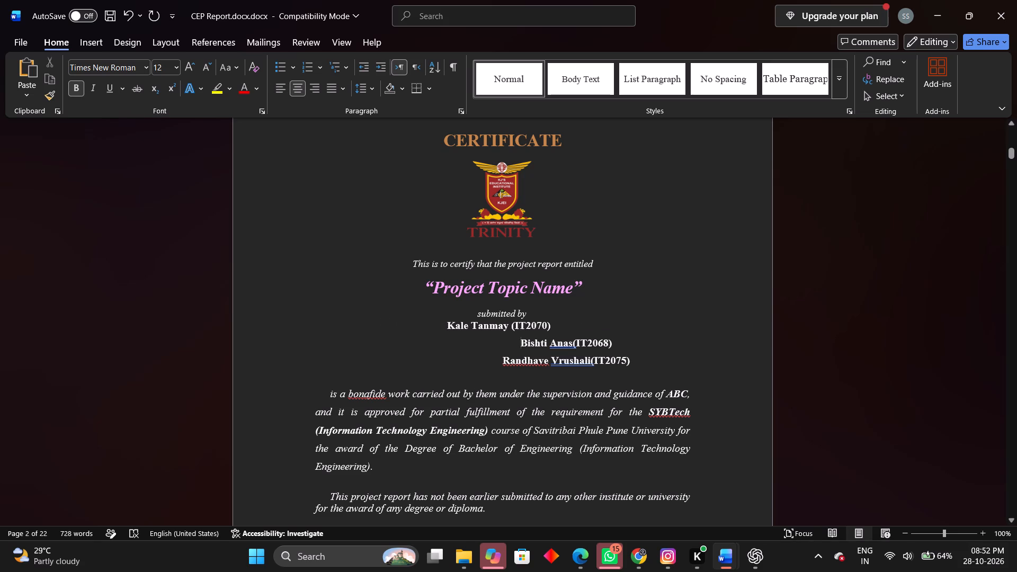
key(BackSpace)
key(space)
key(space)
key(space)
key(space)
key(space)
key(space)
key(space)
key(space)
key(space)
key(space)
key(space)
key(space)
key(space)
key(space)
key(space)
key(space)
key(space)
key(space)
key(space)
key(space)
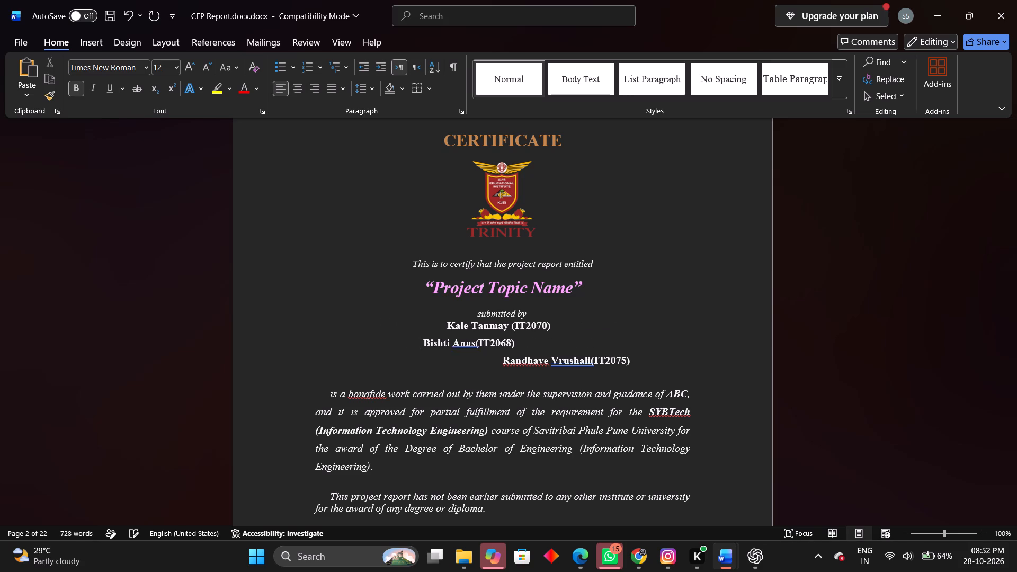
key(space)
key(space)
Return the third student line to left alignment and indent it with spaces to match the second student's line.
key(Down)
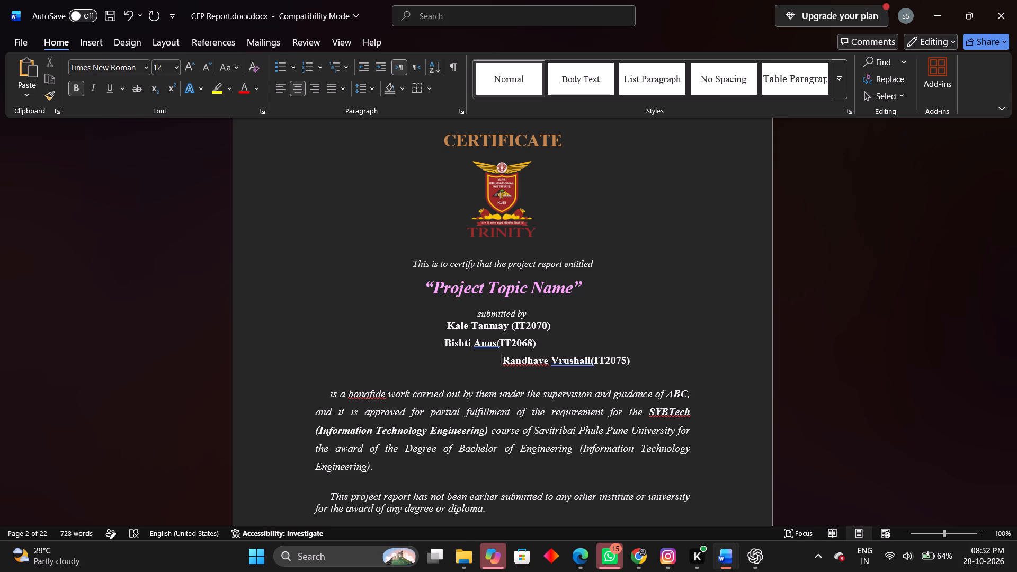
key(BackSpace)
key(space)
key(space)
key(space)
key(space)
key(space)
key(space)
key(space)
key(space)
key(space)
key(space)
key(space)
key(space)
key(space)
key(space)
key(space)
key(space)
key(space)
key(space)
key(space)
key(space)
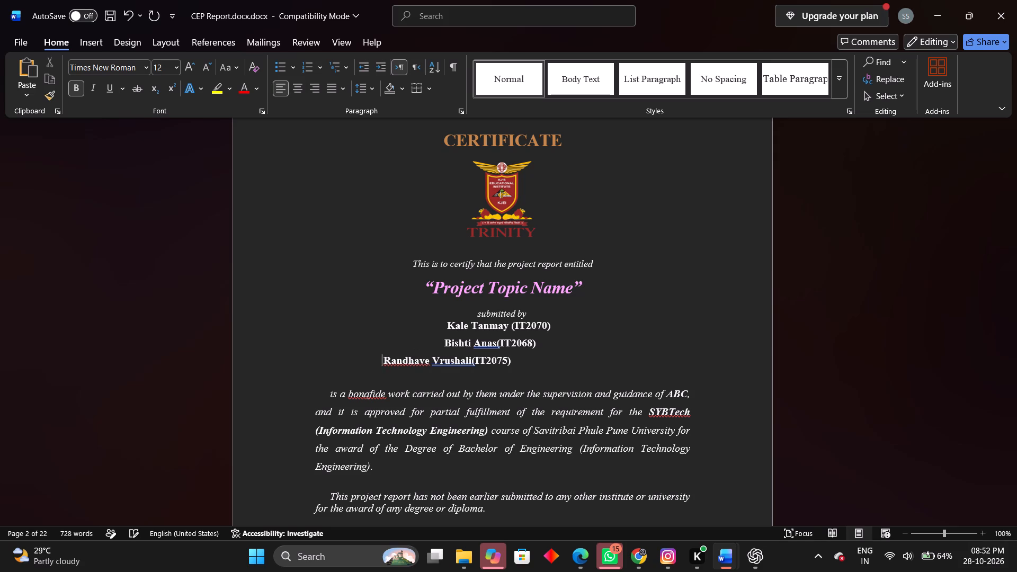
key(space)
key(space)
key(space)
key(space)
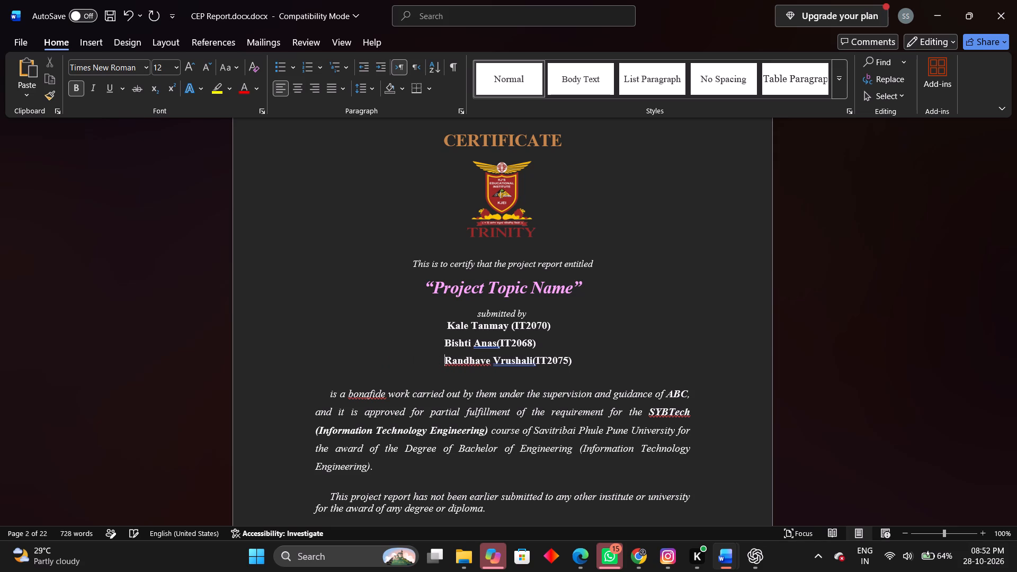
Add one more leading space to the second and third student lines so all three names start level.
click(445, 342)
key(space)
click(444, 360)
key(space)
Select the three aligned student lines under "submitted by" on the Certificate page.
drag(451, 324, 574, 359)
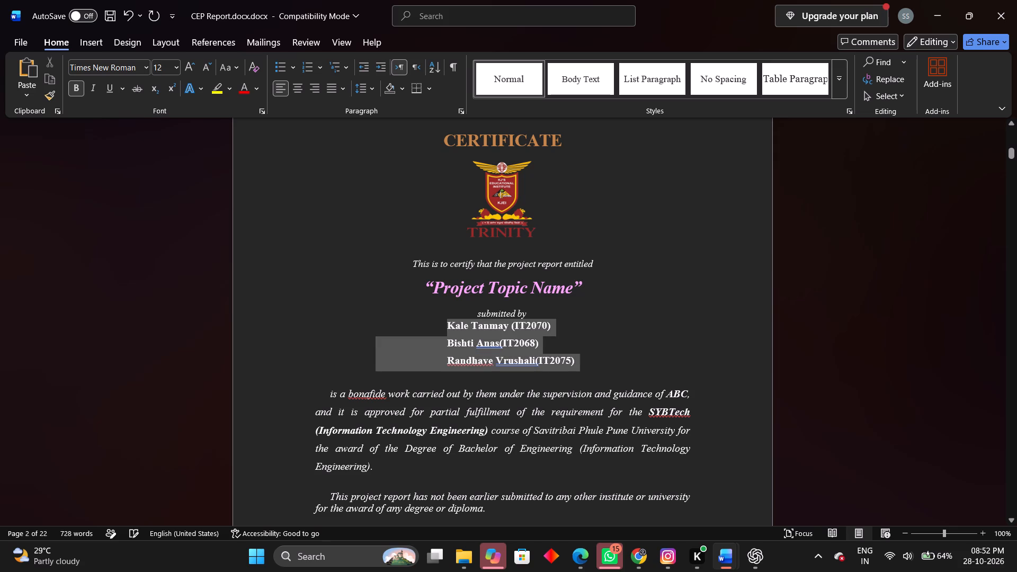
Reduce the list of student names and seat numbers on the Certificate page to font size 11.
drag(574, 359, 575, 365)
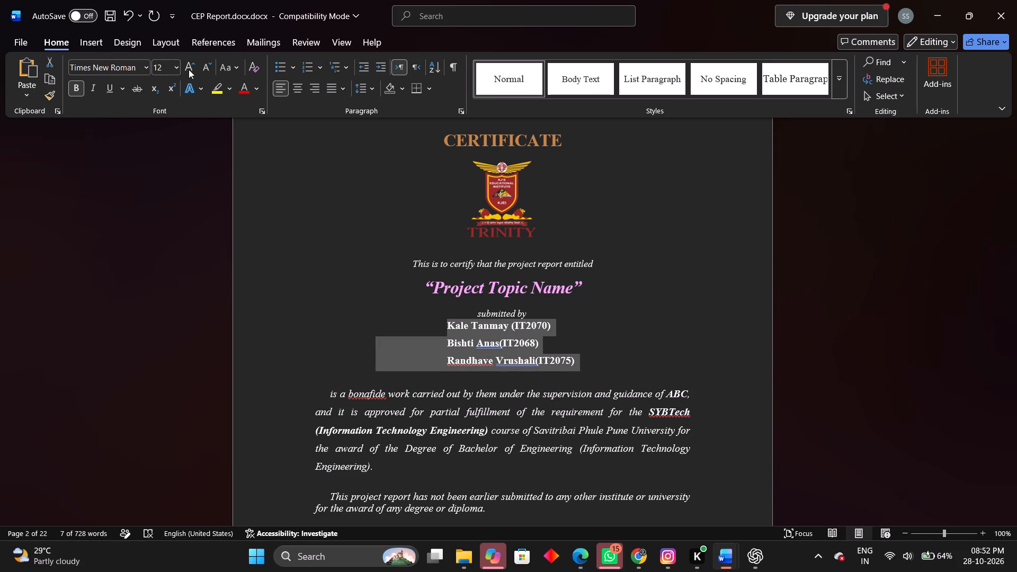
click(199, 69)
Remove the two extra spaces before the first student's name on the Certificate page to align it with the other names.
click(443, 334)
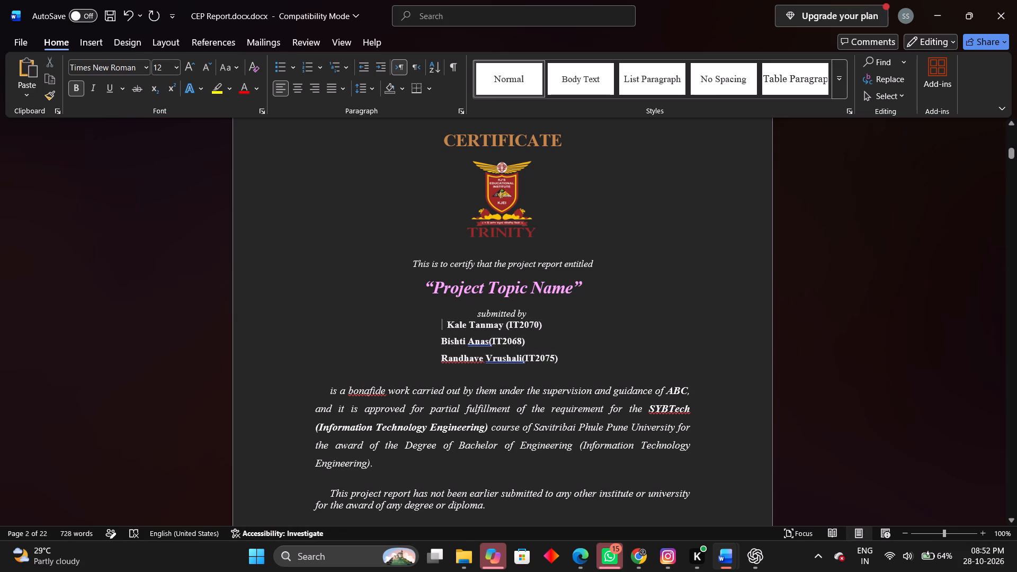
click(447, 328)
key(BackSpace)
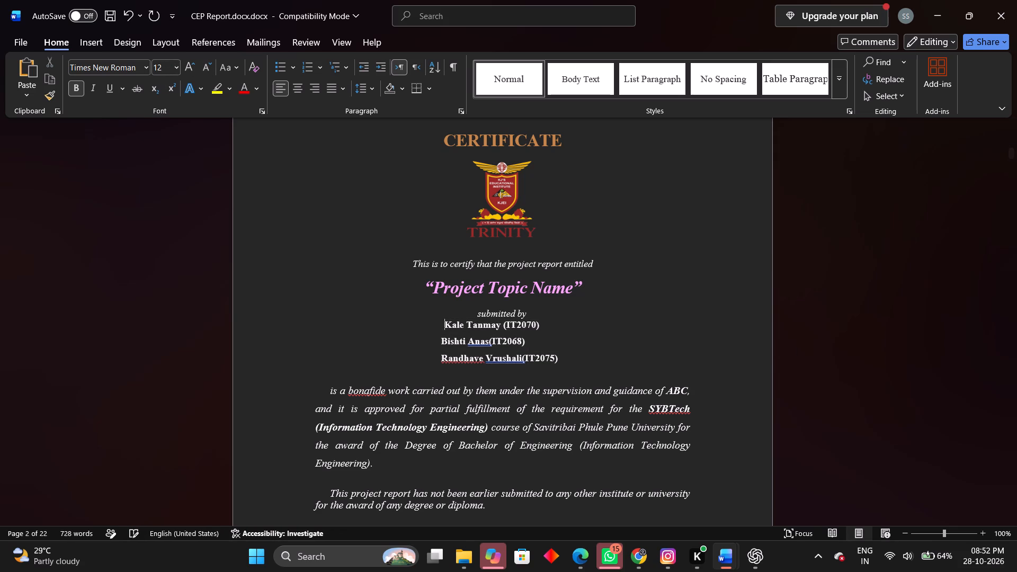
key(BackSpace)
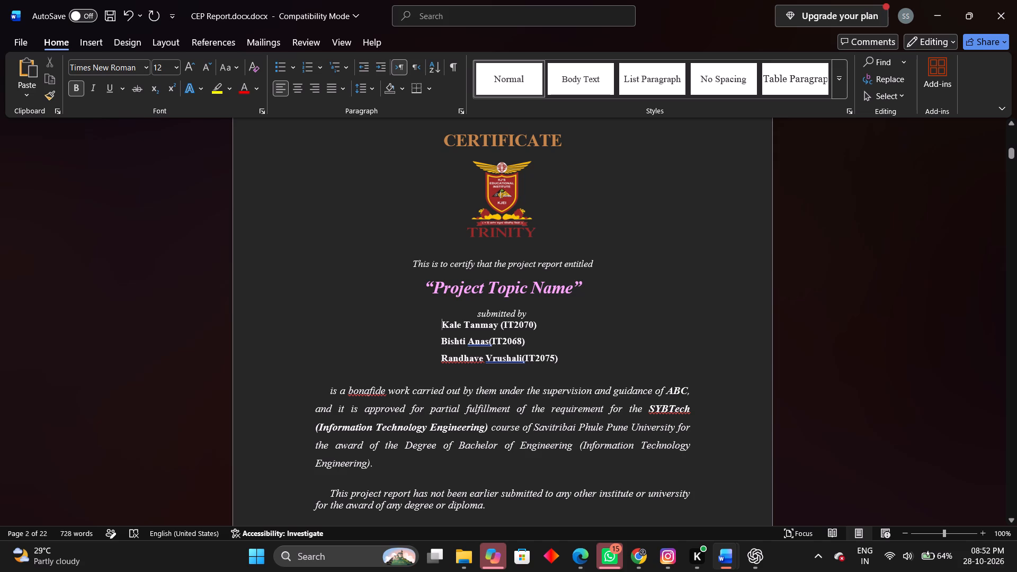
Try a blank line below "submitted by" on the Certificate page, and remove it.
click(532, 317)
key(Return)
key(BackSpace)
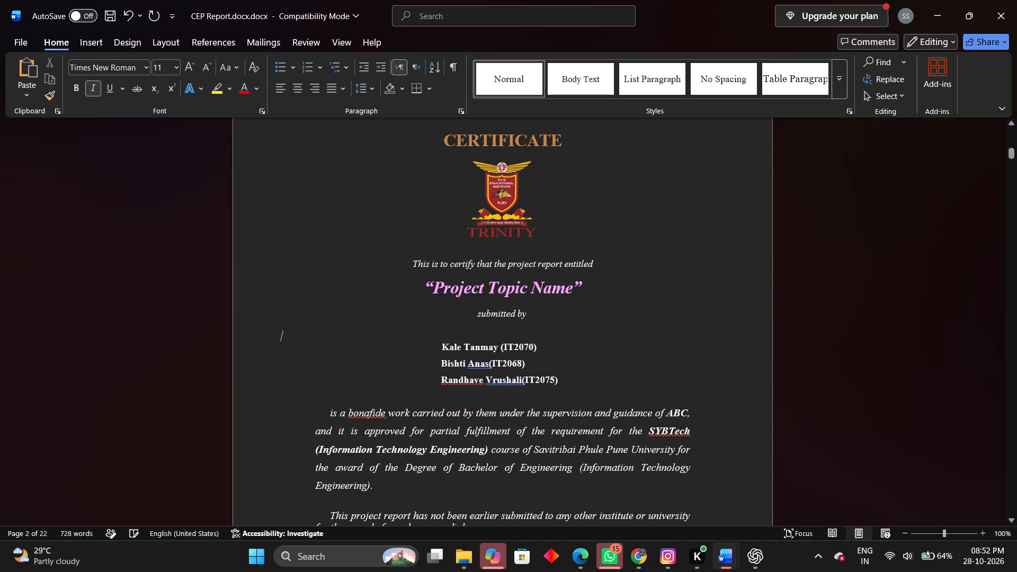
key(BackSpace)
Set the line spacing of the "submitted by" line on the Certificate page to 1.5.
drag(525, 317, 477, 317)
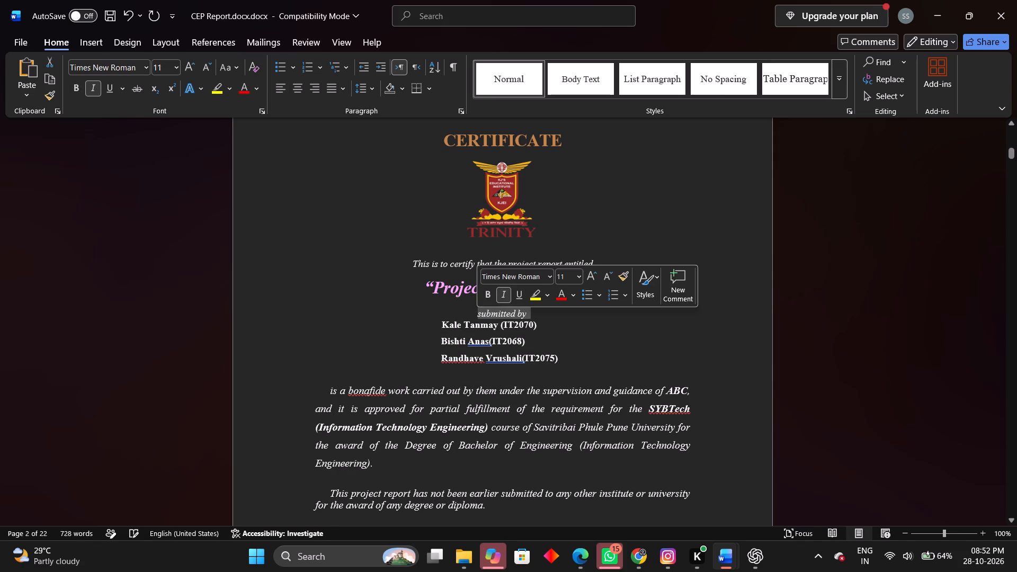
click(376, 94)
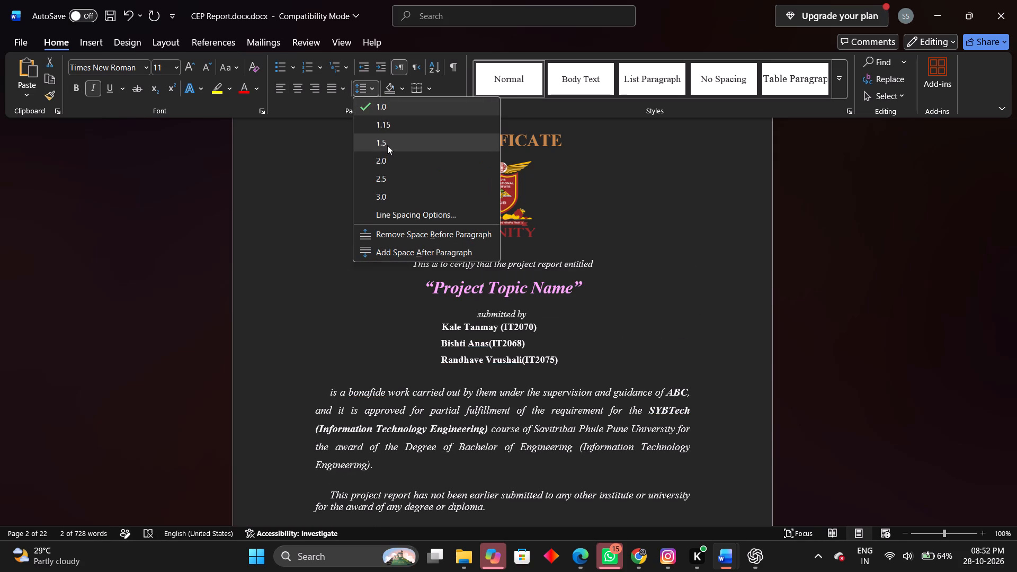
click(387, 145)
click(564, 348)
Replace the "Internal guide" text in the Certificate page's signature area with the guide's name, preceded by "Prof.".
scroll(569, 356, down, 6)
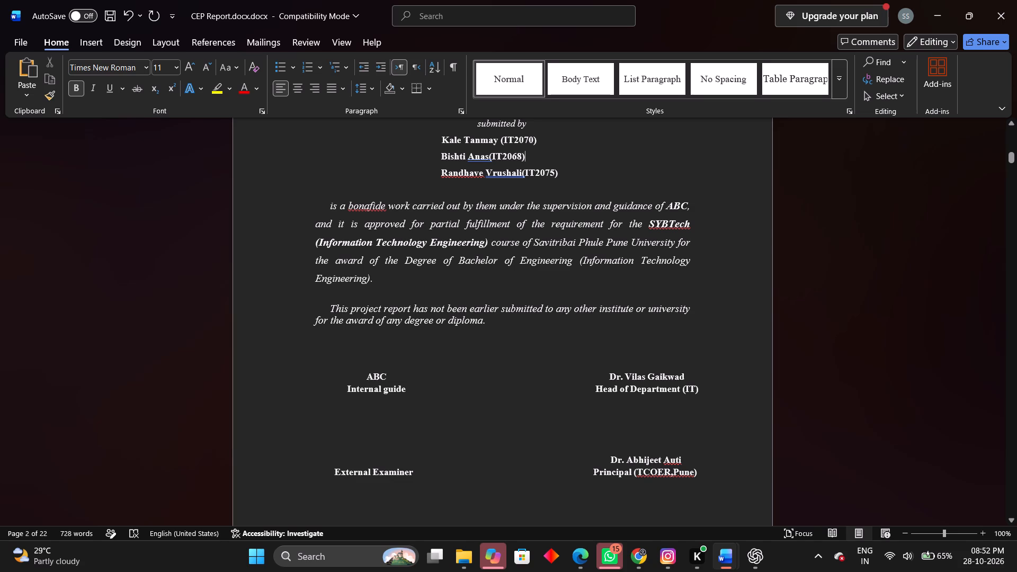
scroll(395, 368, down, 6)
scroll(406, 367, up, 20)
scroll(406, 367, up, 3)
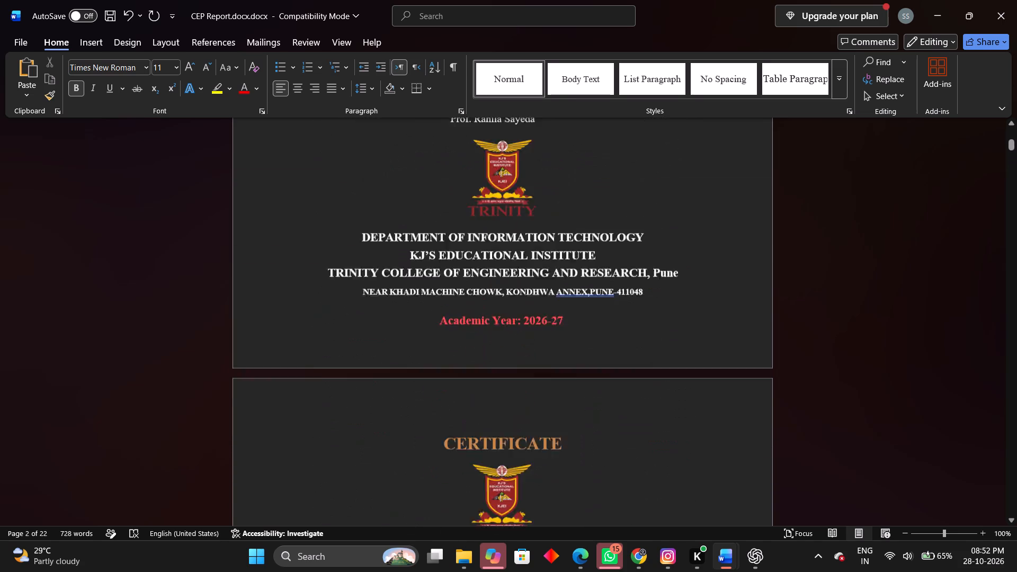
scroll(409, 366, down, 1)
scroll(409, 365, up, 4)
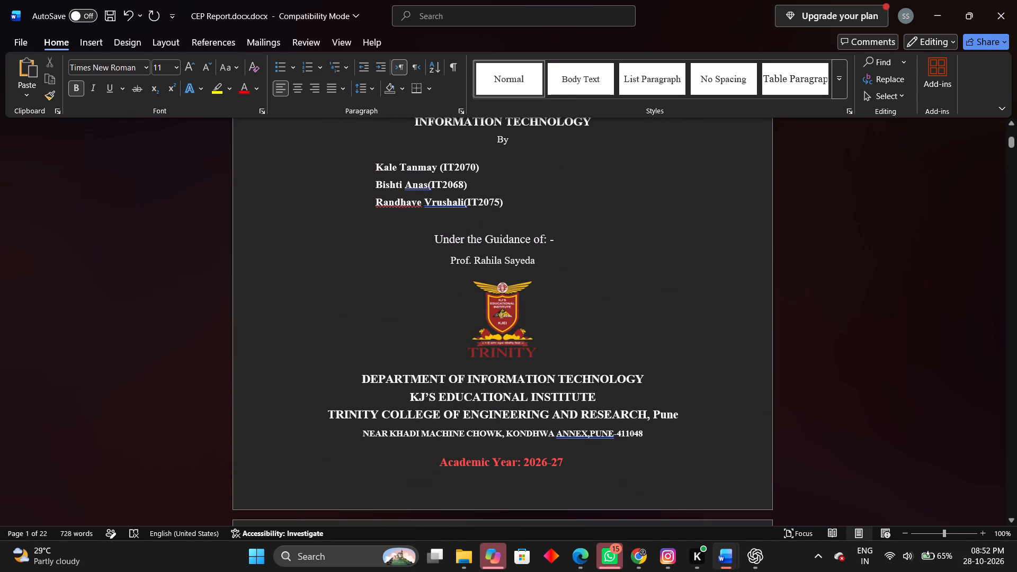
scroll(468, 277, down, 14)
scroll(468, 277, down, 12)
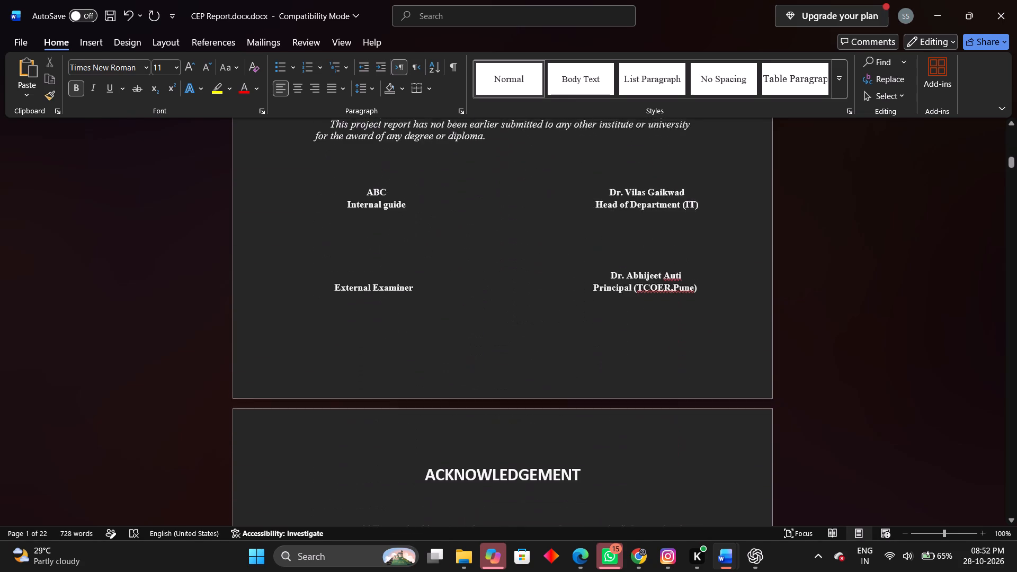
click(406, 199)
key(BackSpace)
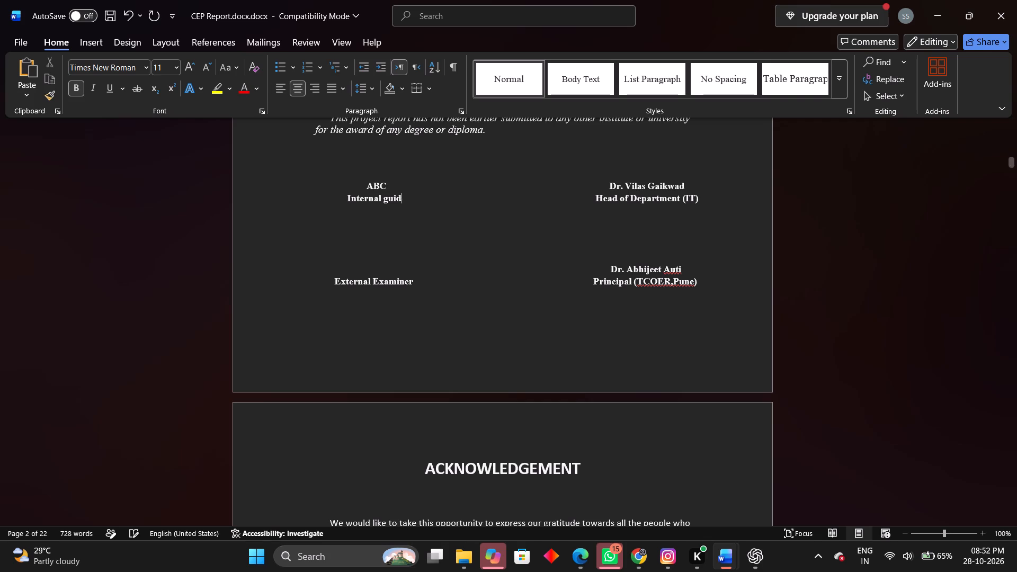
key(BackSpace)
key(BackSpace)
key(BackSpace)
key(BackSpace)
key(BackSpace)
key(BackSpace)
key(BackSpace)
key(BackSpace)
key(BackSpace)
key(BackSpace)
key(BackSpace)
key(BackSpace)
key(BackSpace)
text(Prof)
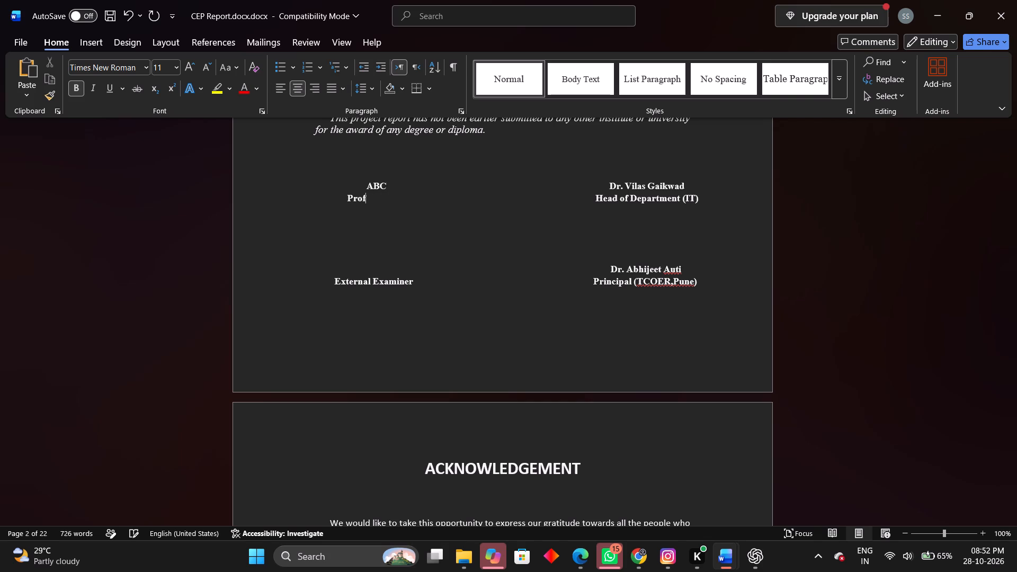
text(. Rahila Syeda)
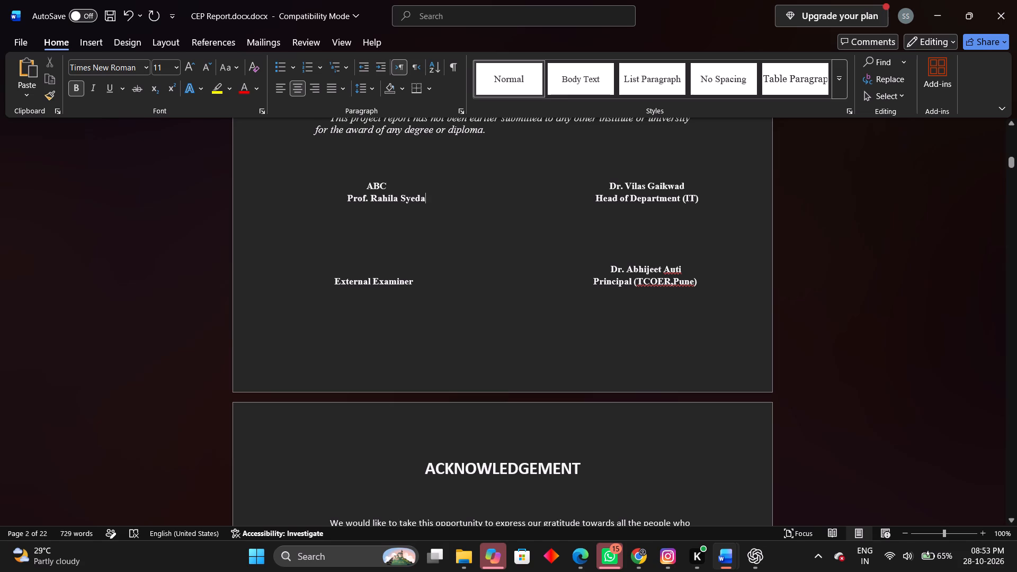
Delete the placeholder "ABC" after "Prof." in the first paragraph of the Acknowledgement page.
scroll(451, 254, down, 10)
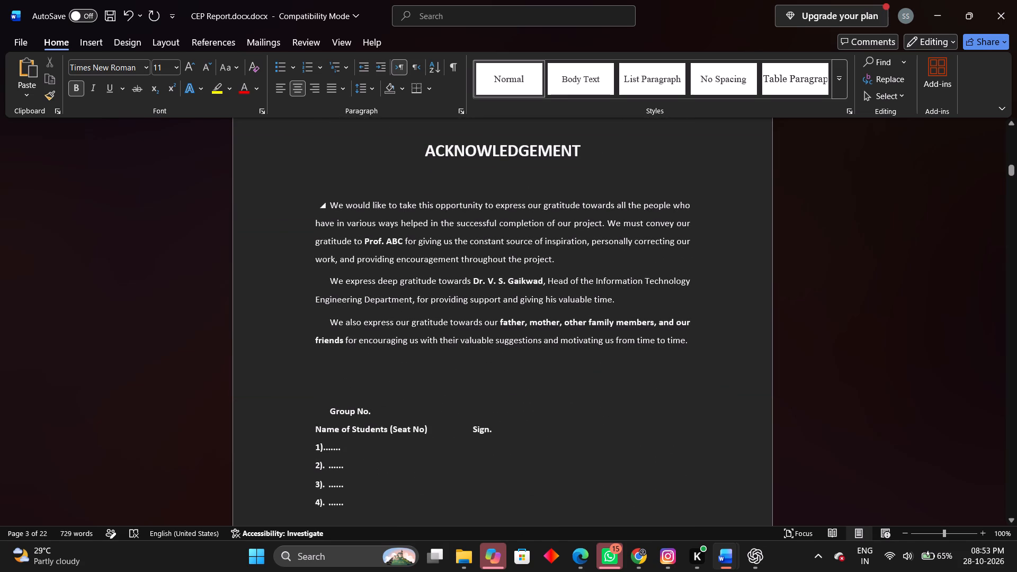
click(403, 241)
key(BackSpace)
key(BackSpace)
key(BackSpace)
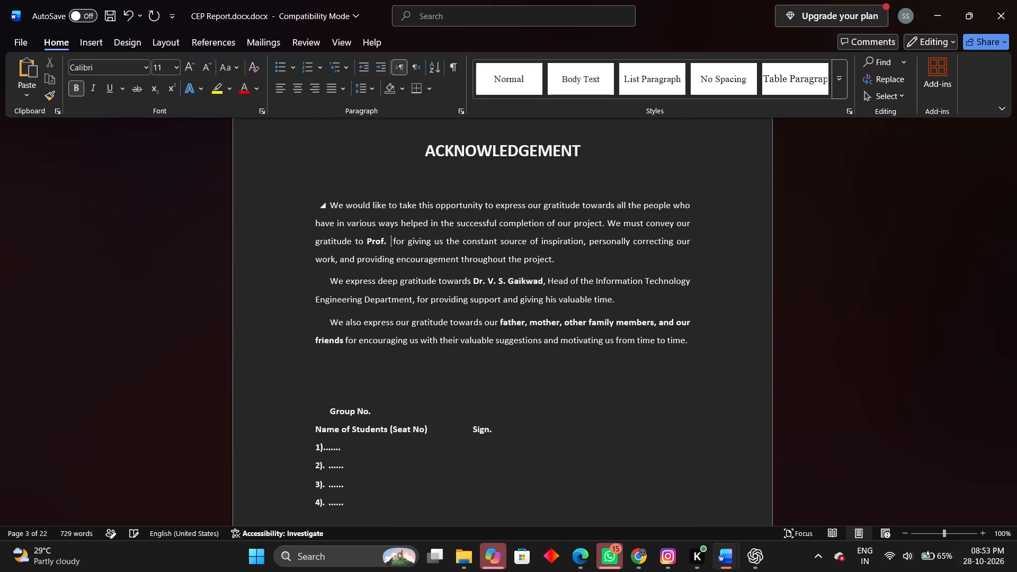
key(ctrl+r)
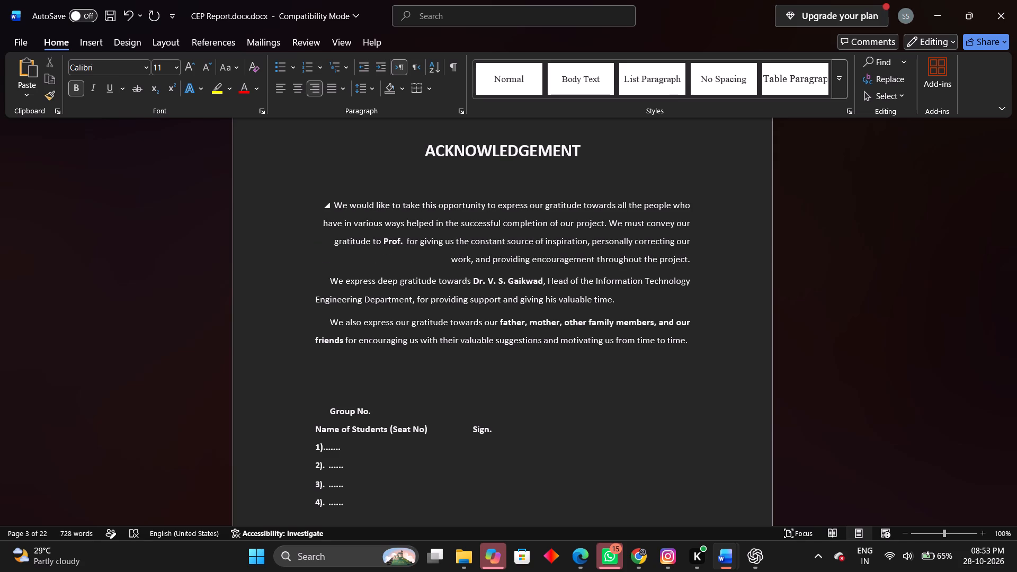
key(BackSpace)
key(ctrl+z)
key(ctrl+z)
Enter the guide's name after "Prof." in the first paragraph of the CEP Report's Acknowledgement page.
key(BackSpace)
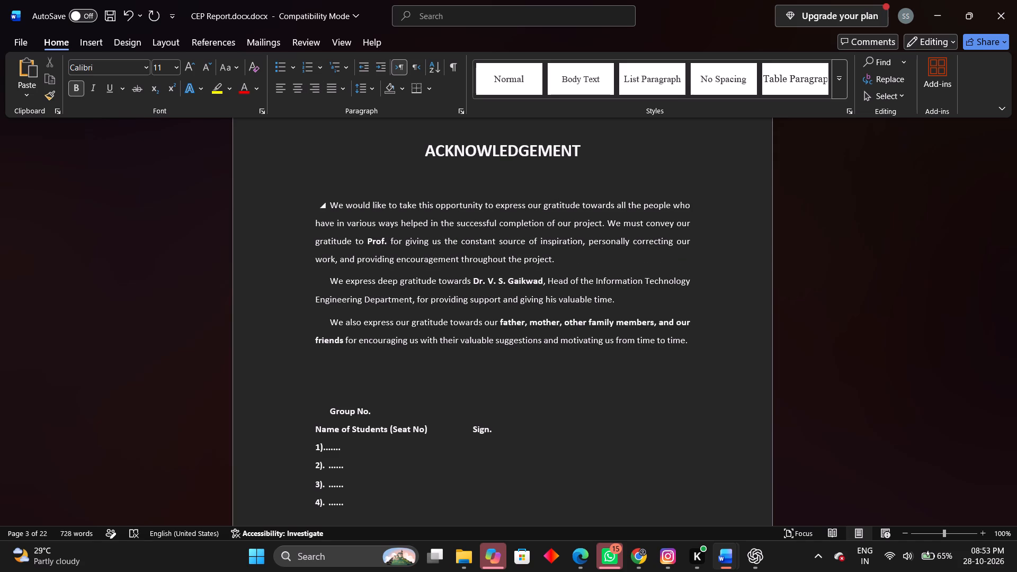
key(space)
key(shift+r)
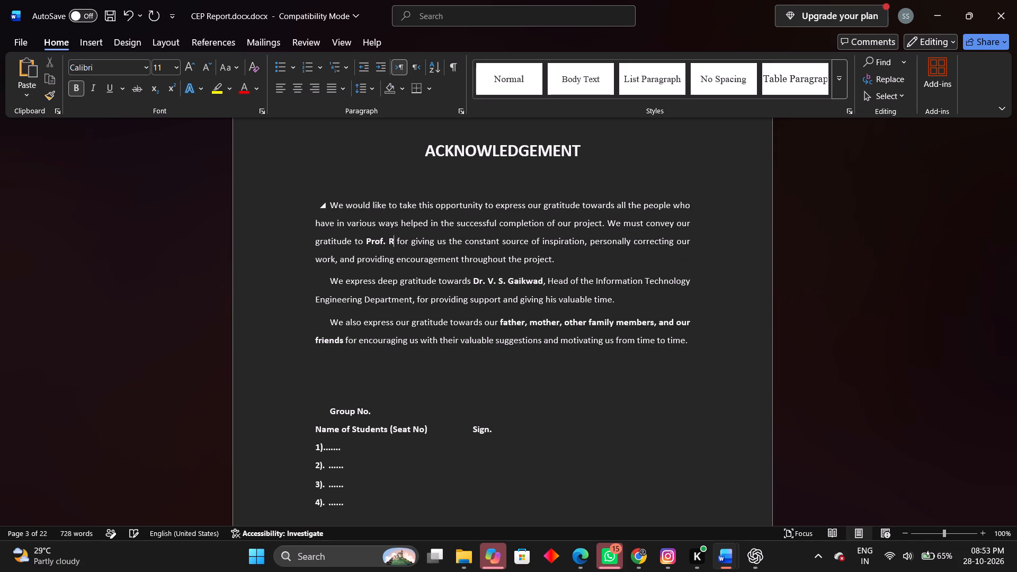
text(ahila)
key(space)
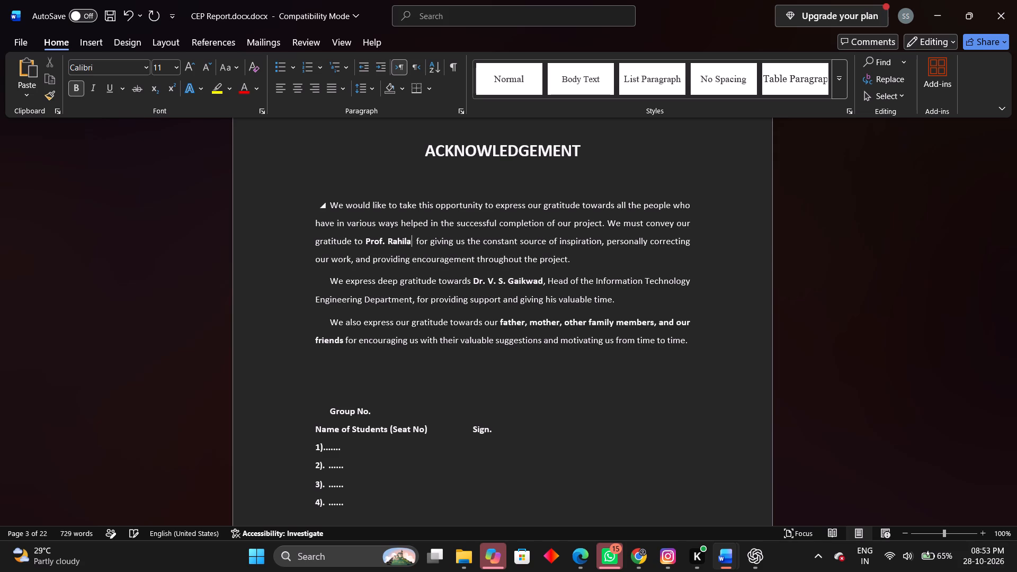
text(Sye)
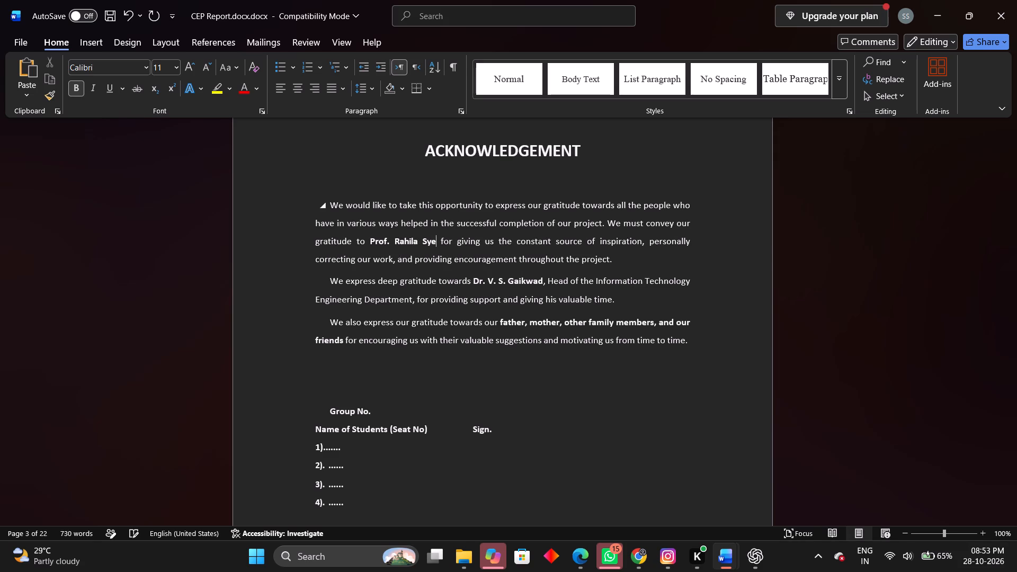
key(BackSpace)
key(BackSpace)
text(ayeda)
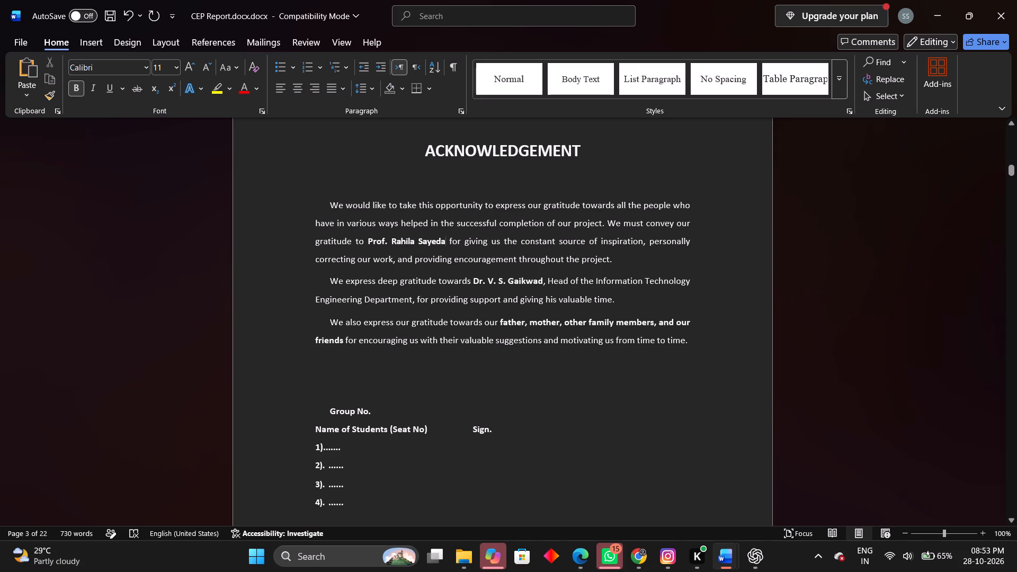
Compare the front pages of the CEP Report with those of the environmental forensics report, checking the title and guide details.
scroll(495, 321, down, 4)
scroll(336, 341, down, 15)
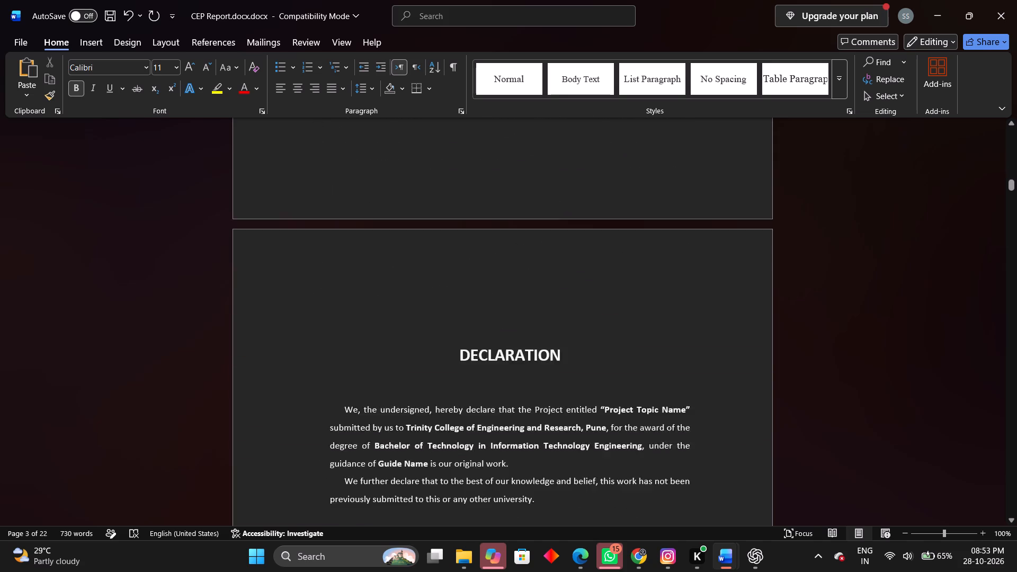
scroll(341, 329, down, 13)
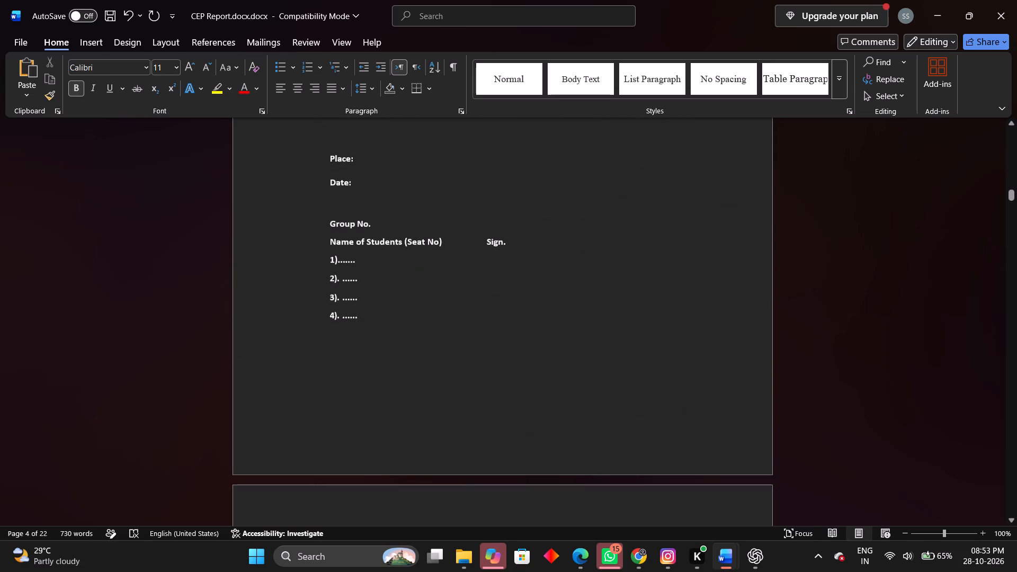
scroll(342, 327, up, 20)
scroll(342, 327, up, 20)
scroll(342, 327, up, 1)
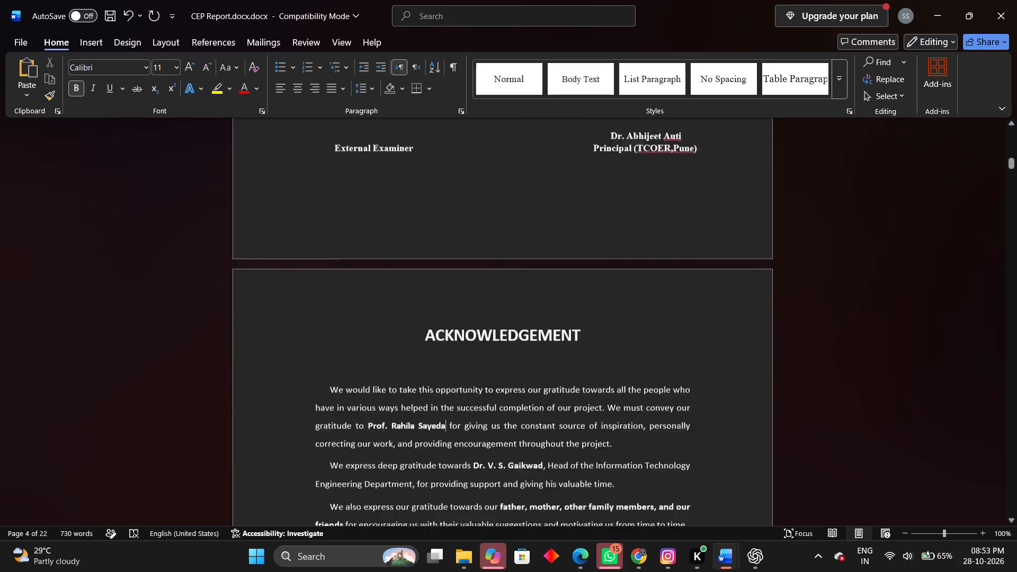
scroll(347, 325, up, 12)
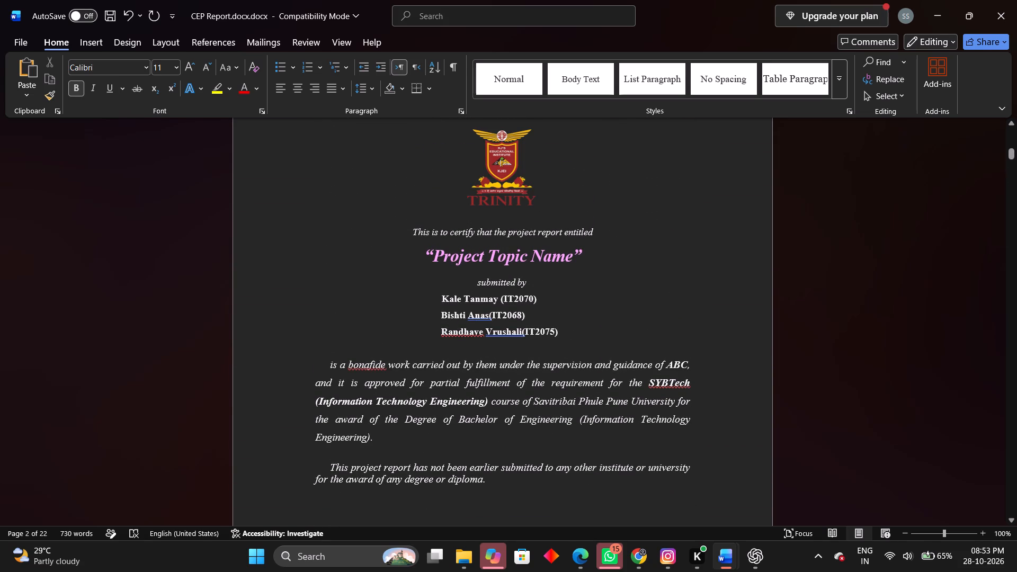
click(724, 550)
click(792, 510)
click(727, 552)
click(667, 495)
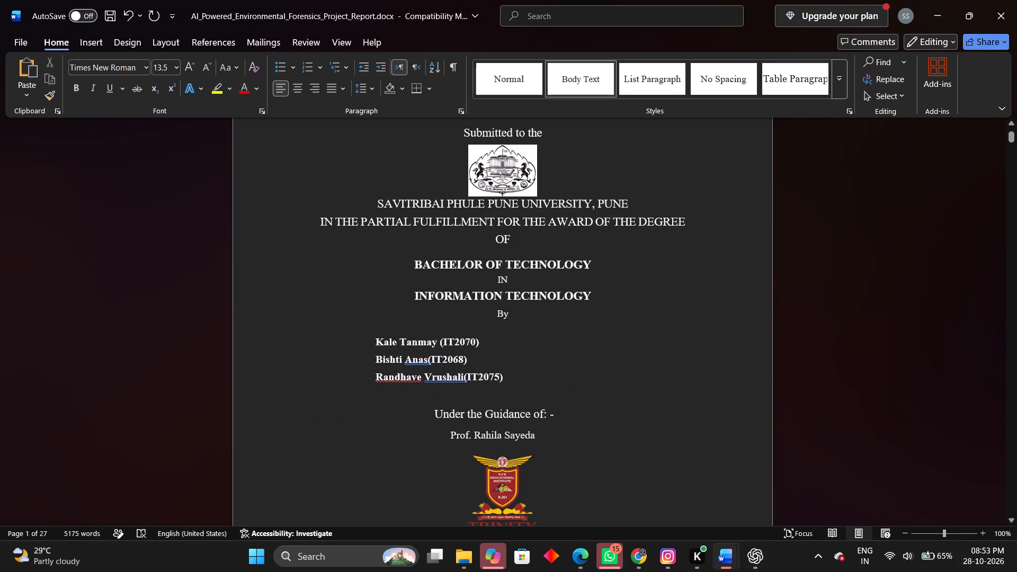
scroll(526, 287, down, 17)
scroll(526, 287, up, 12)
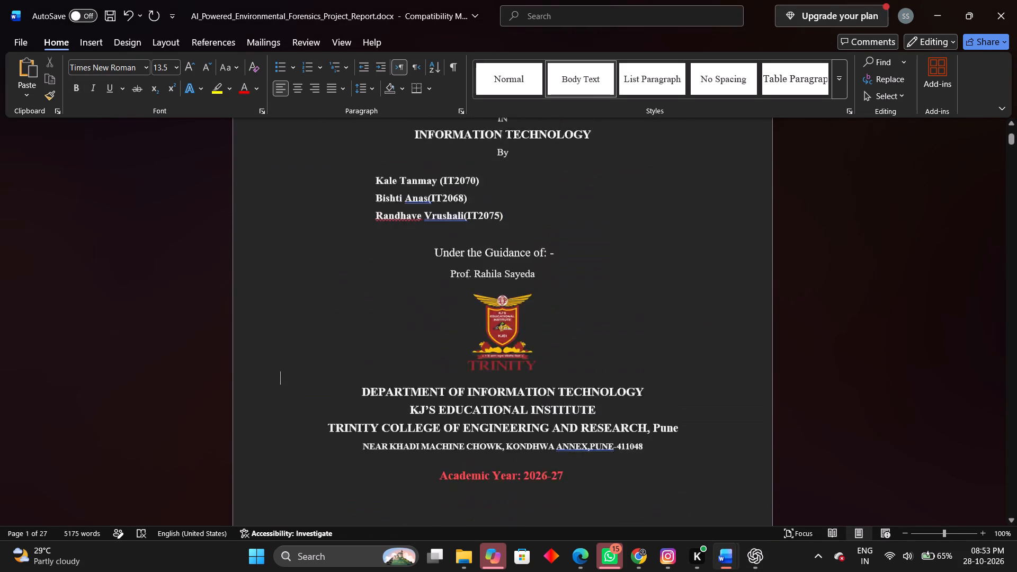
scroll(526, 287, up, 8)
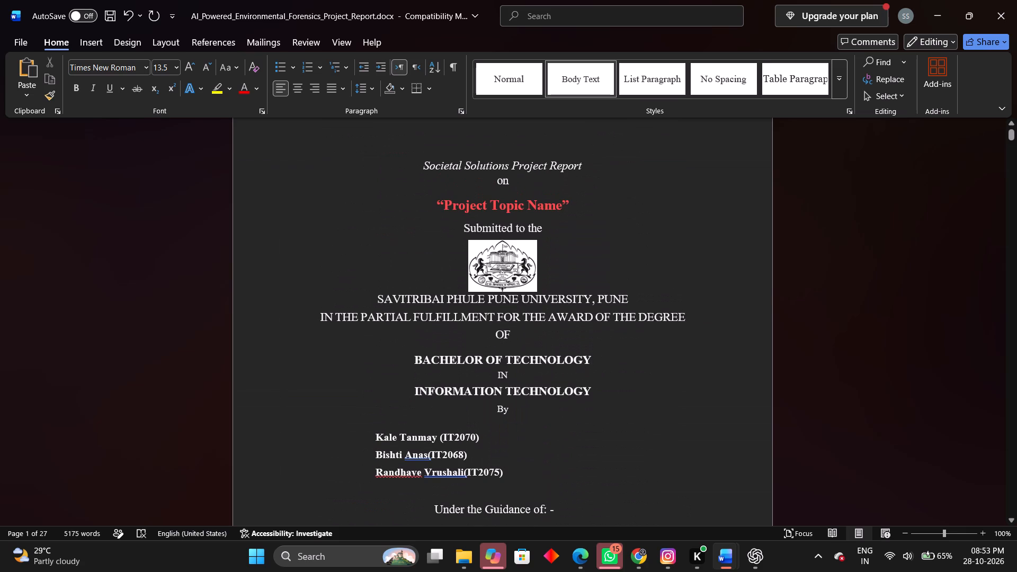
scroll(529, 283, up, 5)
scroll(529, 283, down, 18)
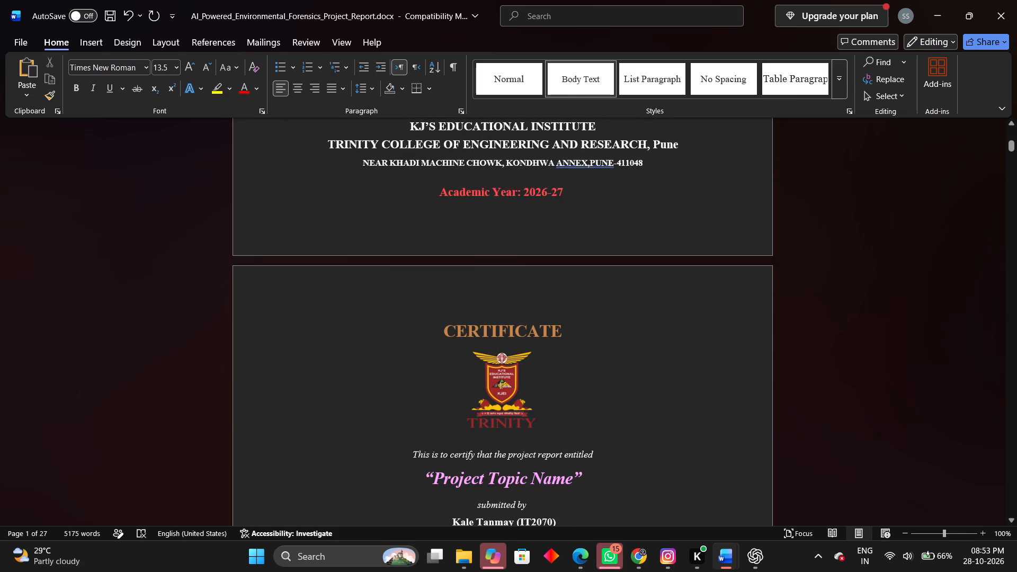
scroll(529, 283, up, 18)
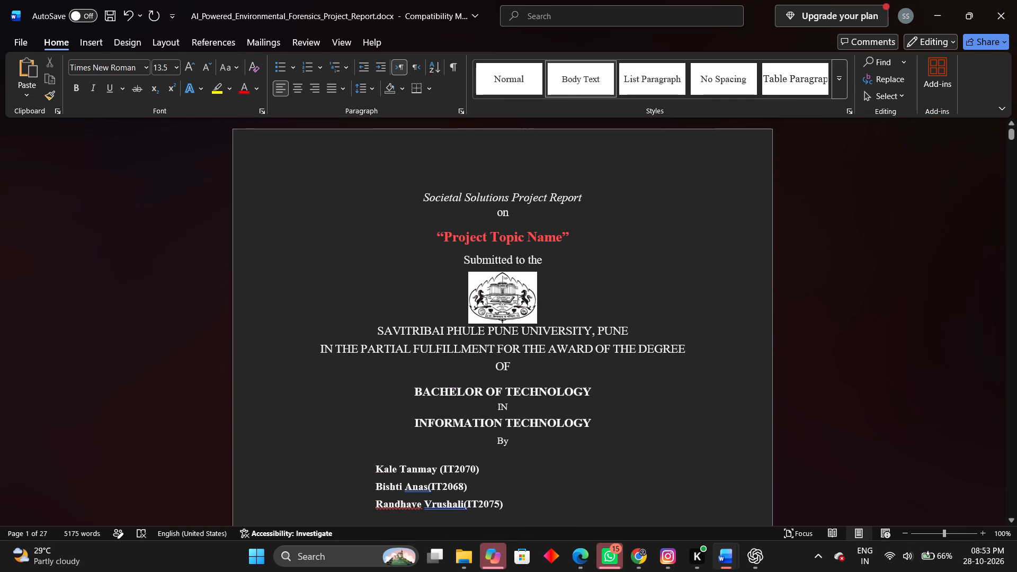
Replace "Project Topic Name" on the environmental forensics report's cover with "AI-Powered Environmental Forensics & Climate Intelligence", copied from the CEP Report's cover.
click(726, 558)
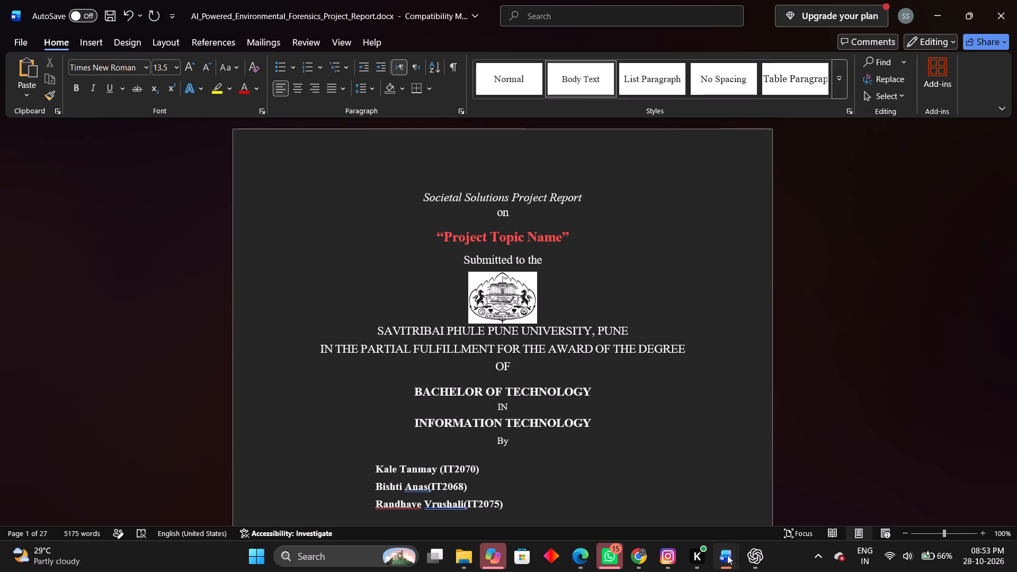
click(660, 485)
click(734, 557)
click(789, 491)
scroll(702, 428, up, 3)
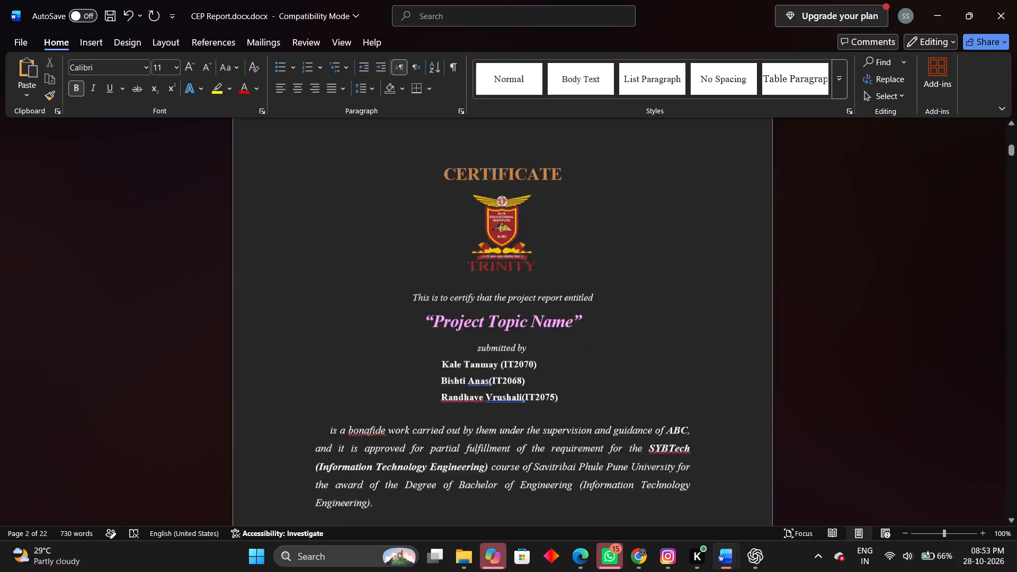
scroll(702, 428, up, 20)
scroll(702, 428, up, 6)
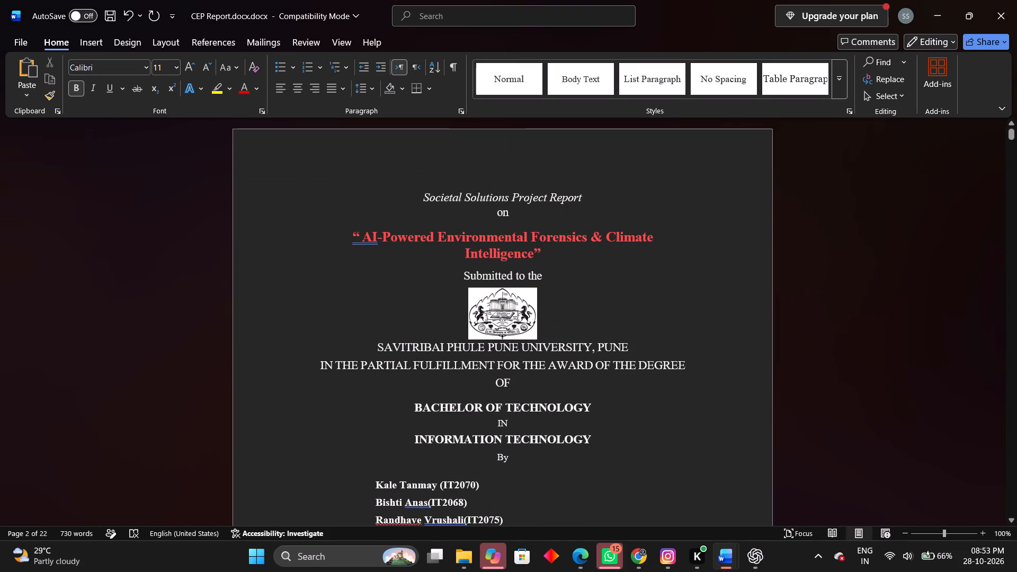
drag(362, 236, 528, 258)
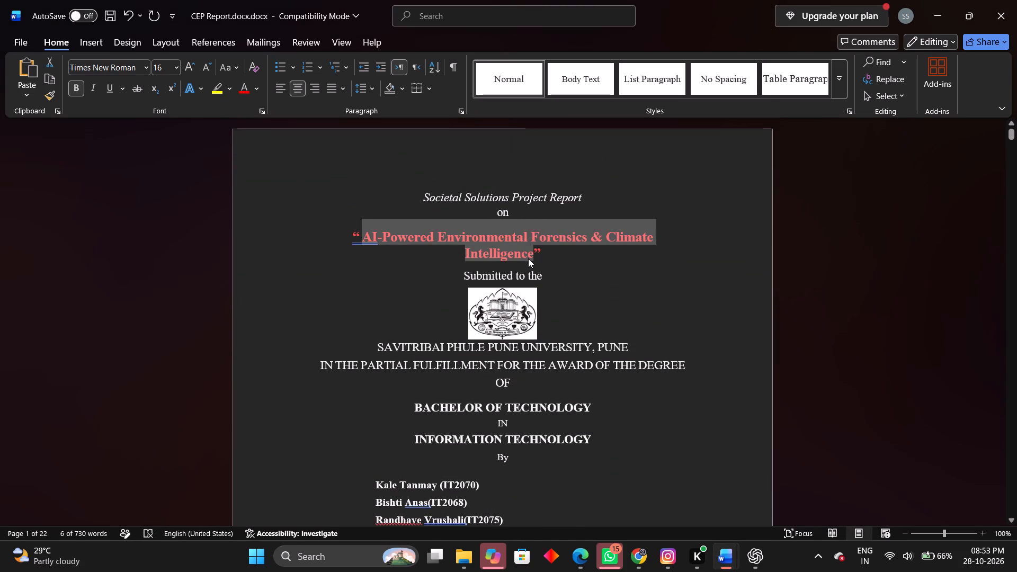
key(ctrl+c)
scroll(528, 258, down, 10)
click(726, 567)
click(675, 493)
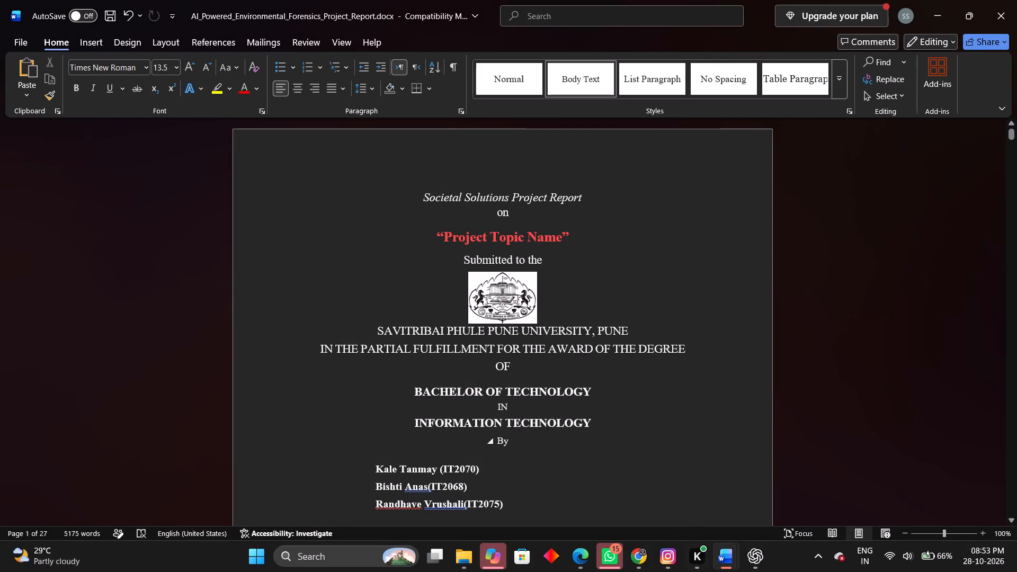
drag(445, 238, 548, 239)
key(ctrl+v)
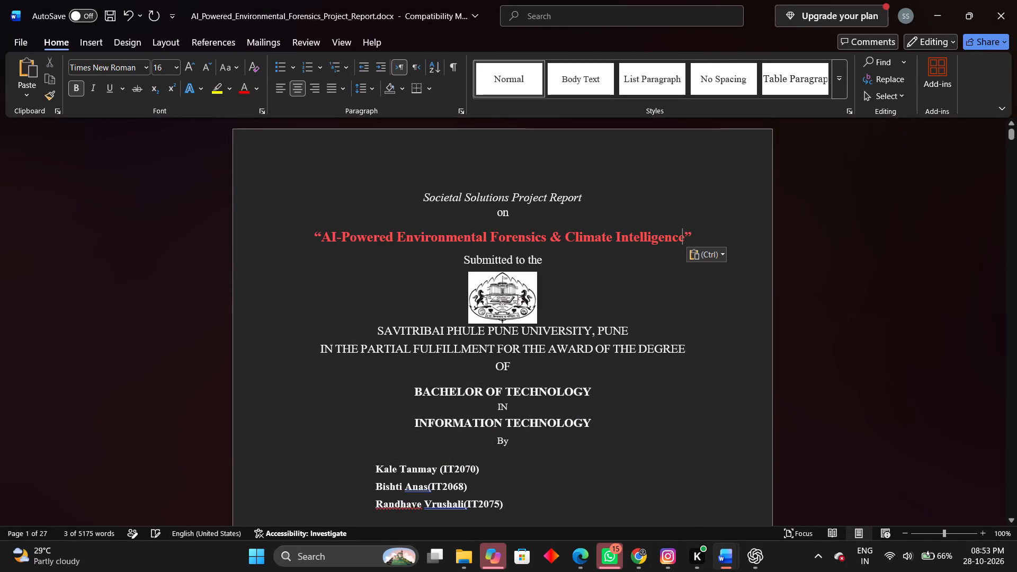
Check the environmental forensics report's Certificate and Acknowledgement pages for placeholder text.
scroll(595, 301, down, 15)
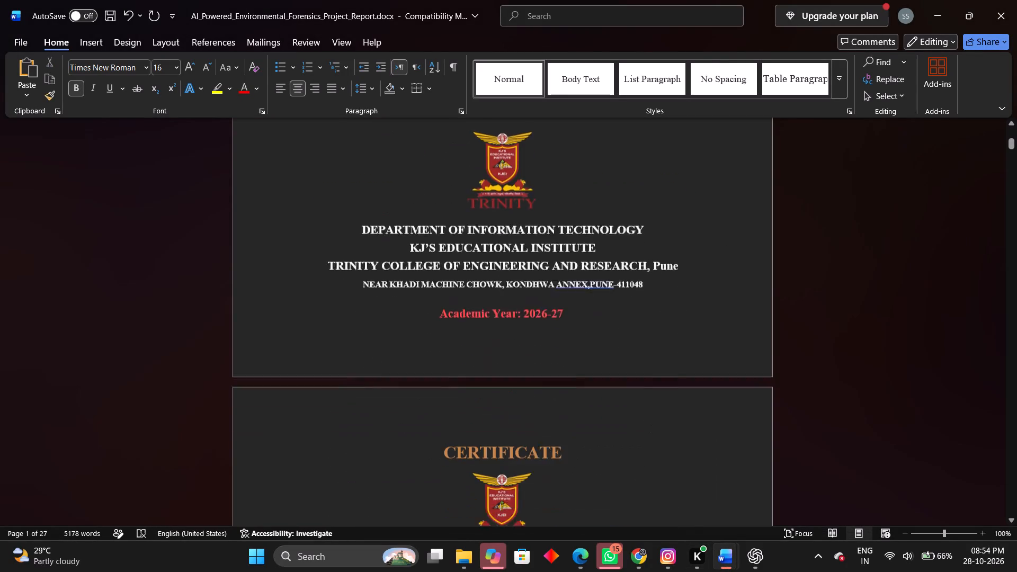
scroll(595, 302, down, 14)
scroll(595, 302, down, 11)
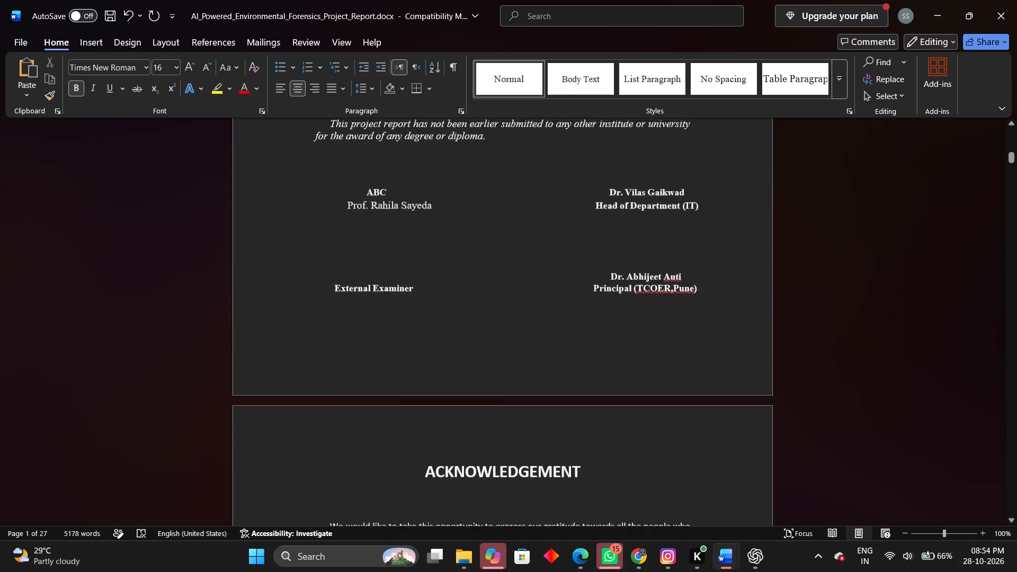
scroll(595, 302, down, 9)
scroll(595, 303, up, 2)
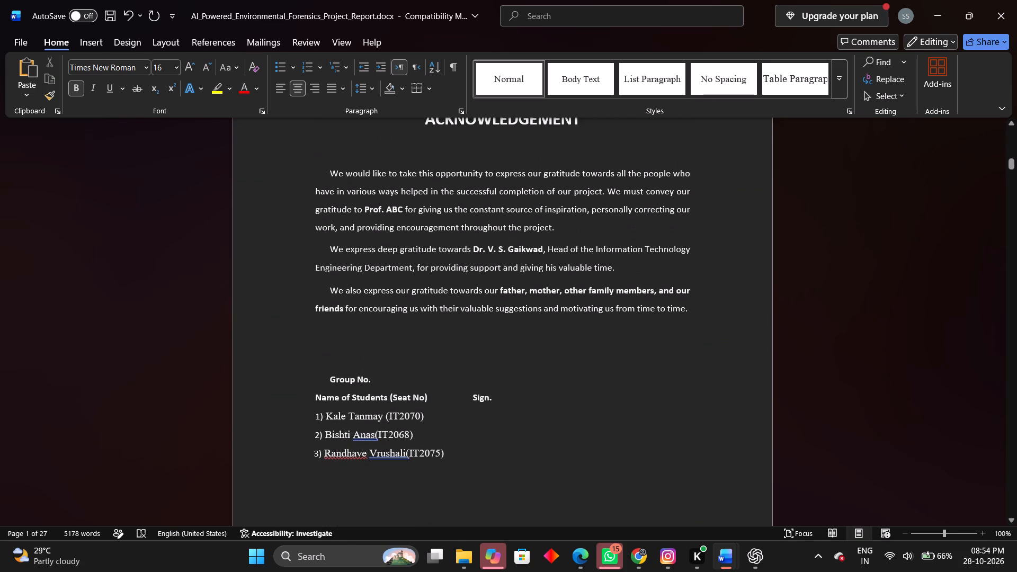
scroll(587, 409, up, 19)
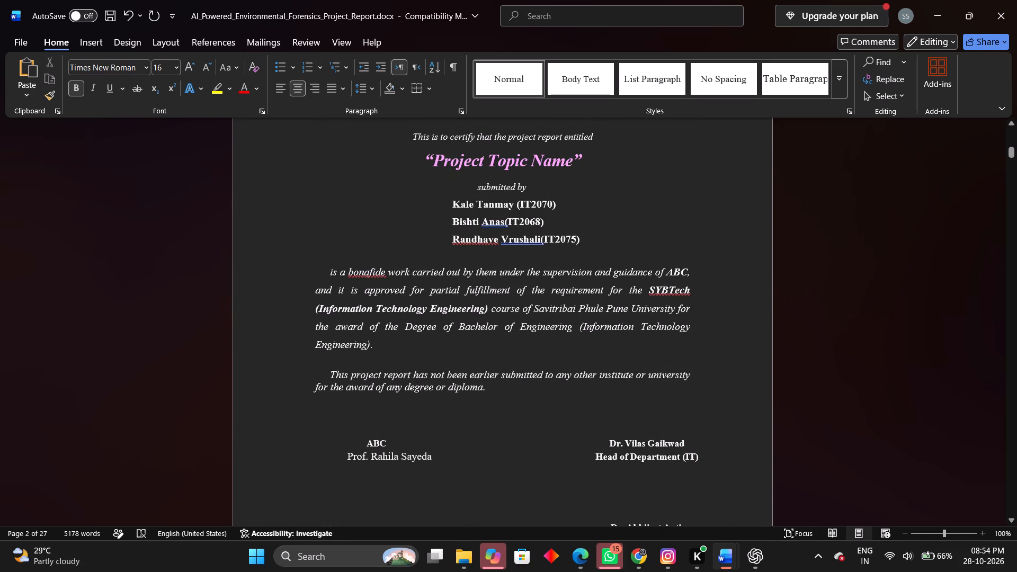
scroll(469, 290, up, 3)
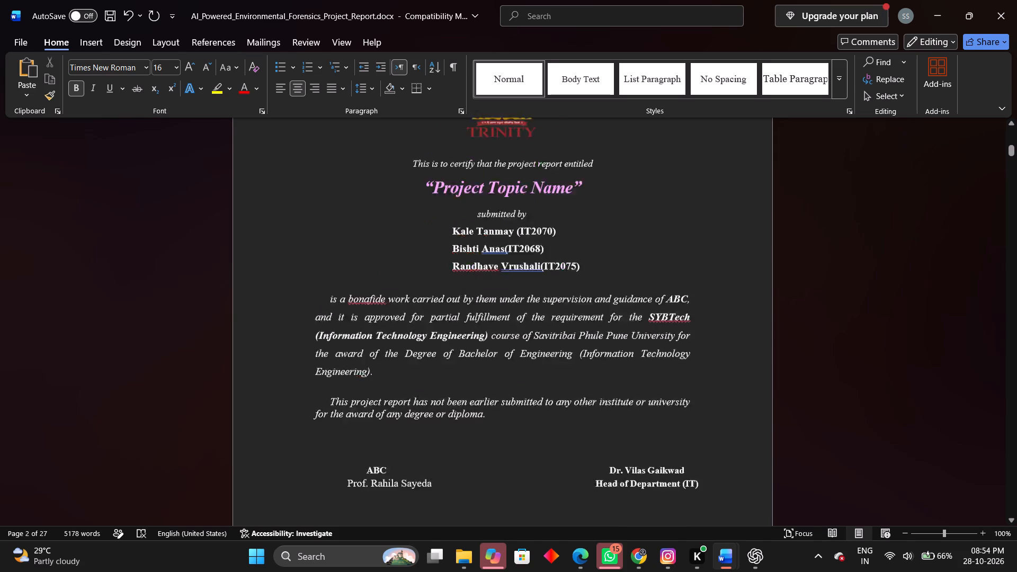
scroll(469, 290, up, 3)
scroll(469, 290, down, 12)
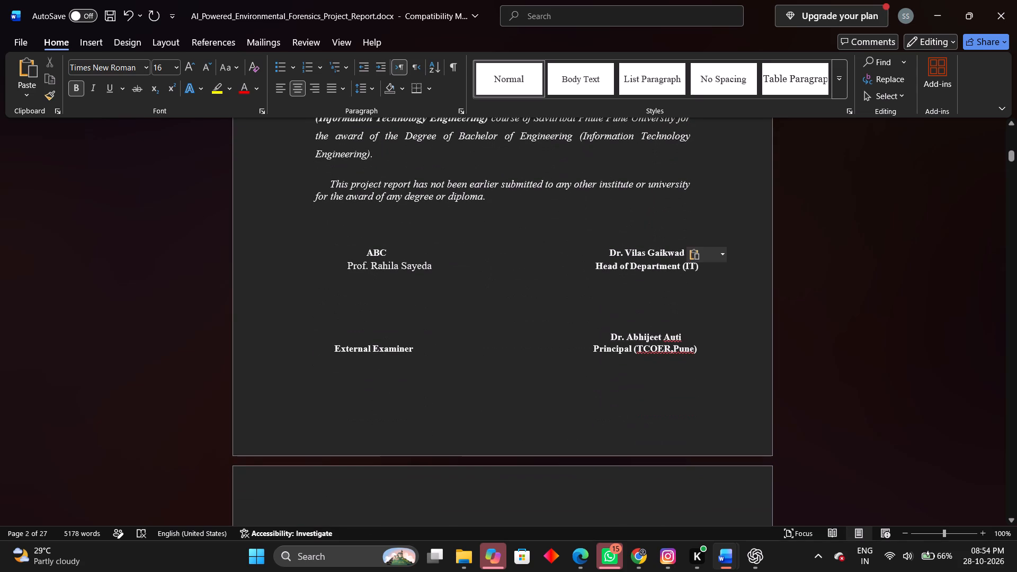
Replace the placeholder "ABC" after "Prof." in the Acknowledgement page's first paragraph with the guide's name.
scroll(423, 278, down, 11)
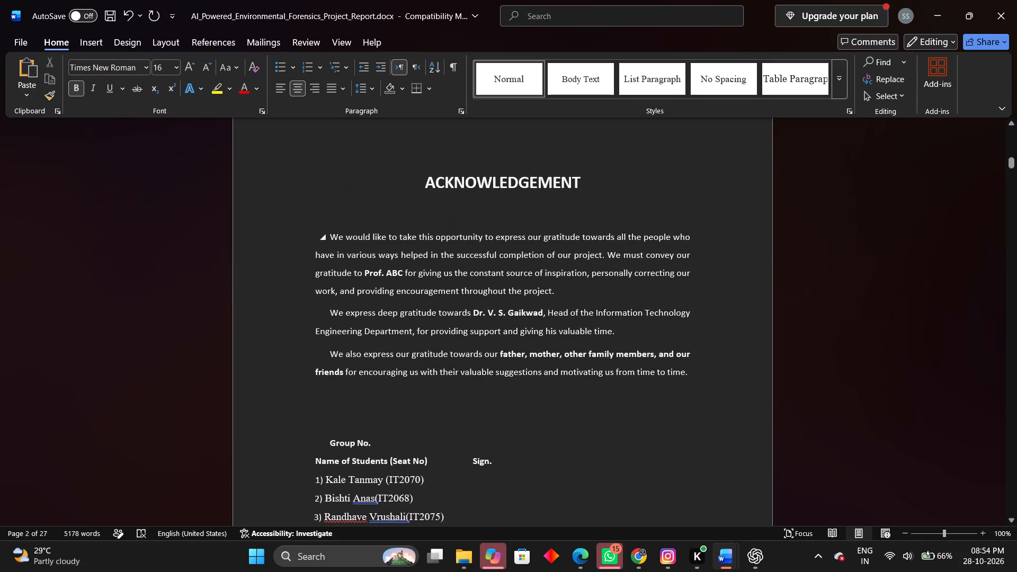
click(403, 273)
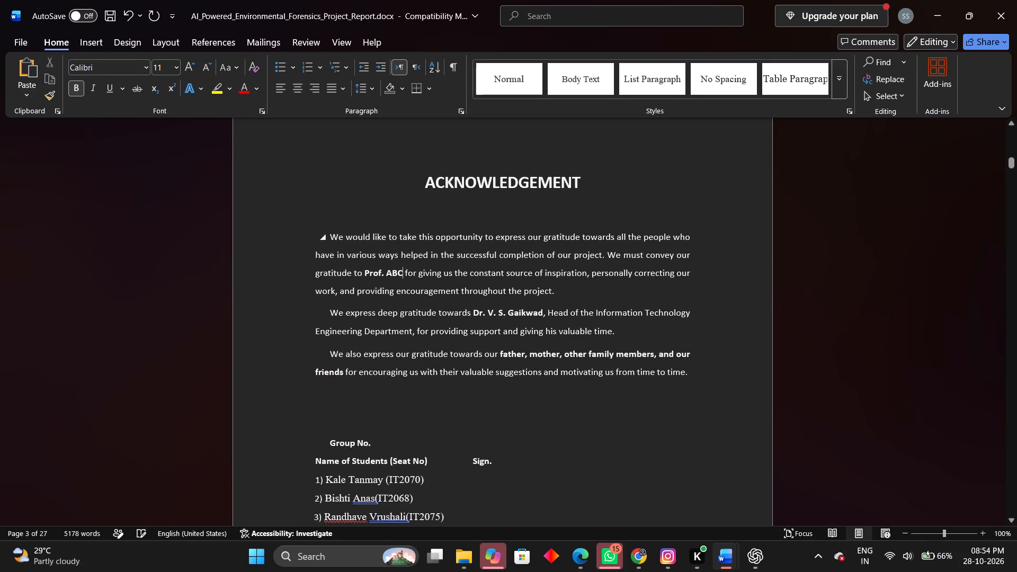
key(BackSpace)
key(BackSpace)
key(BackSpace)
key(BackSpace)
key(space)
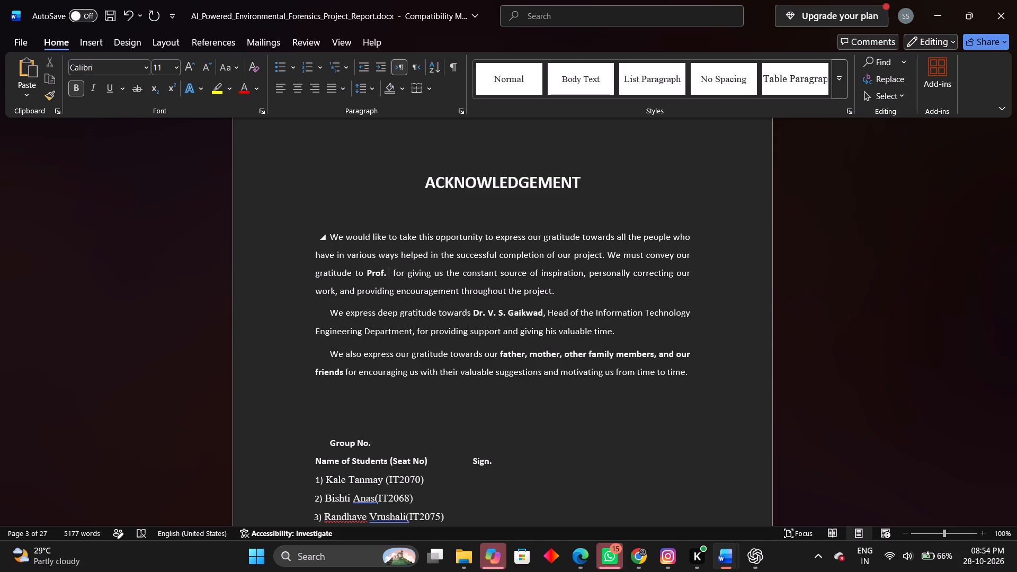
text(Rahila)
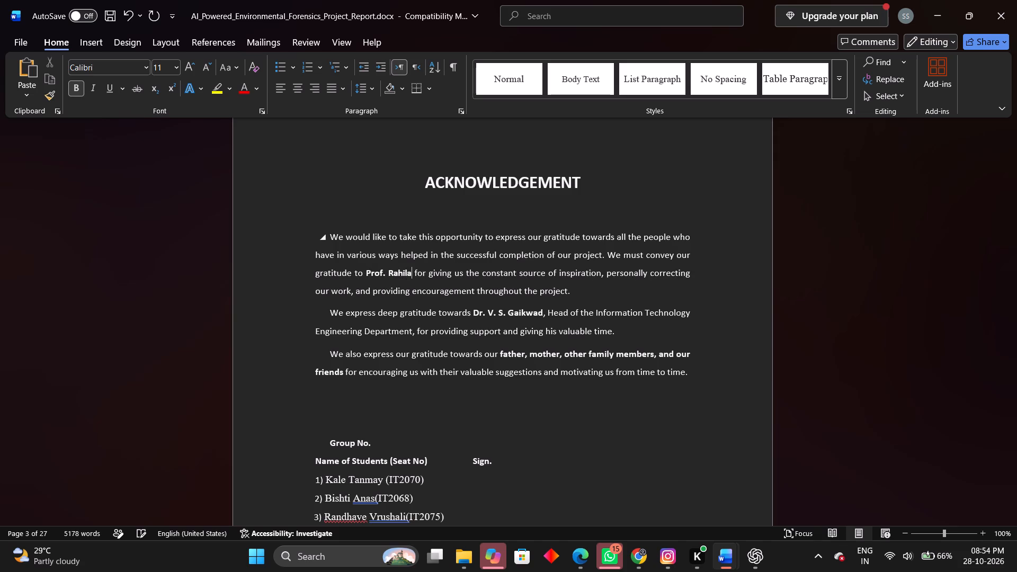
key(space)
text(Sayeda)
Delete the placeholder "Project Topic Name" between the quotation marks in the Declaration page's first paragraph.
scroll(444, 297, down, 15)
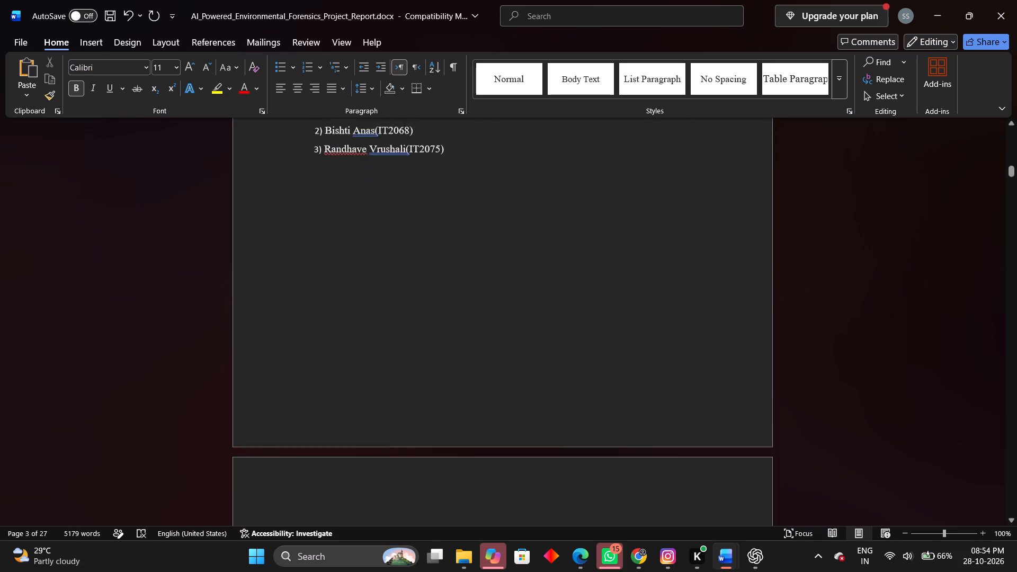
scroll(460, 301, down, 5)
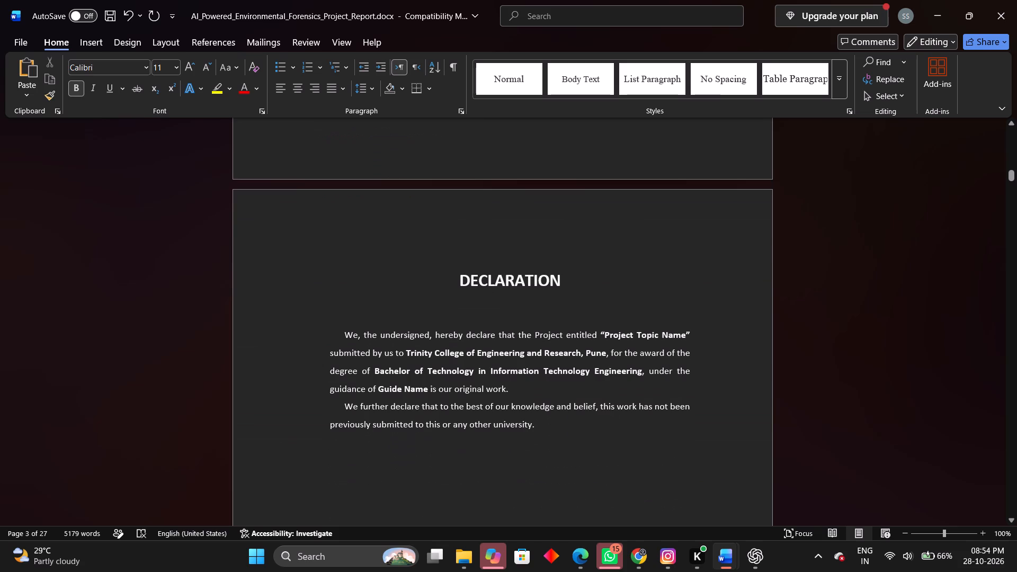
drag(606, 334, 664, 334)
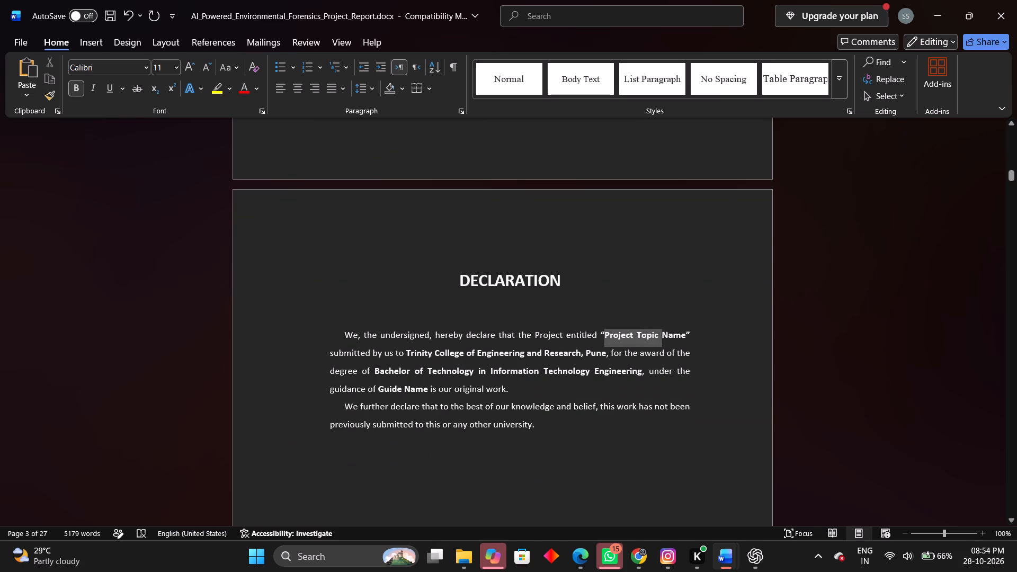
drag(664, 334, 675, 334)
click(674, 334)
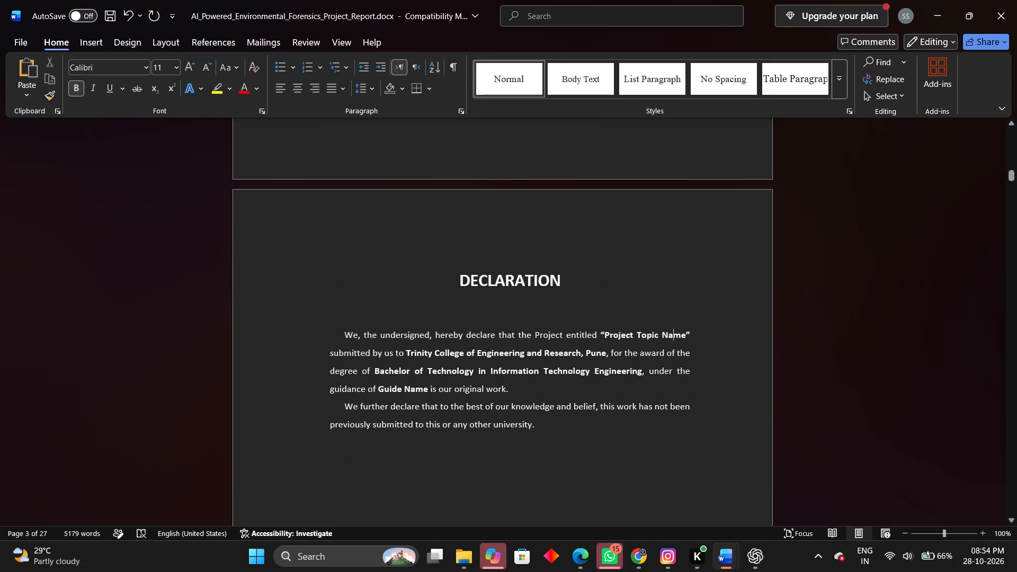
click(685, 335)
key(BackSpace)
key(BackSpace)
key(BackSpace)
key(BackSpace)
key(BackSpace)
key(BackSpace)
key(BackSpace)
key(BackSpace)
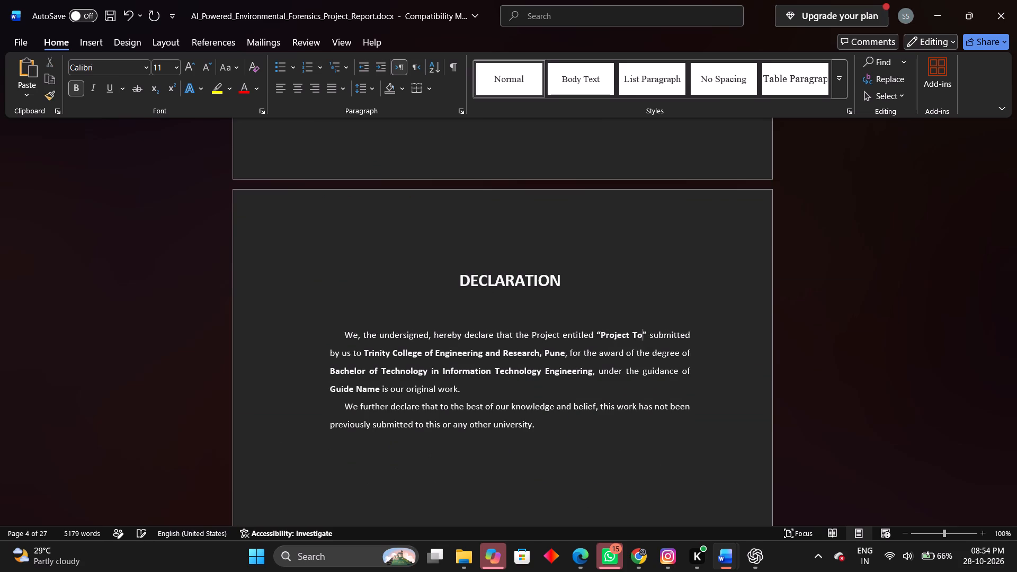
key(BackSpace)
key(BackSpace)
key(BackSpace)
key(BackSpace)
key(BackSpace)
key(BackSpace)
key(BackSpace)
key(BackSpace)
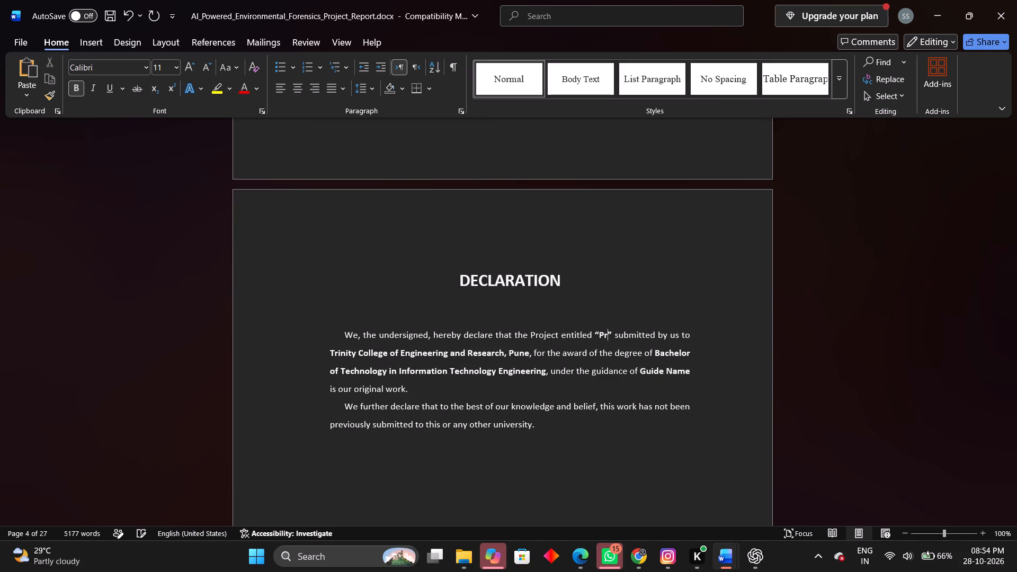
key(BackSpace)
key(BackSpace)
Enter "AI powered environmental and forensic" between the Declaration's empty quotation marks, consulting the title on the report PDF's cover in Edge.
click(727, 563)
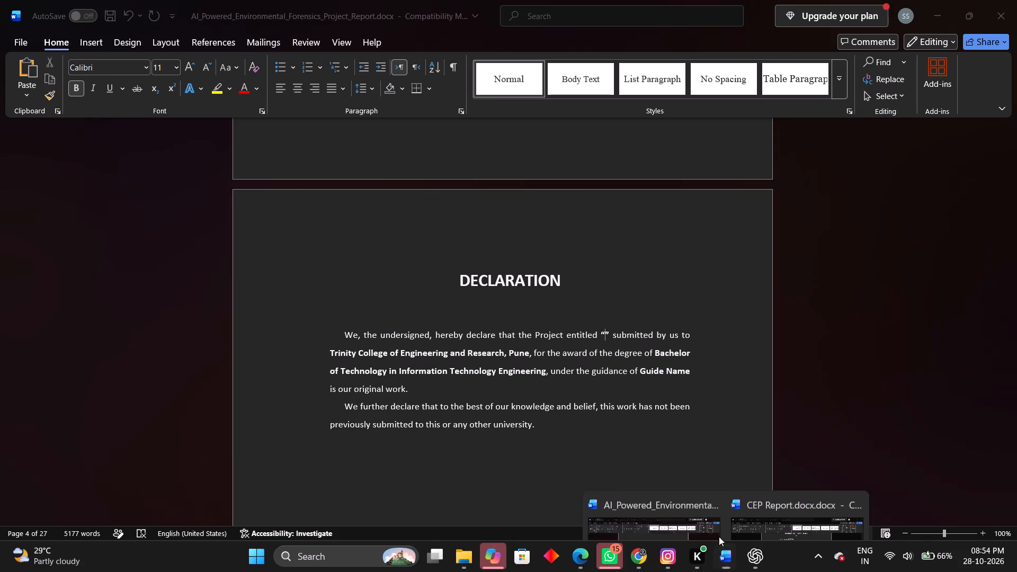
click(579, 559)
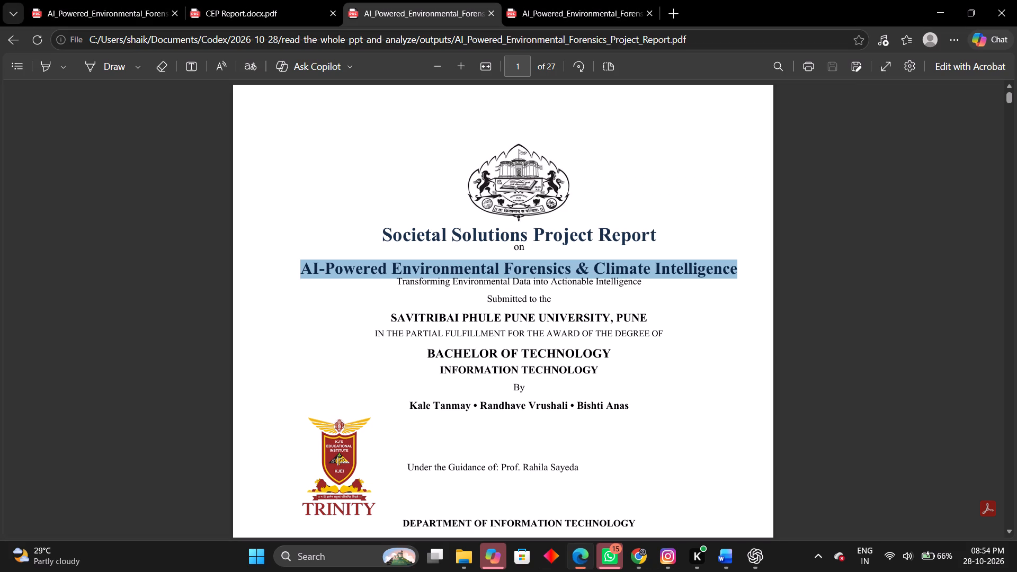
click(418, 282)
drag(304, 264, 474, 270)
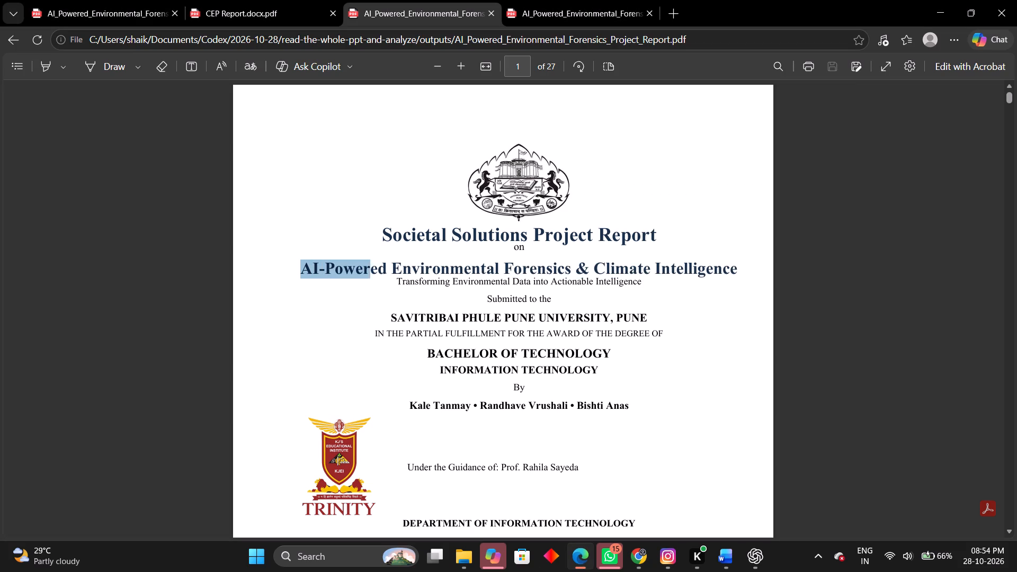
drag(474, 270, 736, 274)
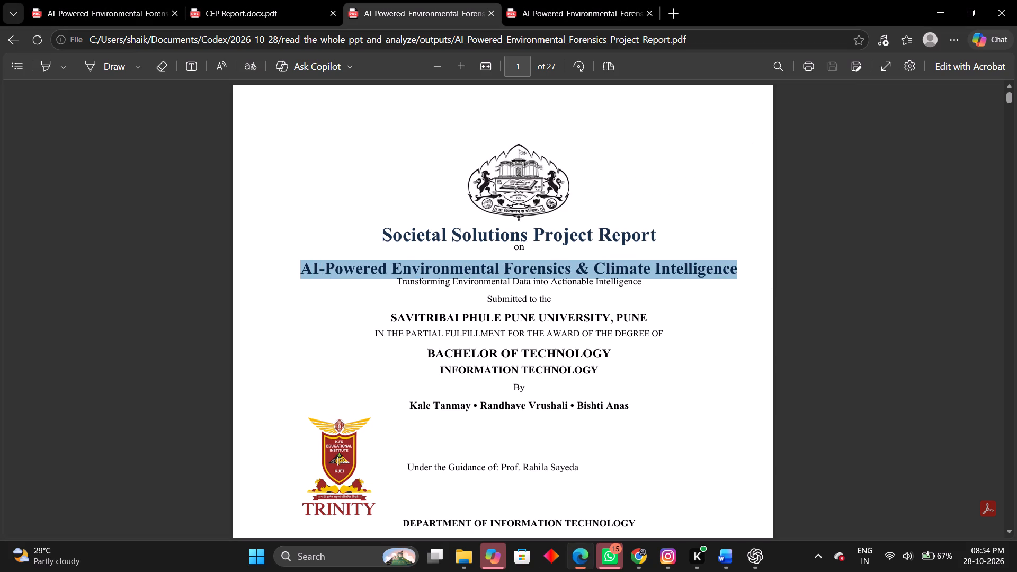
click(712, 294)
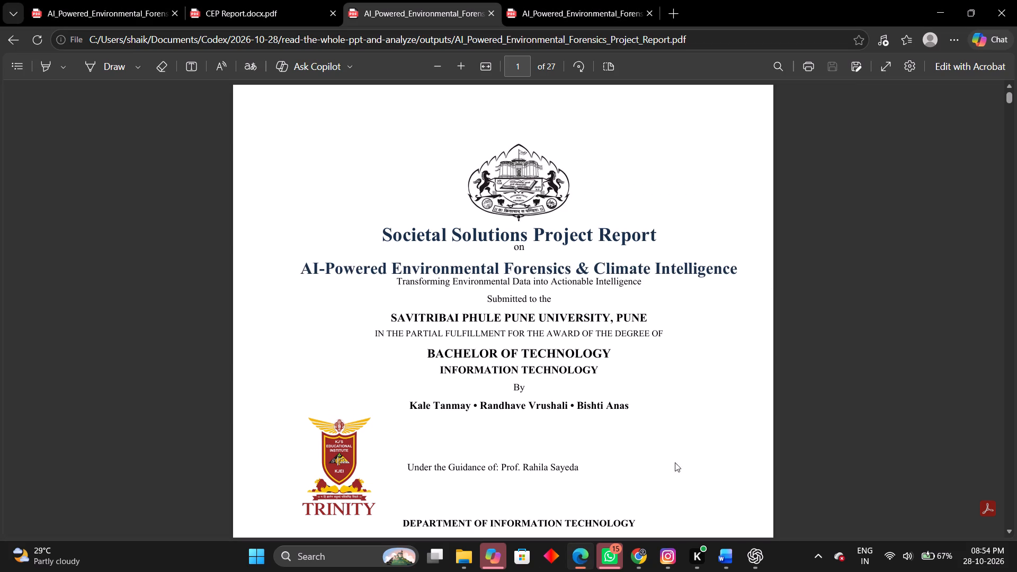
click(716, 548)
click(769, 482)
click(717, 558)
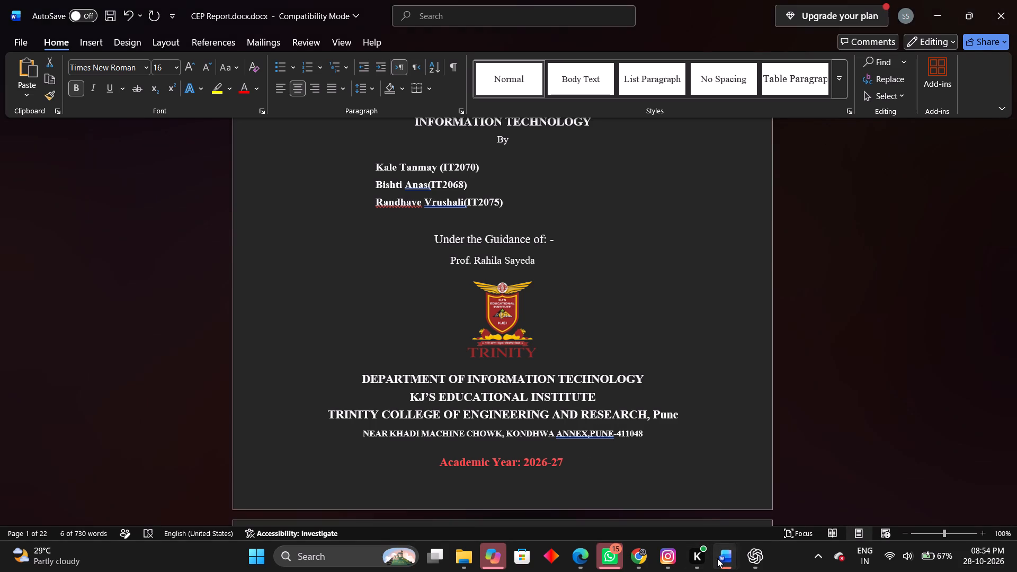
click(650, 481)
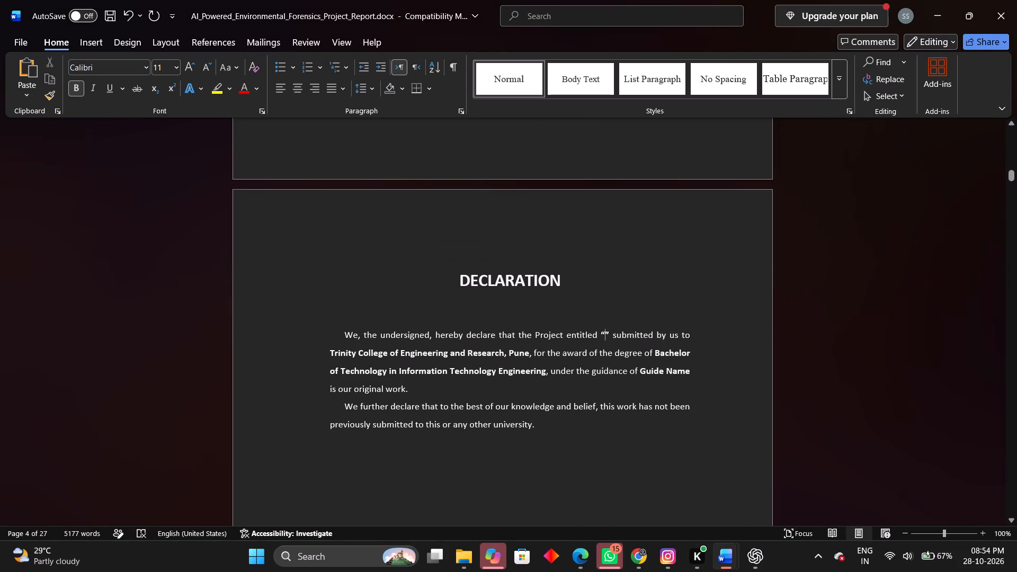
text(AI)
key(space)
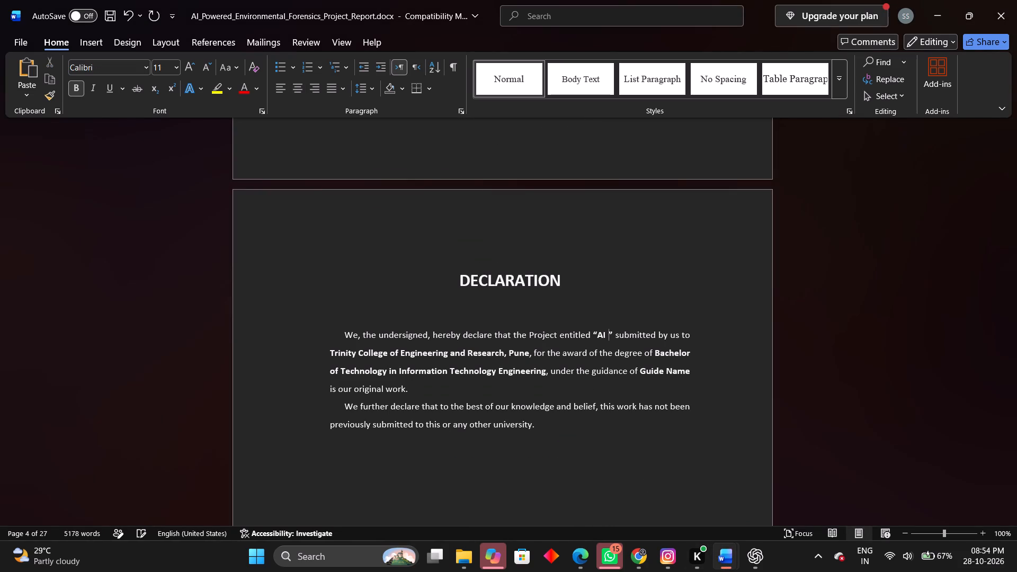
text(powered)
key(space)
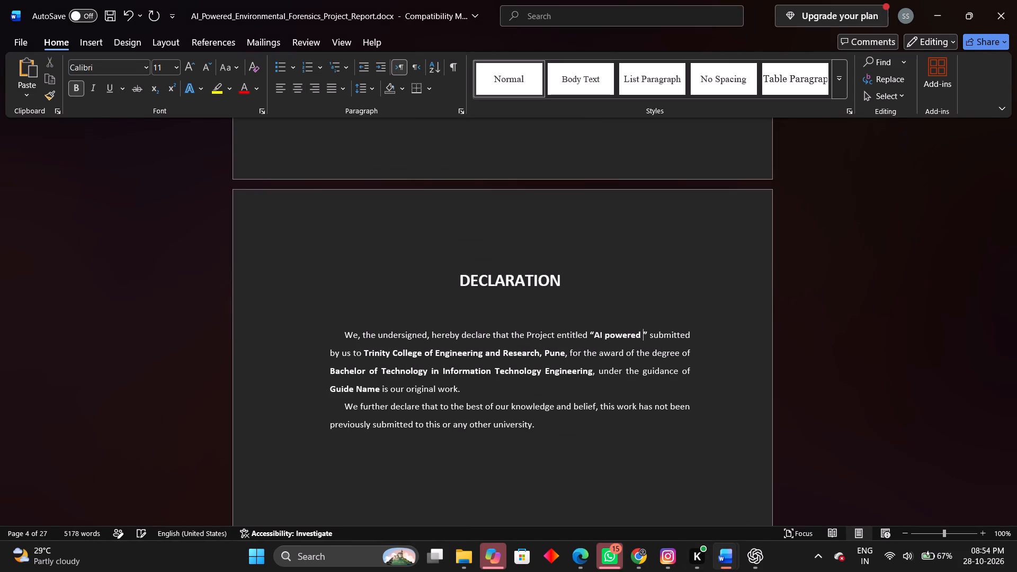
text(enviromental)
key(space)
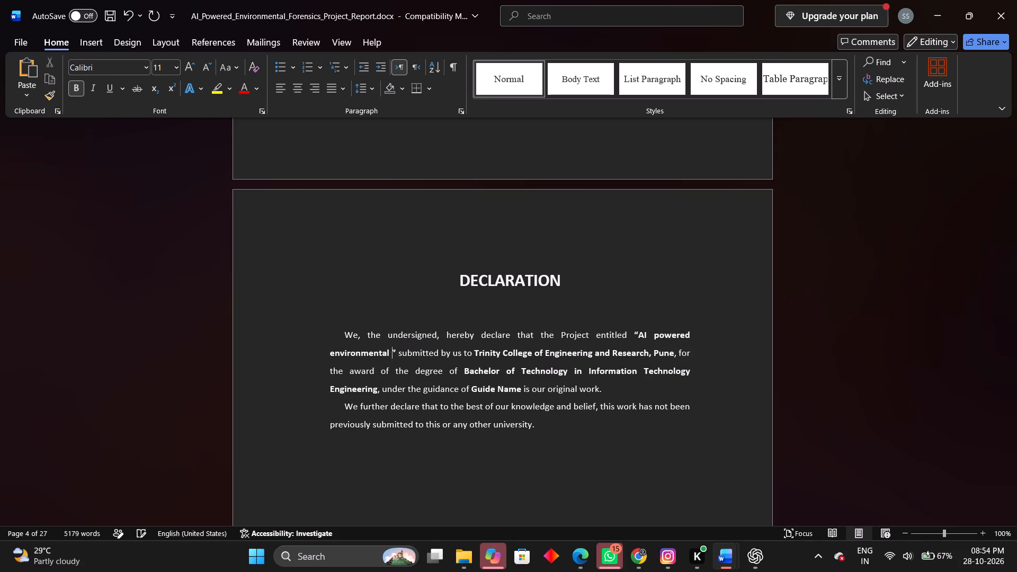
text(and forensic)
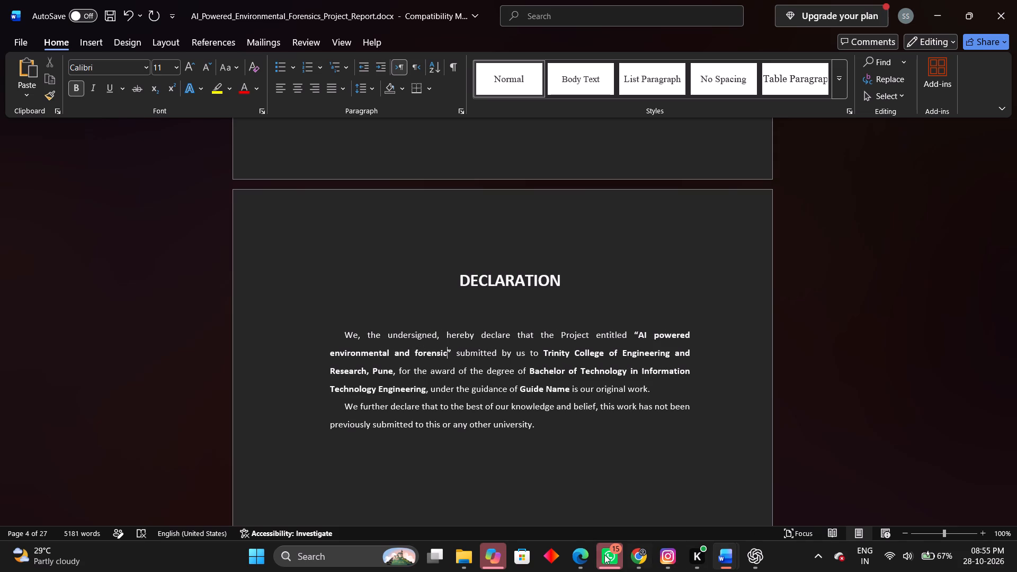
Correct the Declaration's project title to "AI powered environmental forensics & climate intelligence", checking it against the report PDF's cover.
click(588, 557)
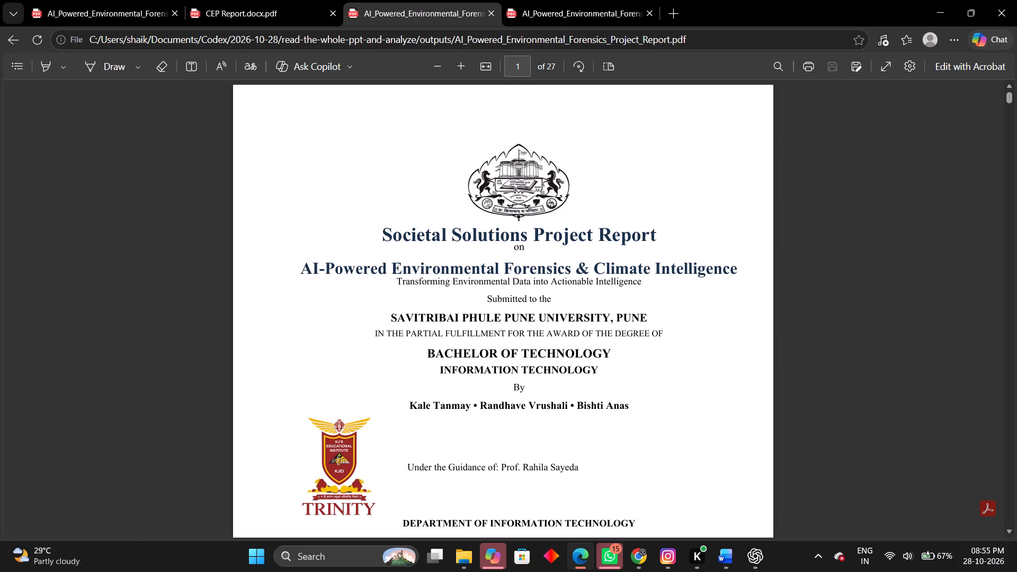
click(724, 563)
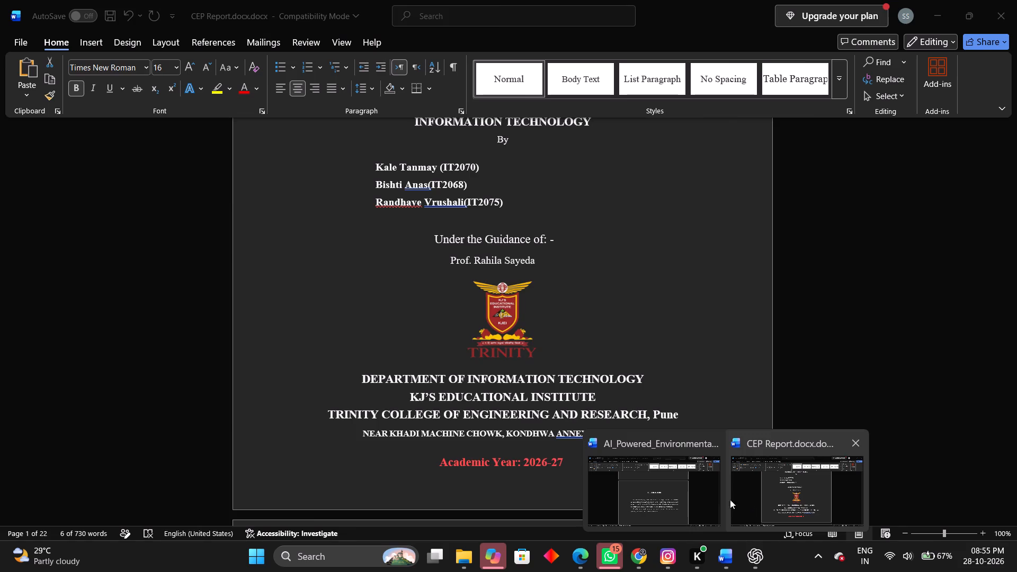
click(659, 485)
double_click(407, 355)
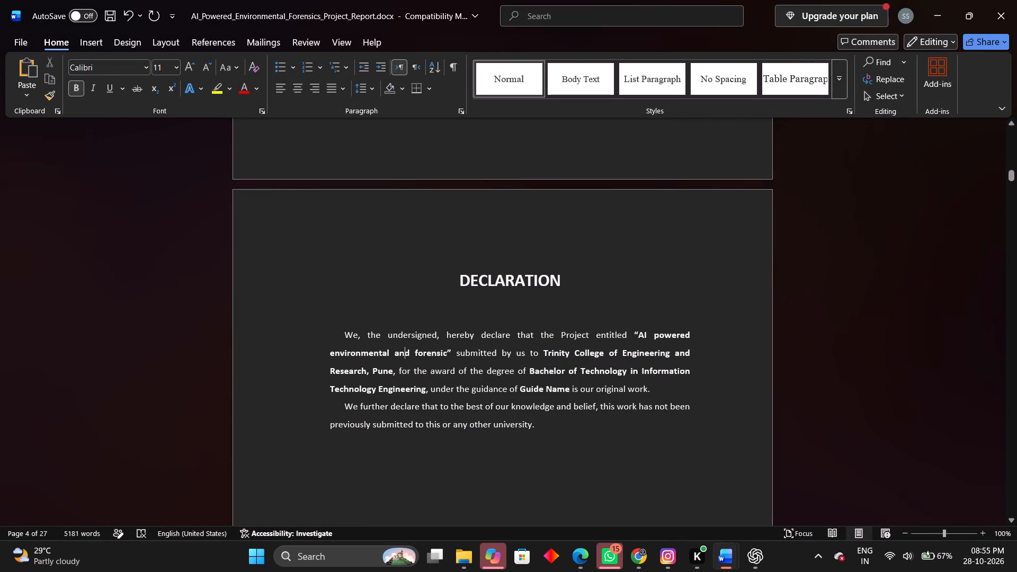
key(BackSpace)
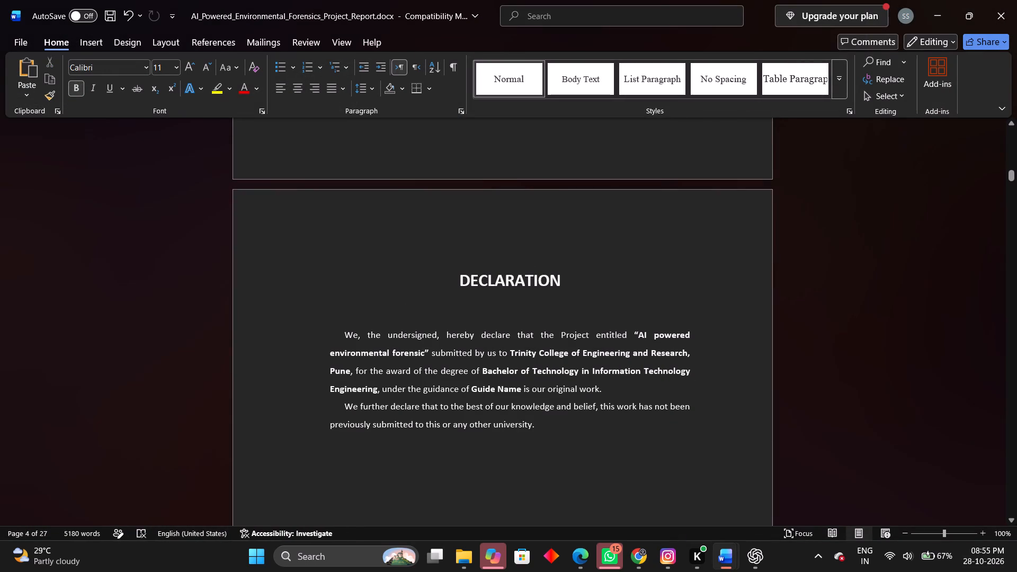
click(424, 356)
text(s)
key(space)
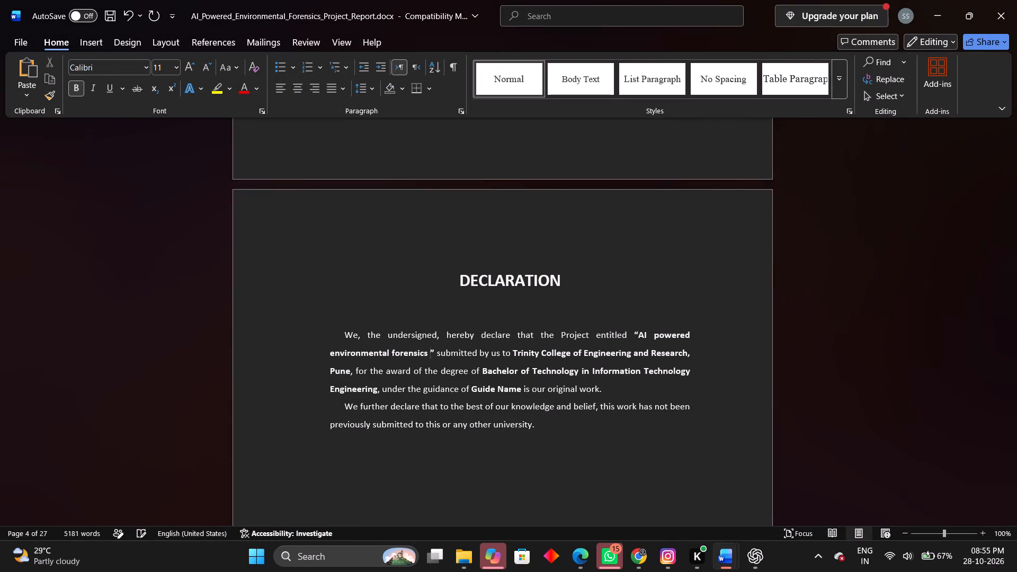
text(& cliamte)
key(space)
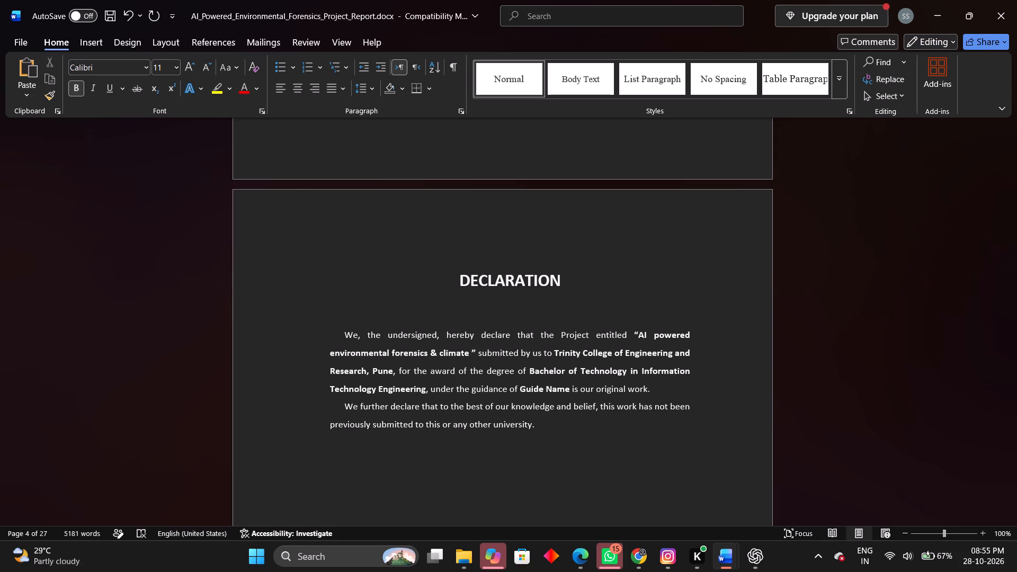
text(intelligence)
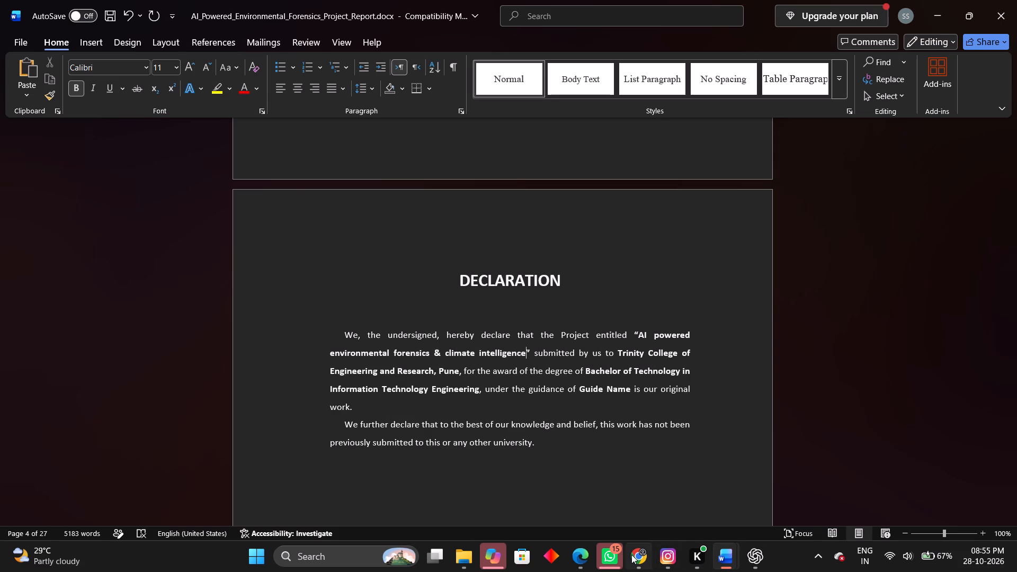
click(581, 558)
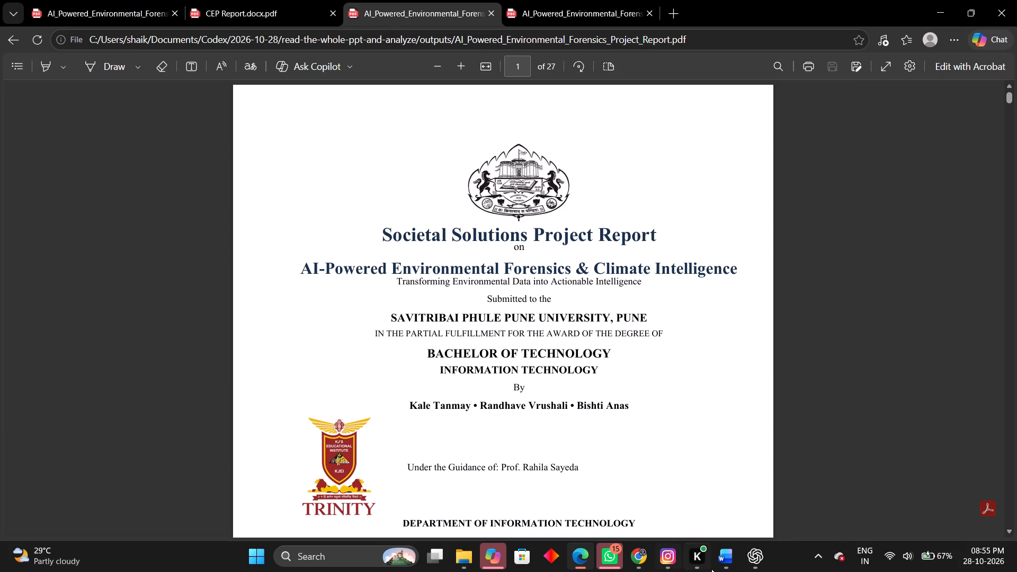
click(721, 562)
click(691, 488)
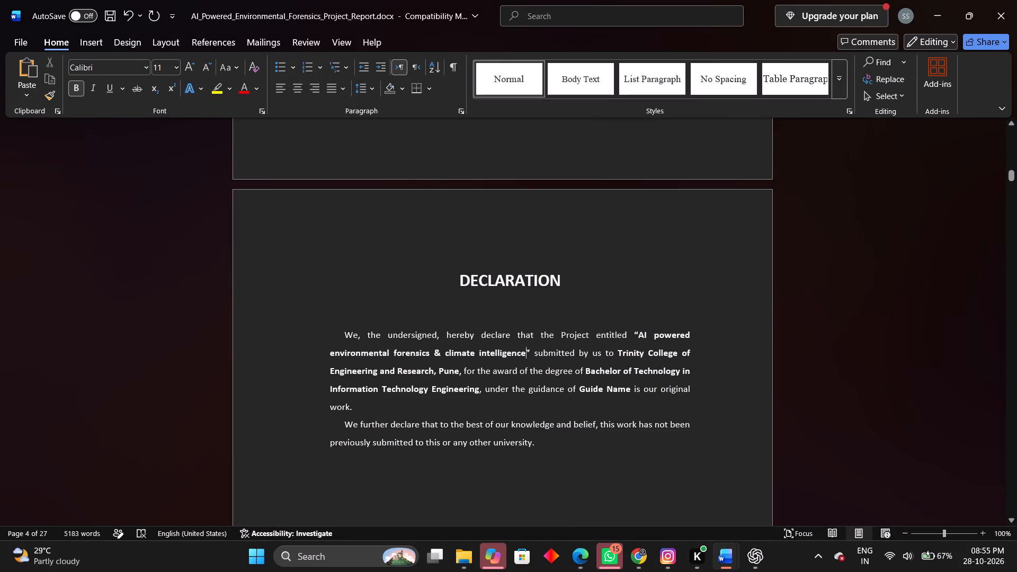
Replace the placeholder "Guide Name" in the Declaration's first paragraph with "Prof." followed by the guide's full name.
scroll(590, 393, down, 5)
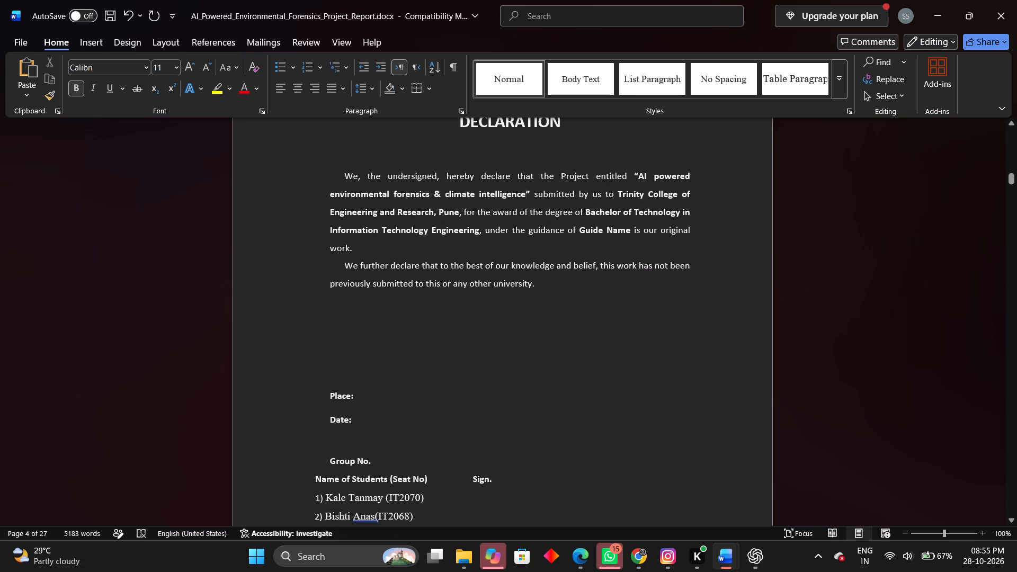
click(630, 232)
key(BackSpace)
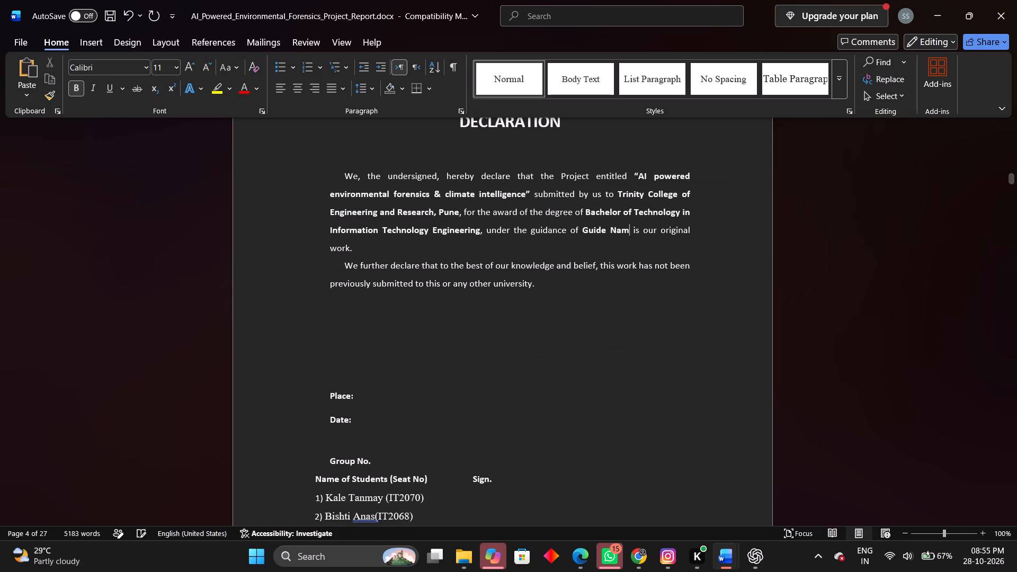
key(BackSpace)
key(BackSpace)
key(BackSpace)
key(BackSpace)
key(BackSpace)
key(BackSpace)
key(BackSpace)
key(BackSpace)
key(BackSpace)
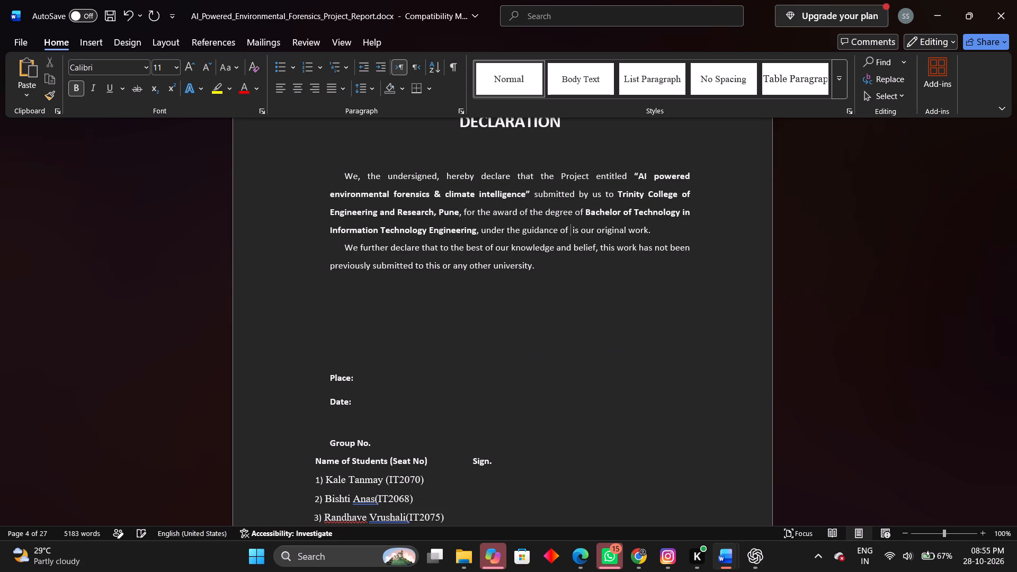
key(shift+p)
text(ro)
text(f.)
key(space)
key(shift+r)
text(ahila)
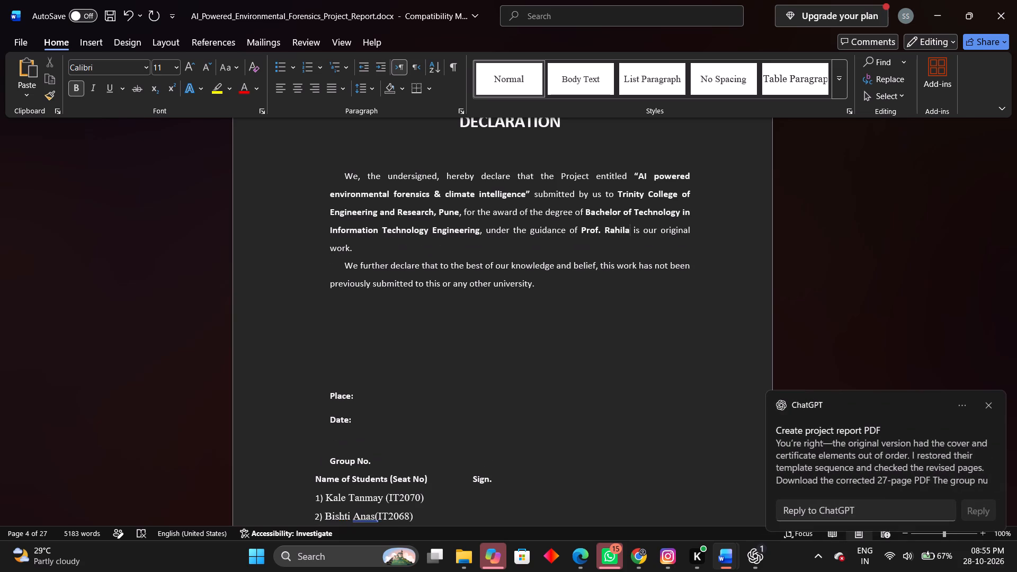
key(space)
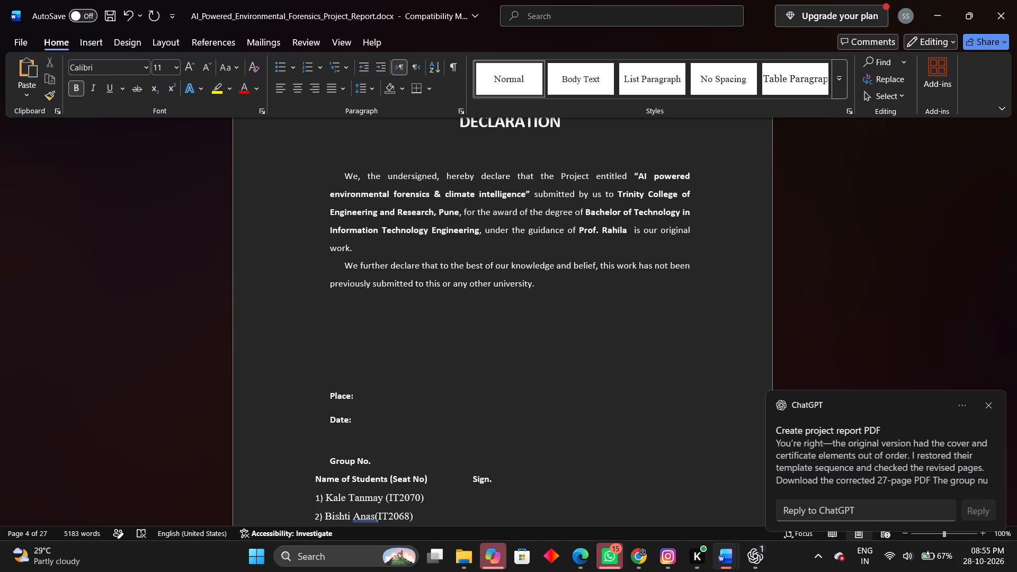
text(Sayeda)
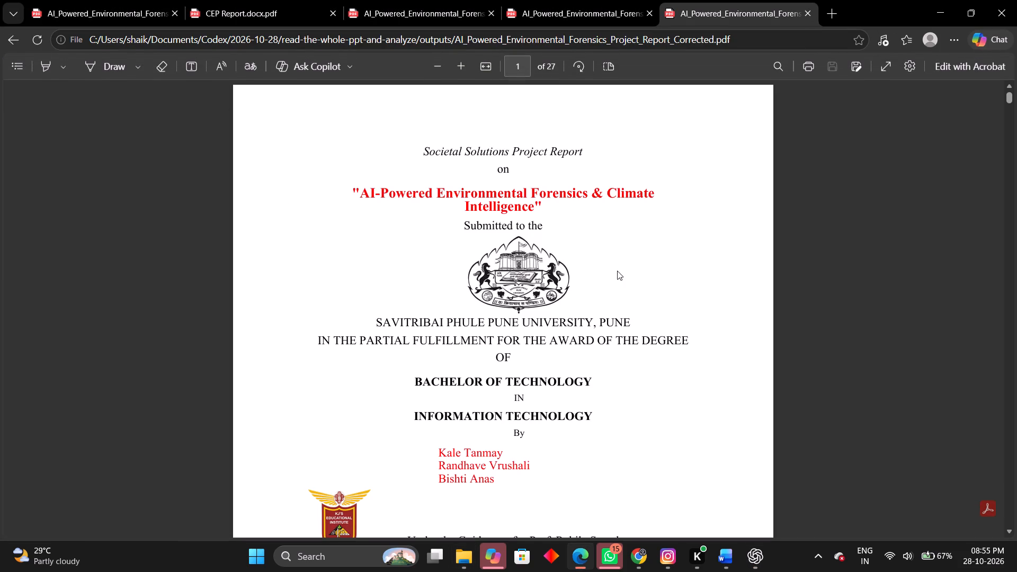
Review the corrected PDF's front pages, from the cover and Certificate through the Acknowledgement and Declaration to the Abstract.
scroll(621, 267, down, 7)
scroll(622, 265, up, 2)
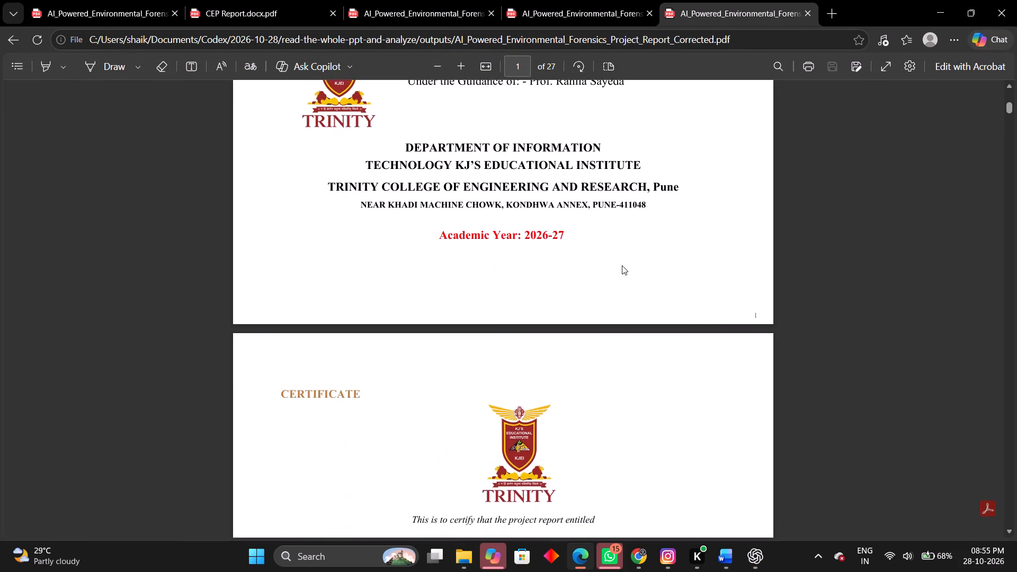
scroll(622, 265, up, 1)
scroll(622, 265, down, 7)
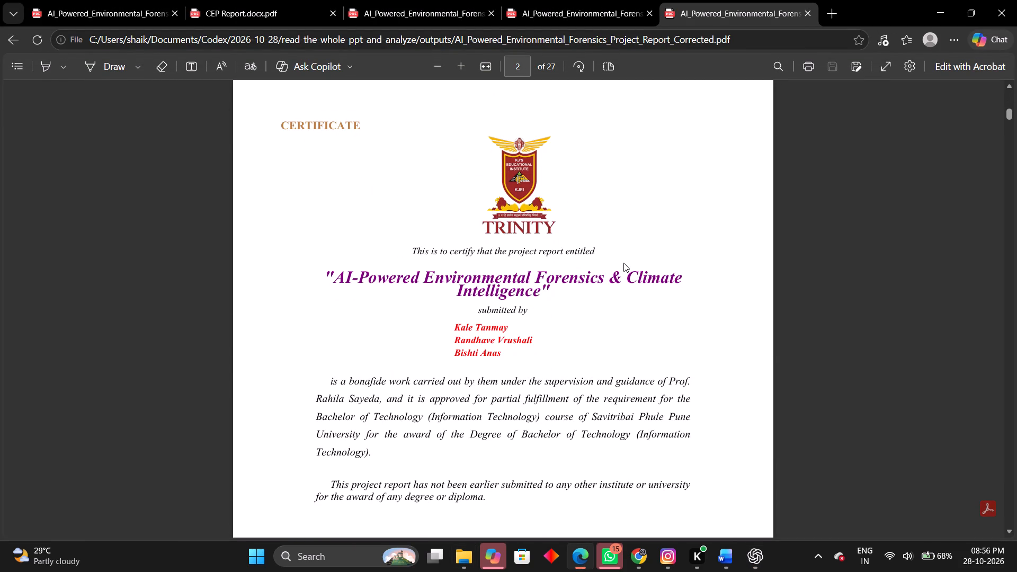
scroll(623, 263, down, 6)
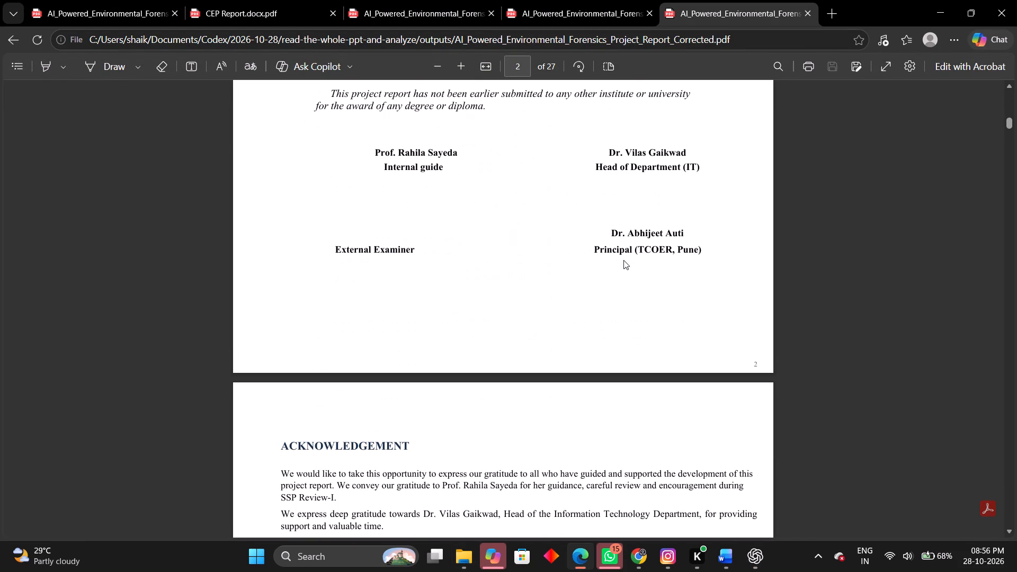
scroll(623, 260, down, 7)
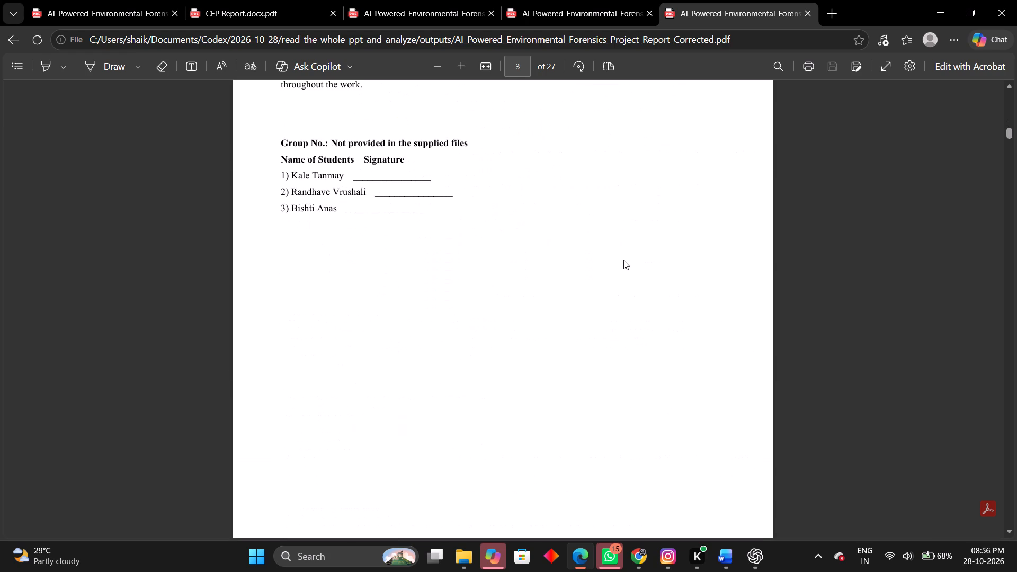
scroll(623, 260, up, 4)
scroll(623, 260, down, 15)
scroll(623, 260, up, 3)
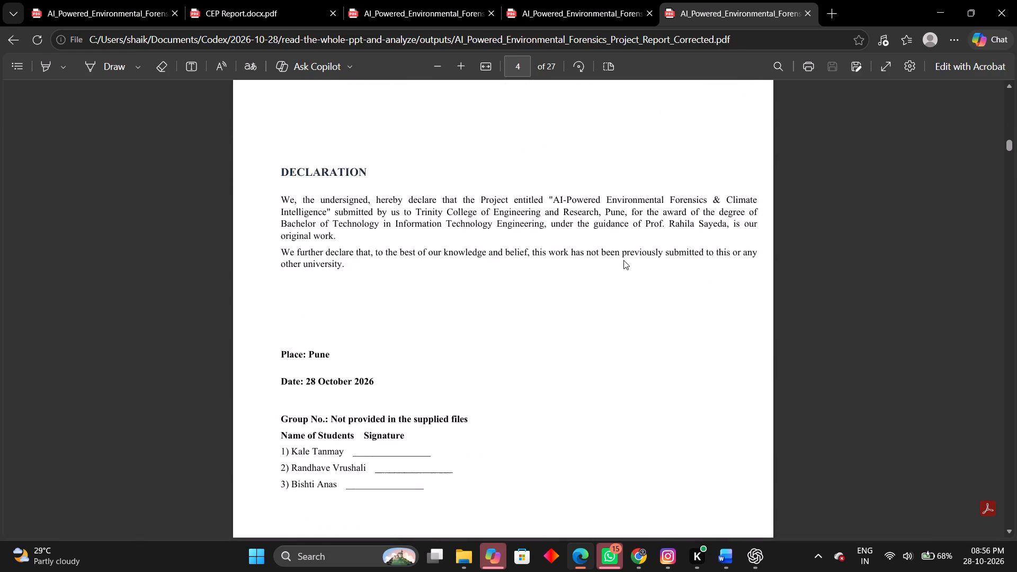
scroll(623, 260, down, 16)
scroll(623, 260, up, 7)
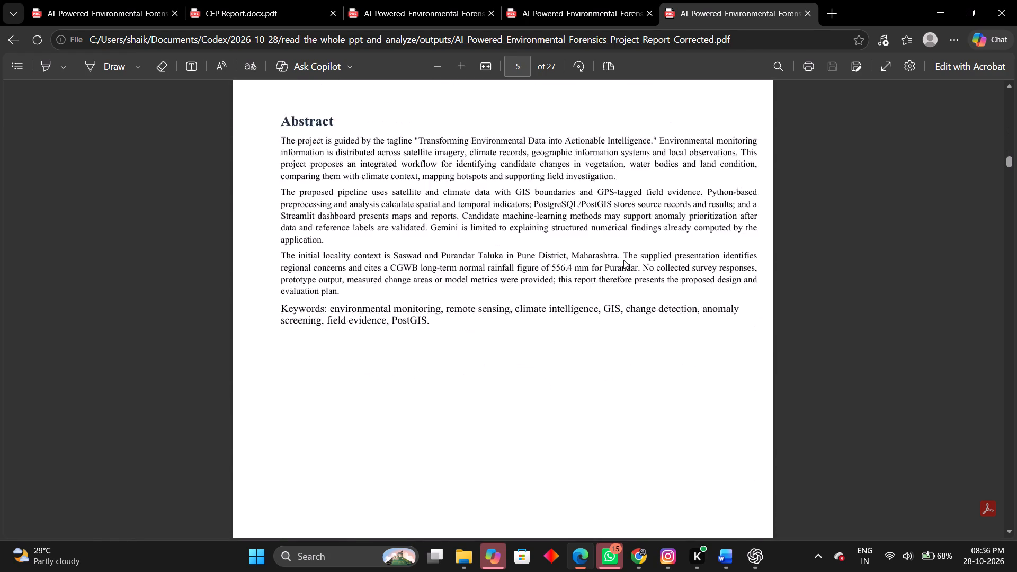
Examine the corrected PDF's Contents, lists of figures and tables, and Chapters 1 to 4.
scroll(623, 260, down, 15)
scroll(623, 260, up, 2)
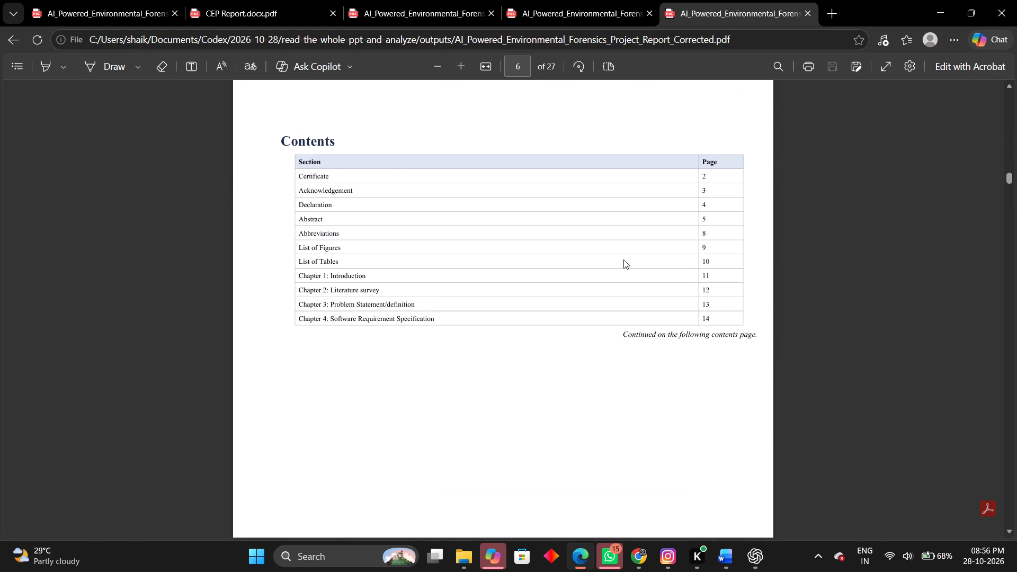
scroll(623, 260, down, 9)
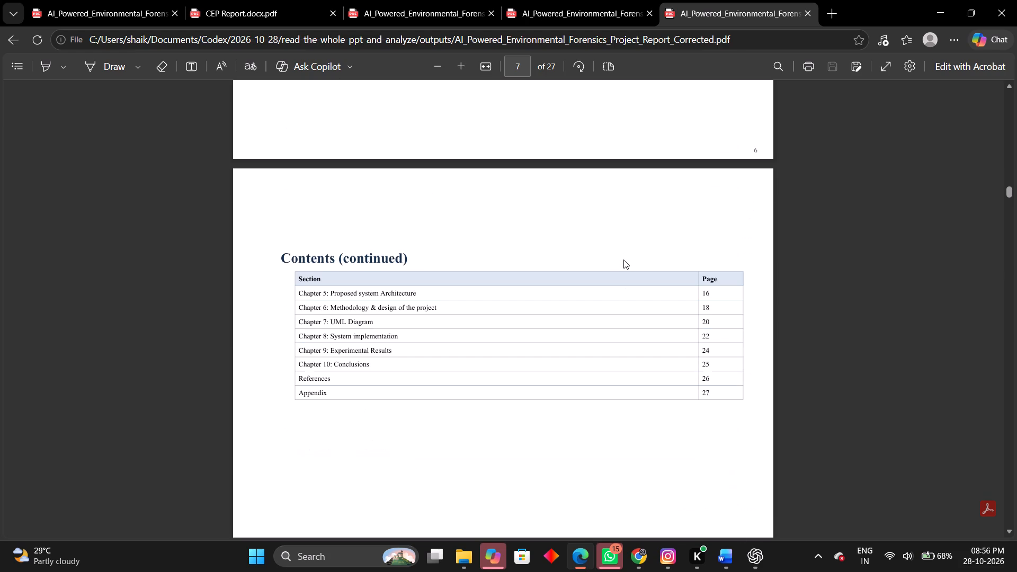
scroll(623, 260, down, 17)
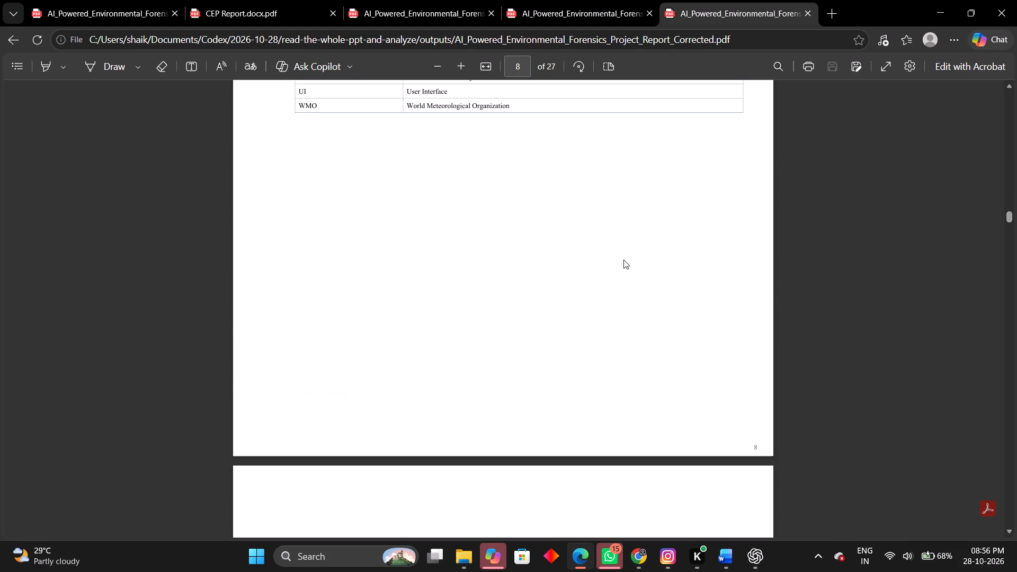
scroll(623, 260, down, 17)
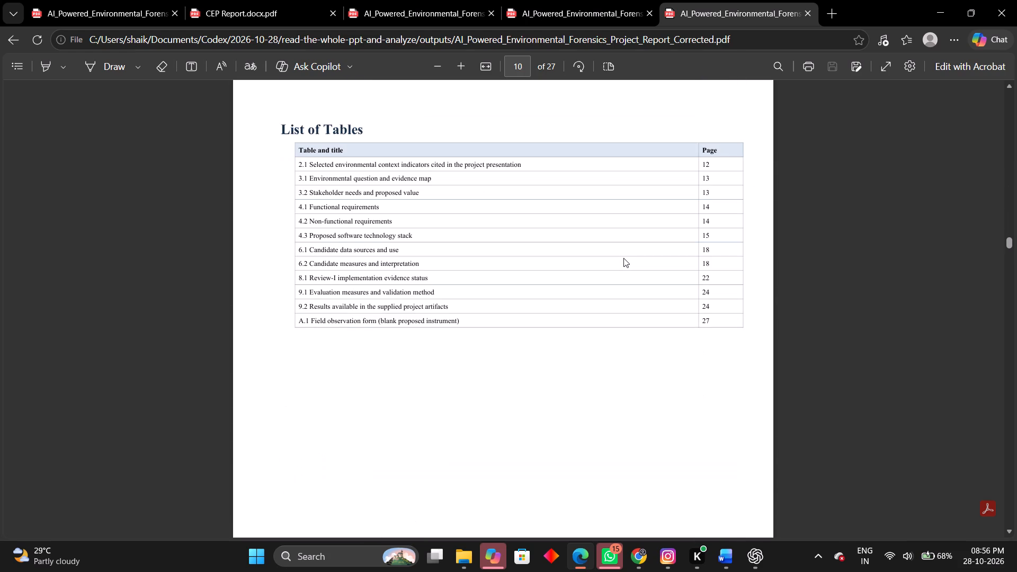
scroll(623, 258, down, 18)
scroll(626, 257, down, 9)
scroll(626, 257, up, 8)
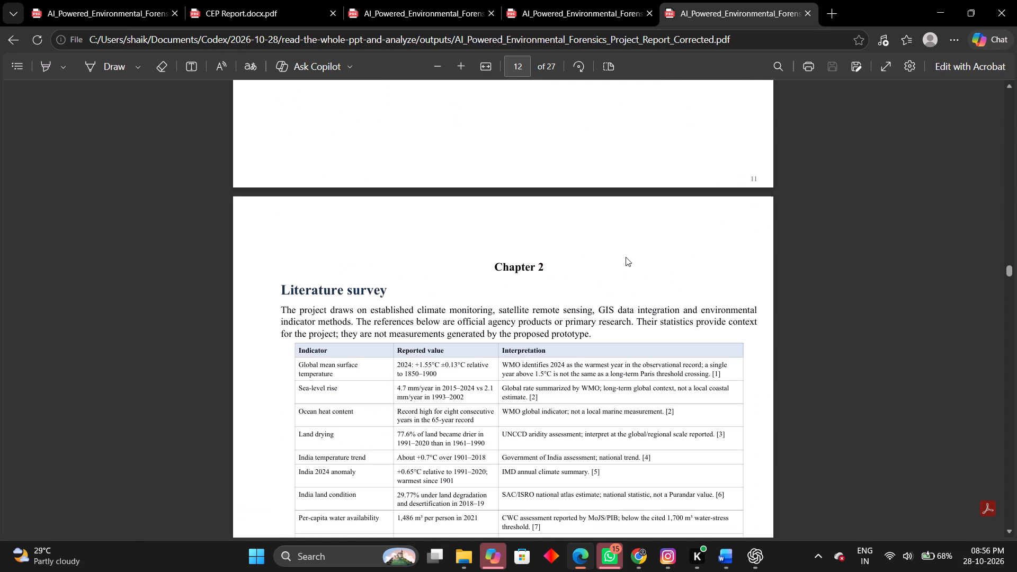
scroll(626, 257, down, 16)
scroll(626, 257, up, 6)
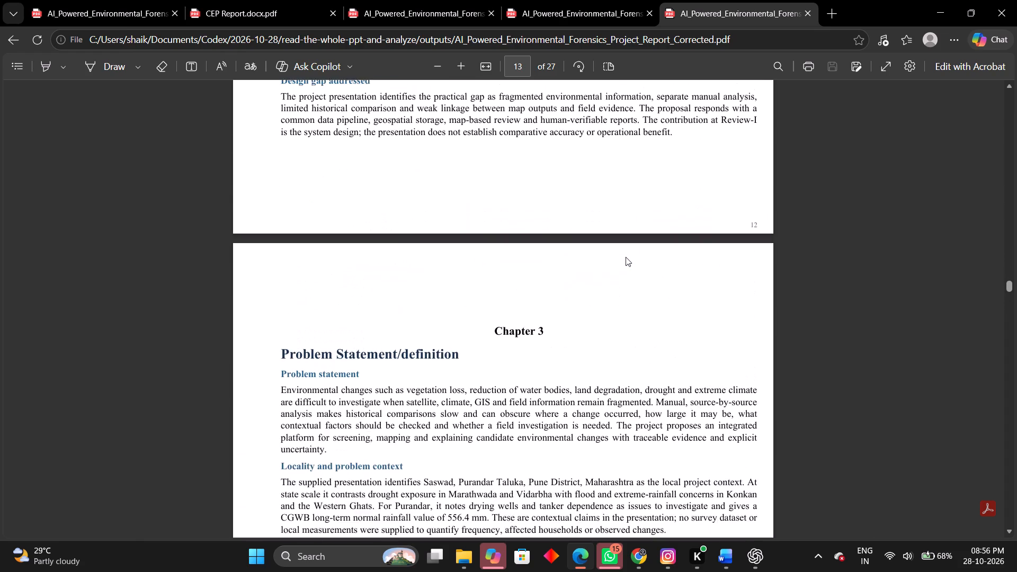
scroll(626, 257, down, 16)
scroll(626, 257, up, 5)
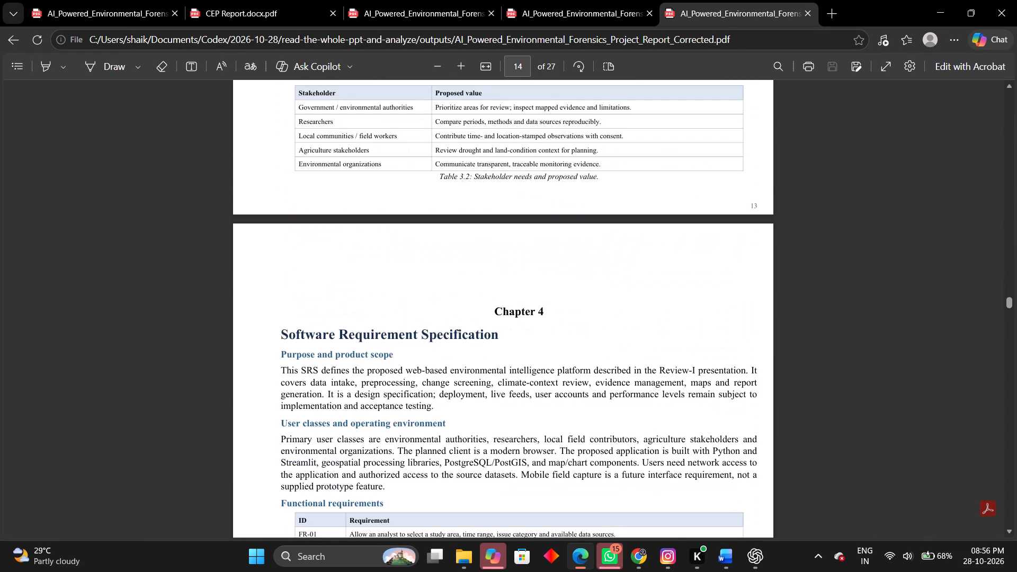
In the Word report, set the font size of the Declaration's three student name entries to 11.
click(721, 551)
click(698, 487)
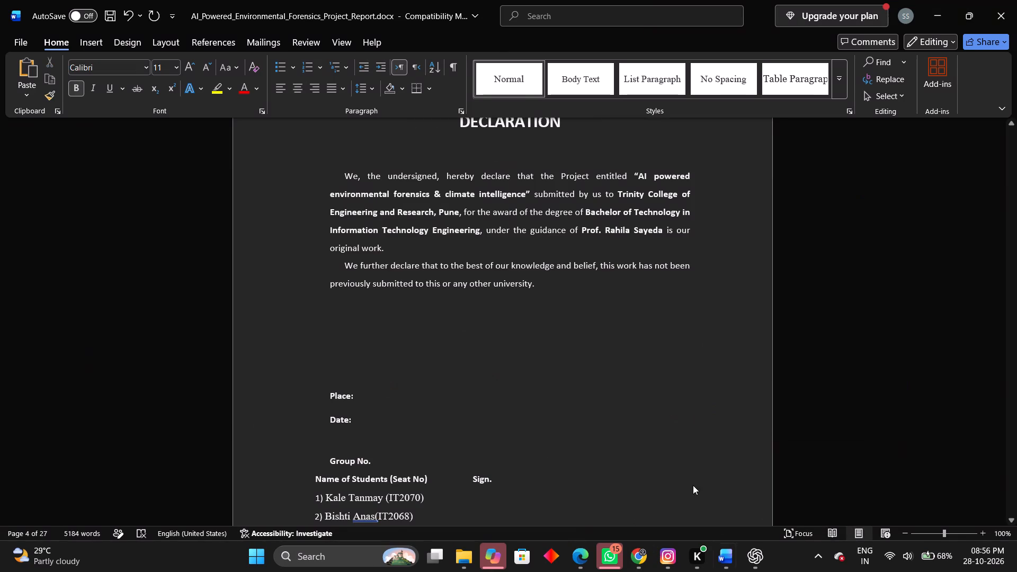
scroll(520, 354, down, 4)
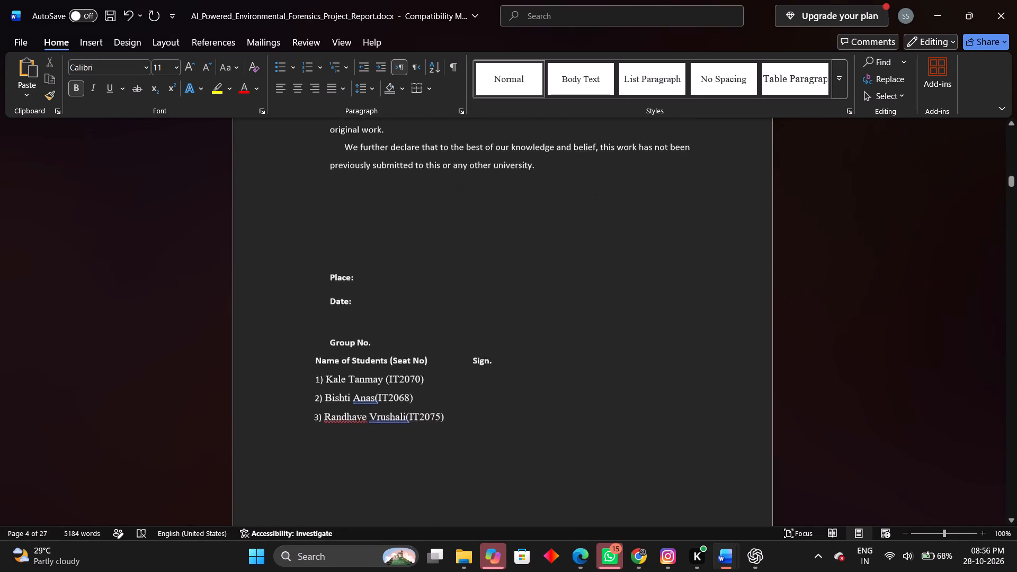
scroll(521, 354, up, 5)
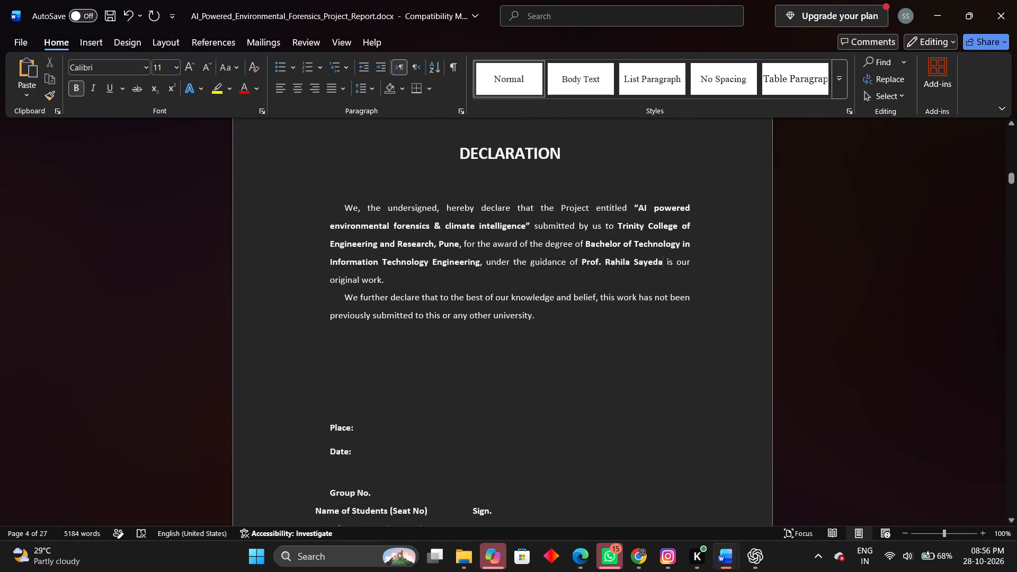
scroll(541, 346, down, 9)
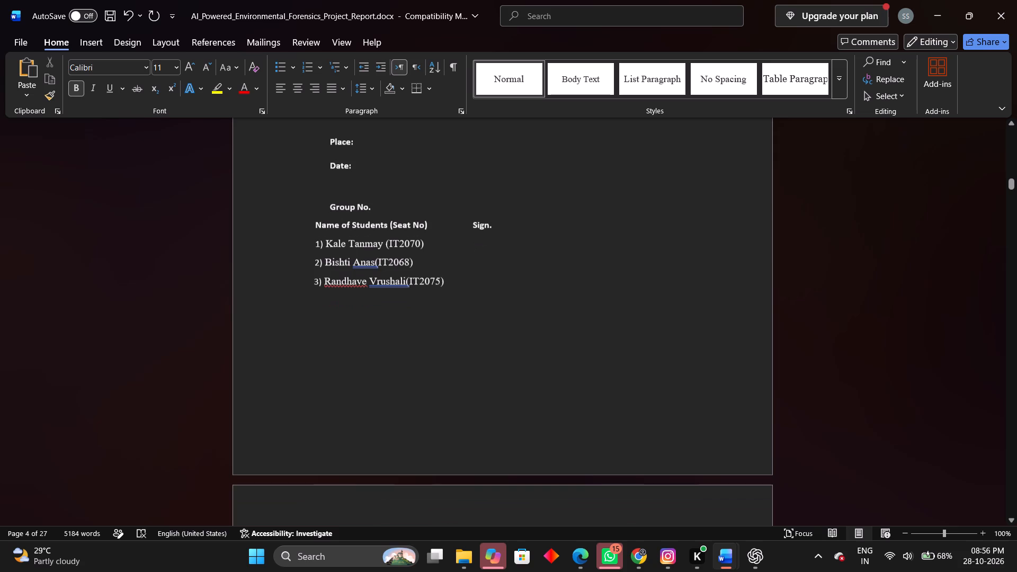
scroll(545, 344, down, 6)
scroll(545, 344, up, 6)
drag(326, 247, 371, 258)
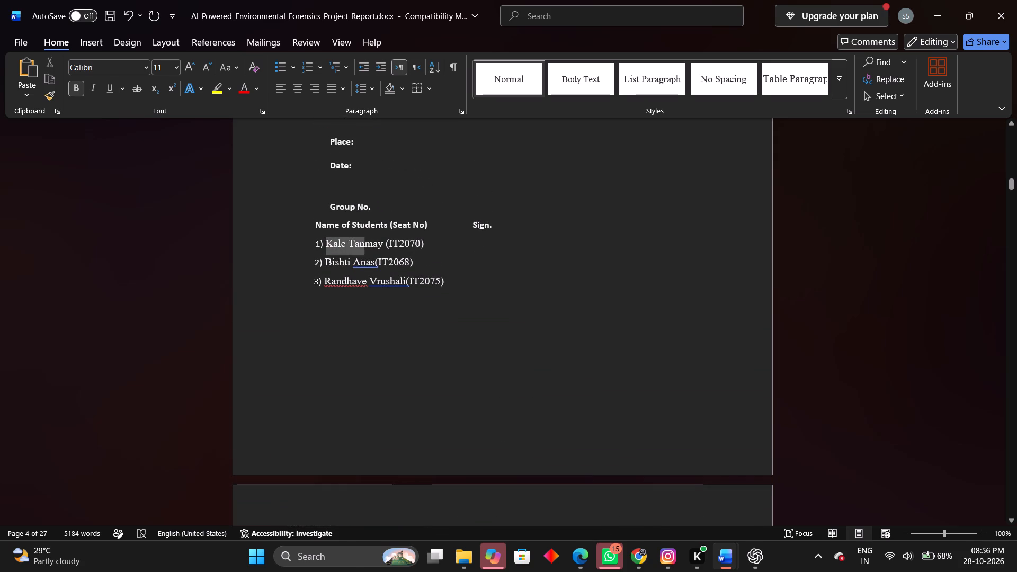
drag(371, 258, 448, 282)
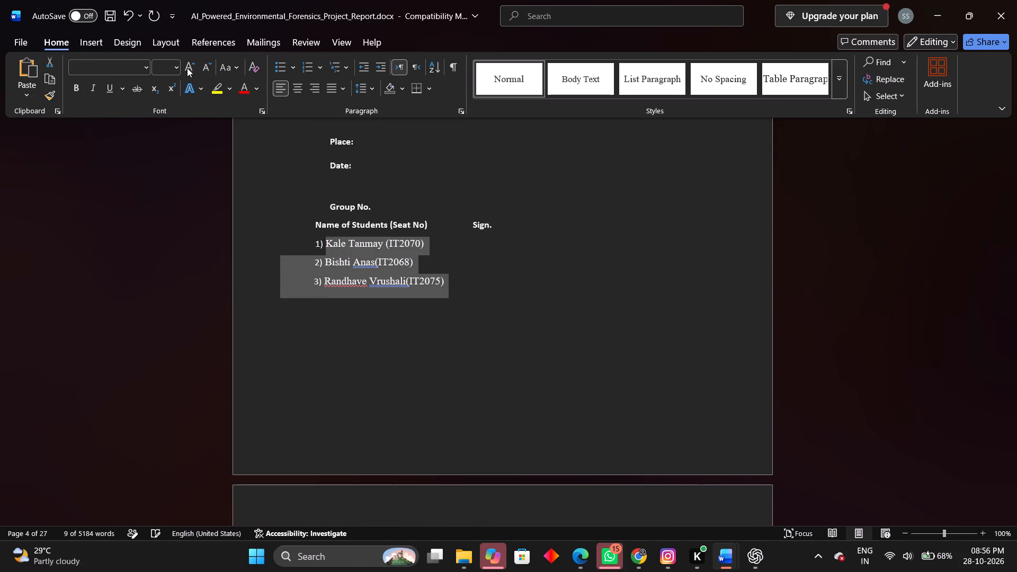
click(180, 67)
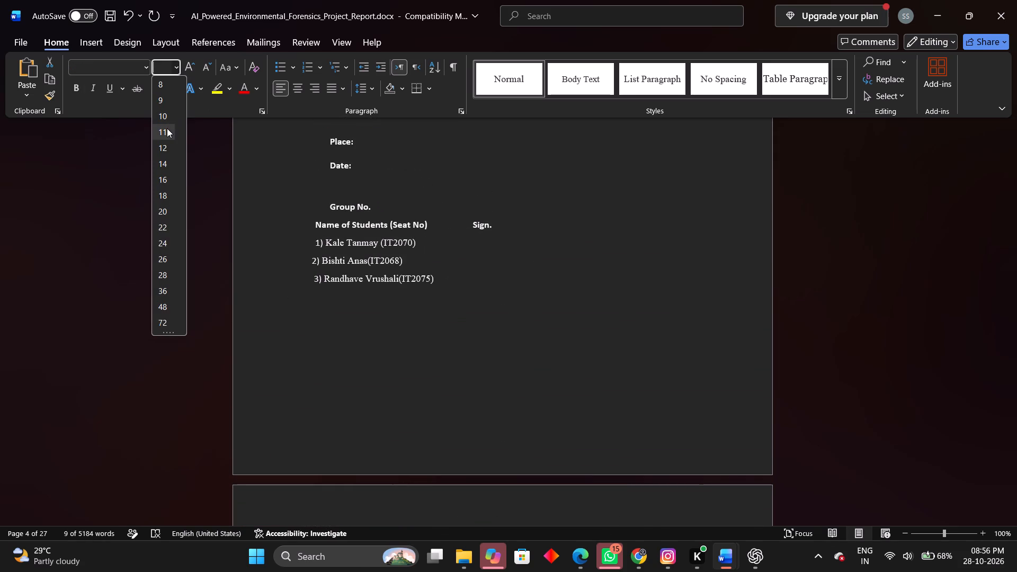
click(167, 128)
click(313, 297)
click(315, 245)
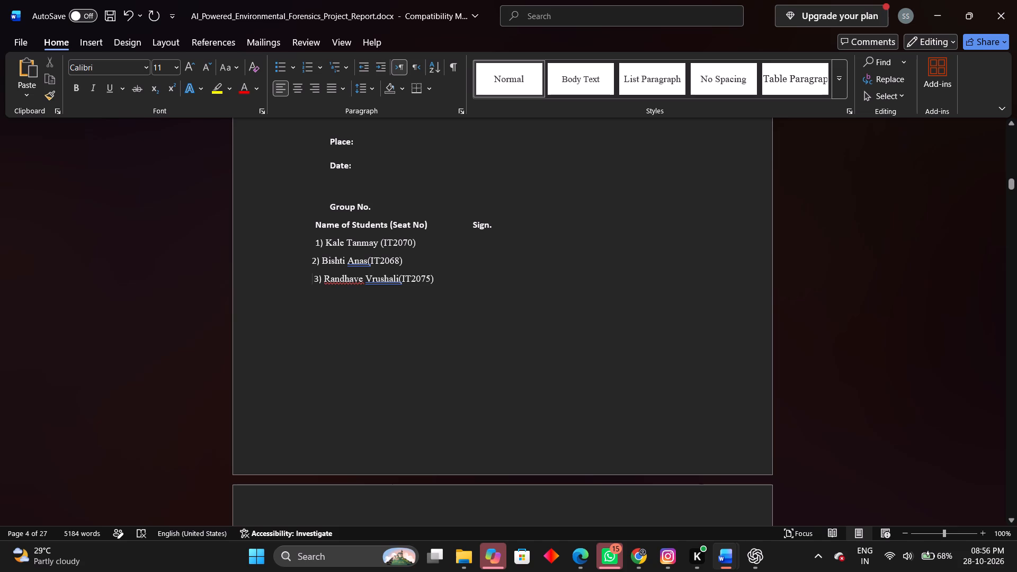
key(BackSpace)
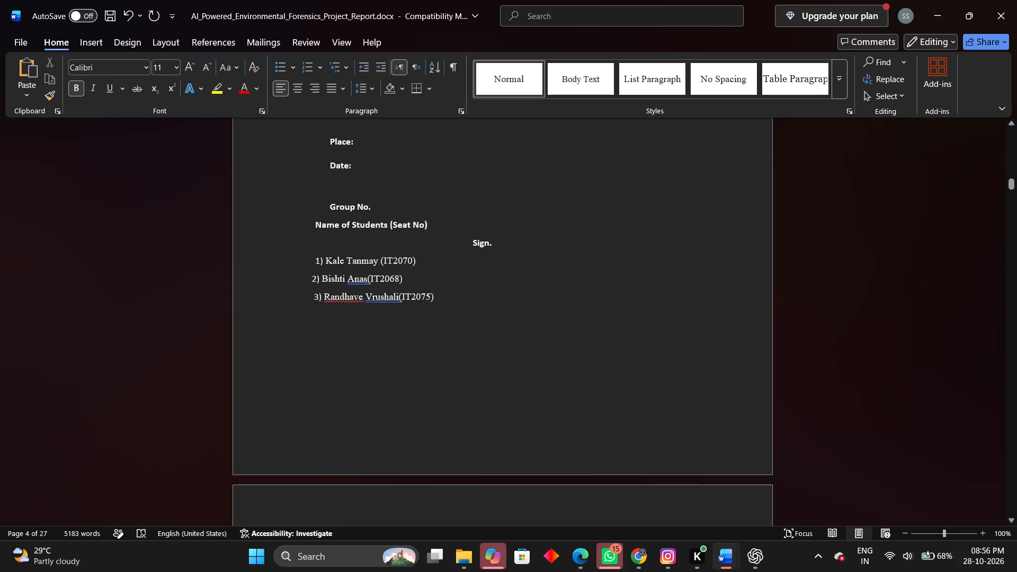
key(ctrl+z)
Insert a space before the second student's entry in the Declaration to align its number with the other entries.
click(312, 262)
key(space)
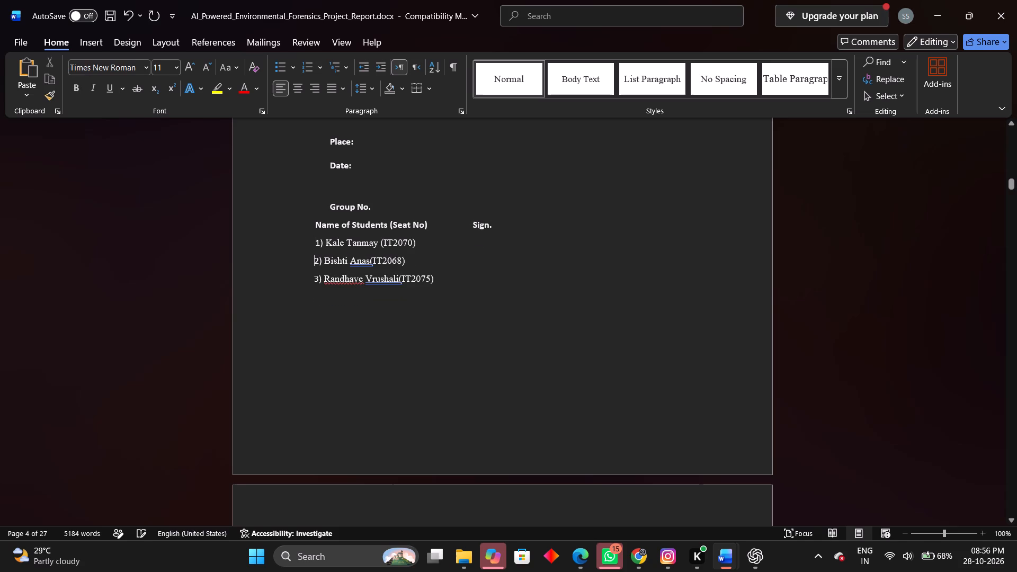
click(312, 281)
key(Up)
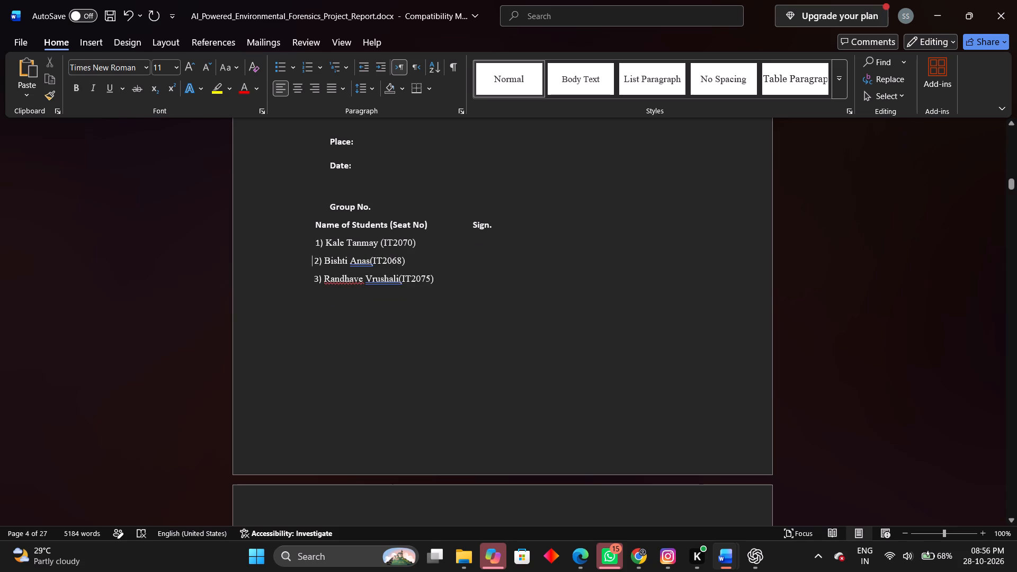
key(Down)
Examine the Word report's Abstract and Contents pages, including the outline entries left above the Contents heading.
scroll(422, 261, down, 14)
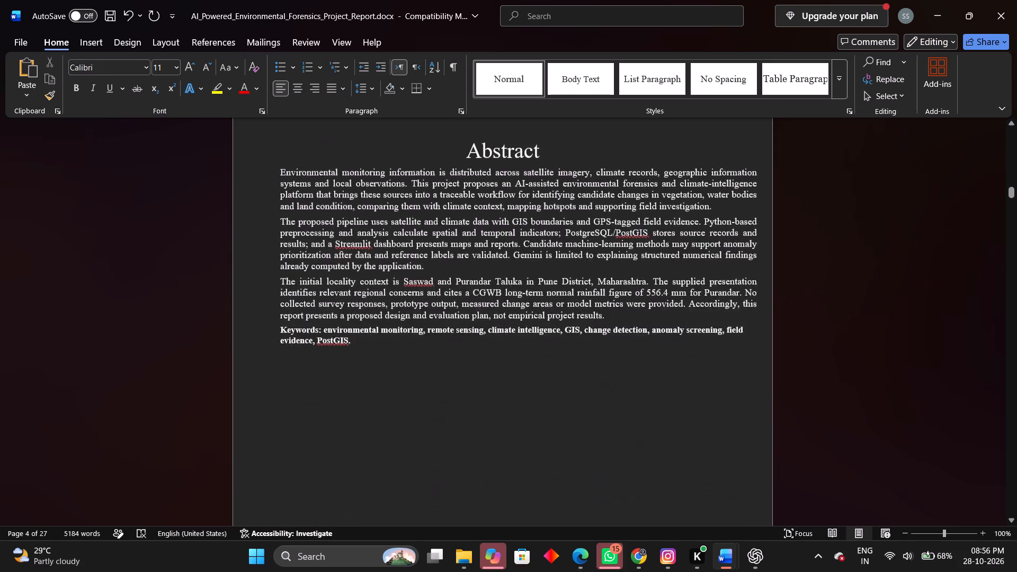
scroll(422, 258, up, 1)
scroll(422, 258, down, 18)
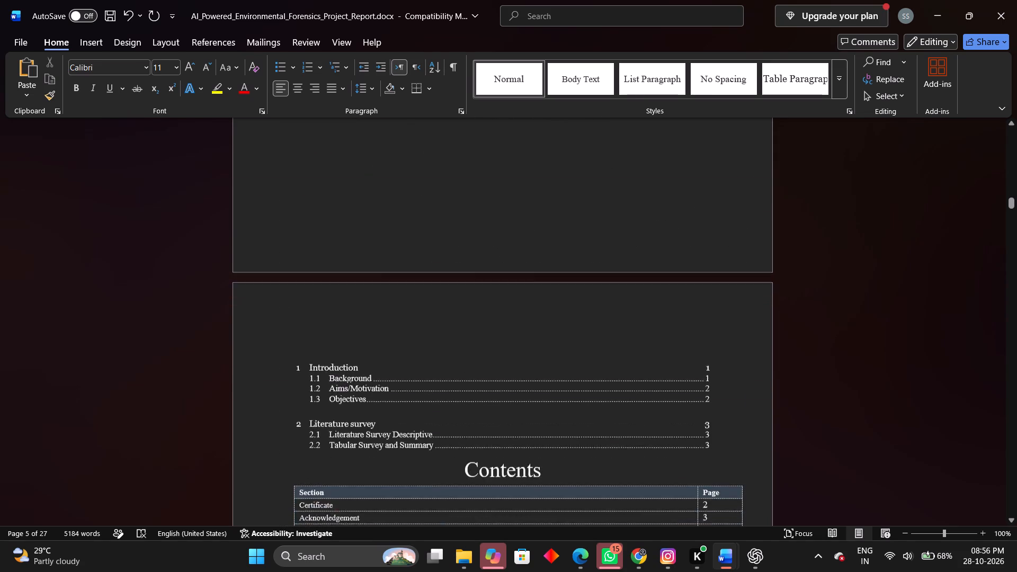
scroll(421, 258, down, 4)
scroll(421, 258, up, 6)
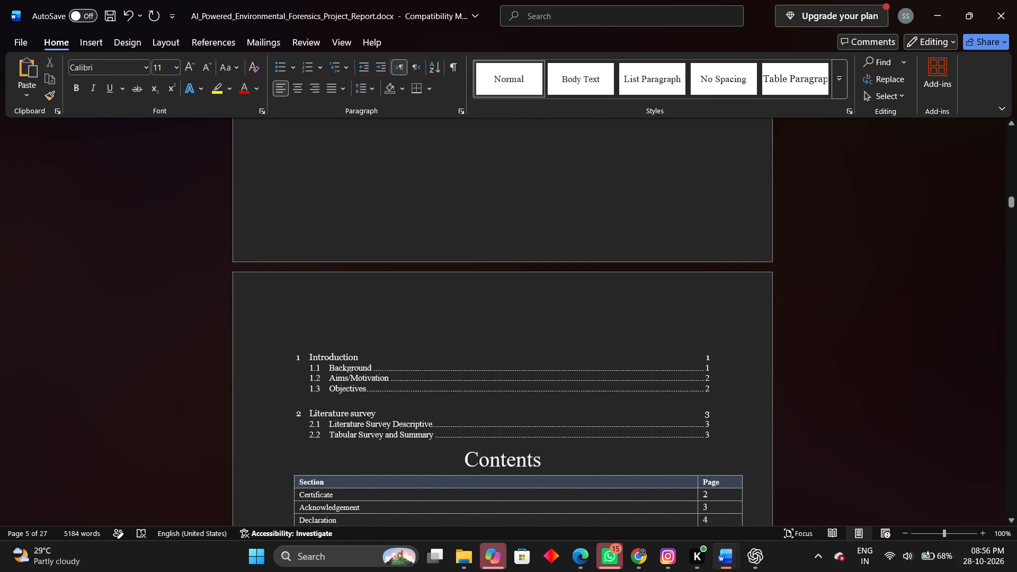
scroll(421, 254, up, 18)
scroll(421, 253, down, 16)
scroll(423, 250, down, 5)
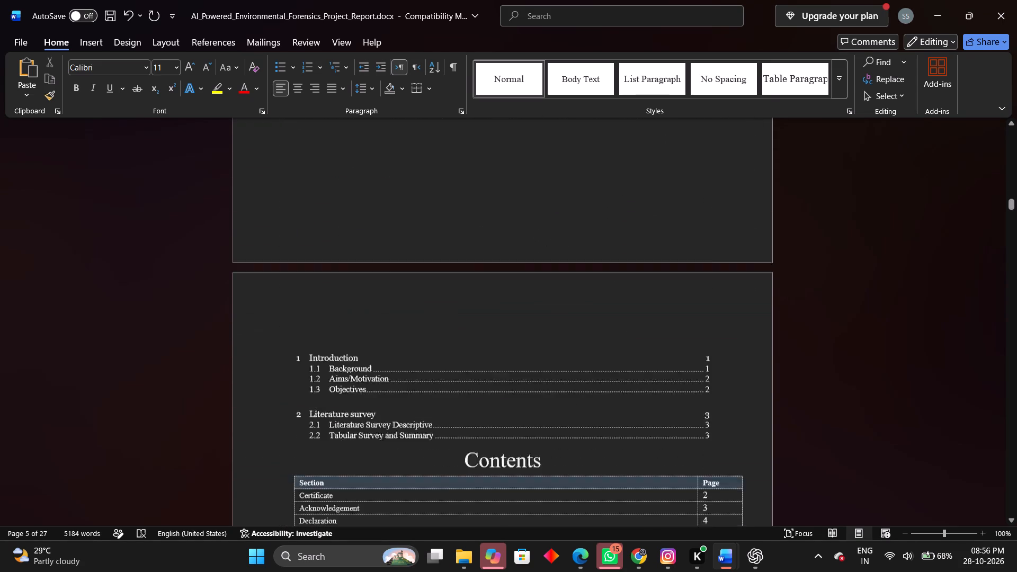
scroll(423, 250, down, 2)
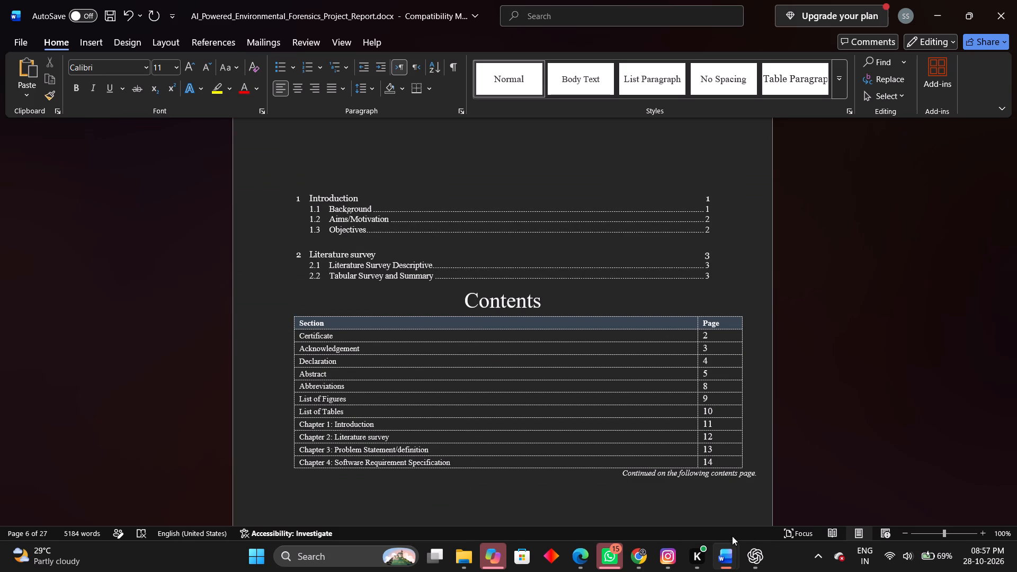
Examine the Contents page of the CEP Report template for comparison with the environmental forensics report.
click(770, 500)
scroll(595, 334, down, 7)
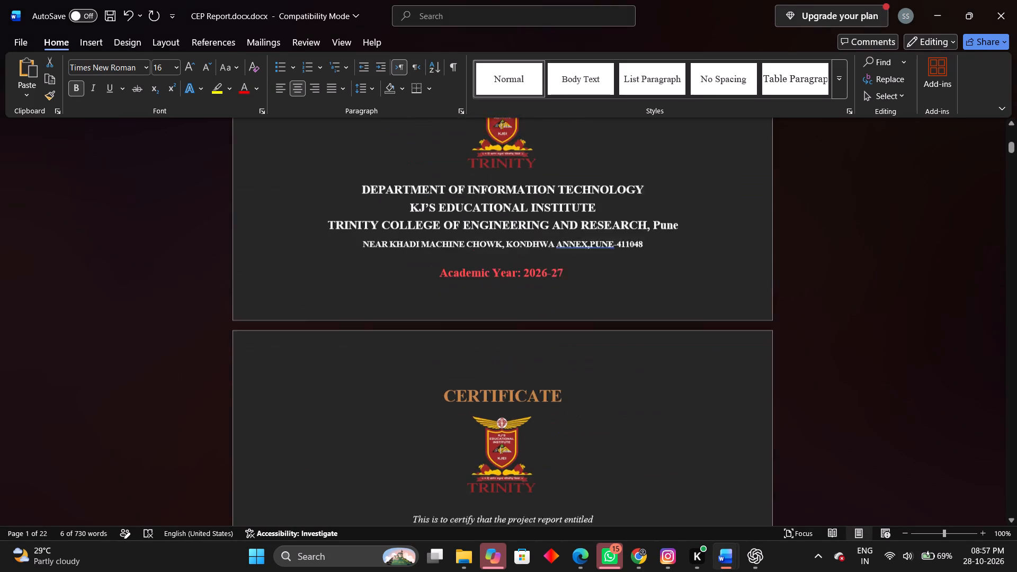
scroll(594, 332, down, 20)
scroll(594, 332, down, 20)
scroll(594, 332, down, 16)
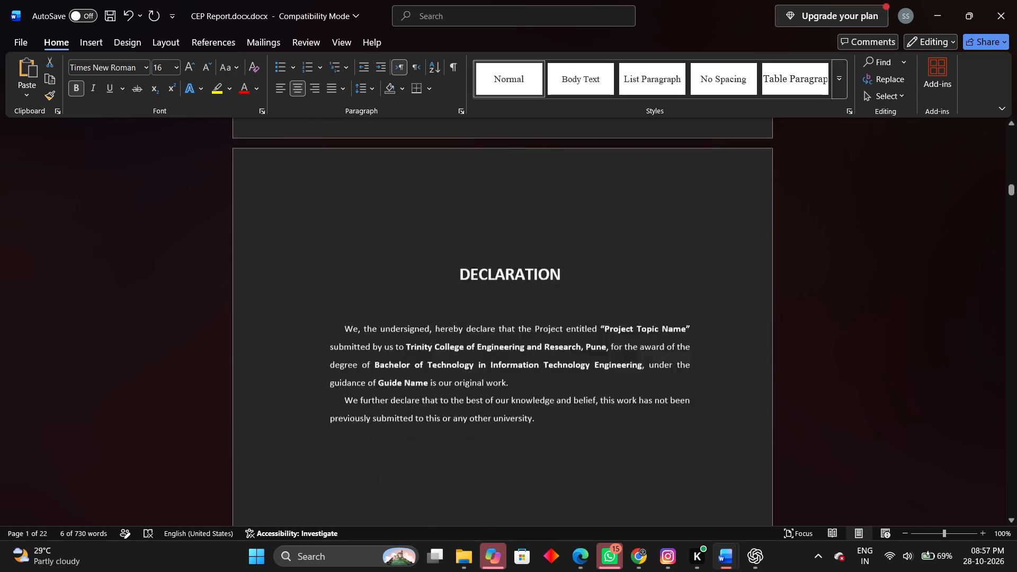
scroll(599, 325, down, 20)
scroll(599, 325, down, 19)
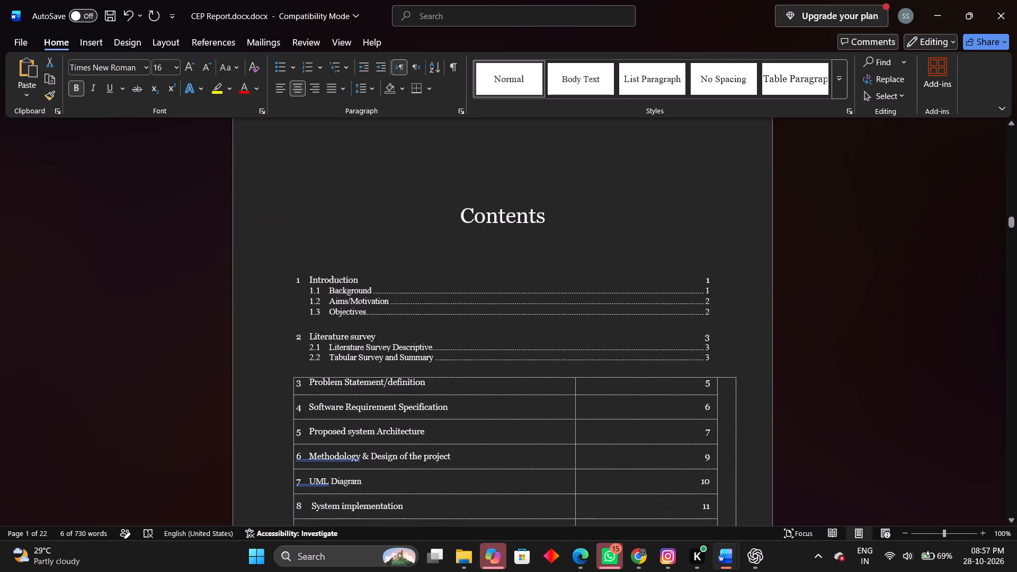
click(738, 558)
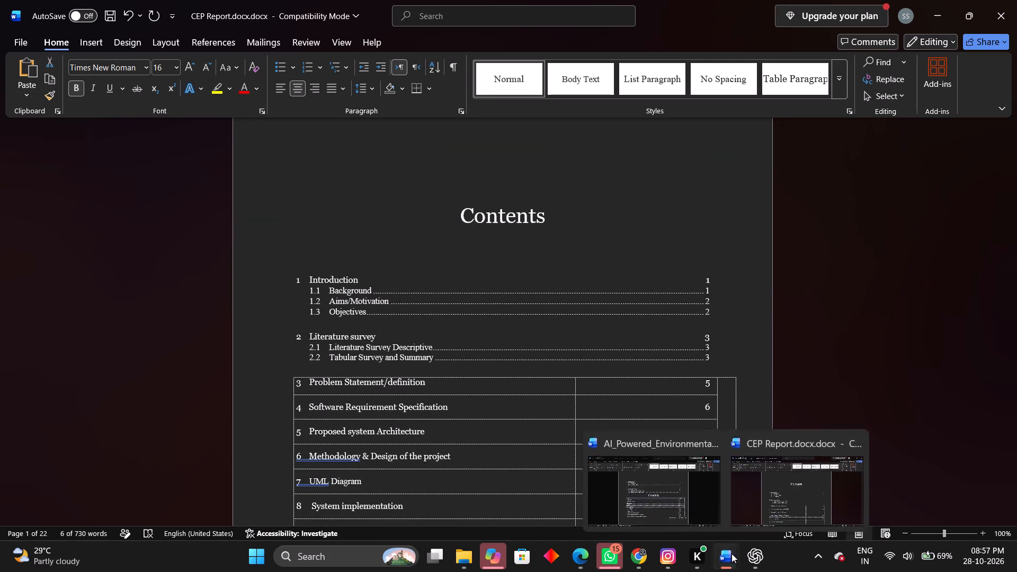
click(717, 542)
click(728, 552)
click(691, 521)
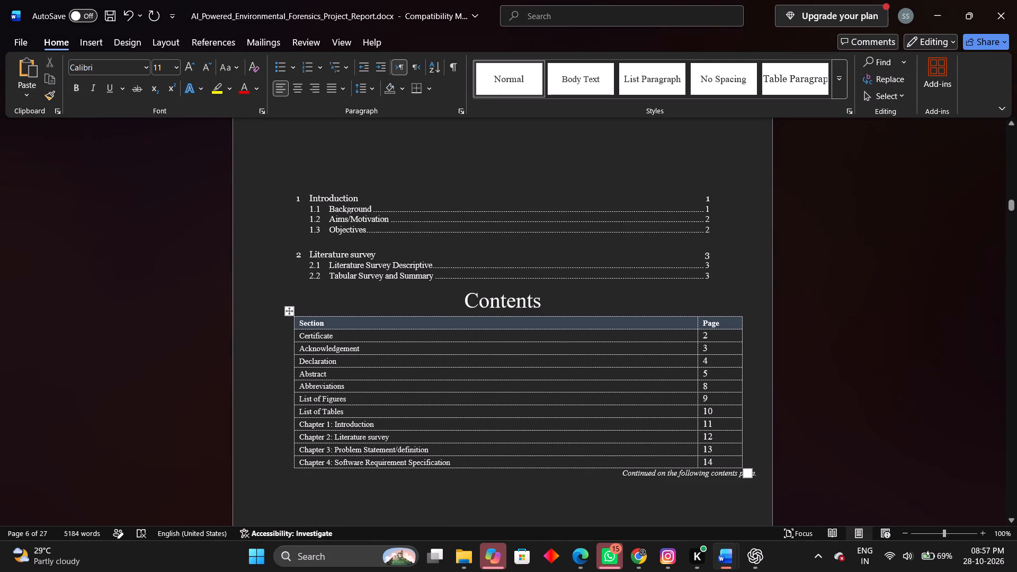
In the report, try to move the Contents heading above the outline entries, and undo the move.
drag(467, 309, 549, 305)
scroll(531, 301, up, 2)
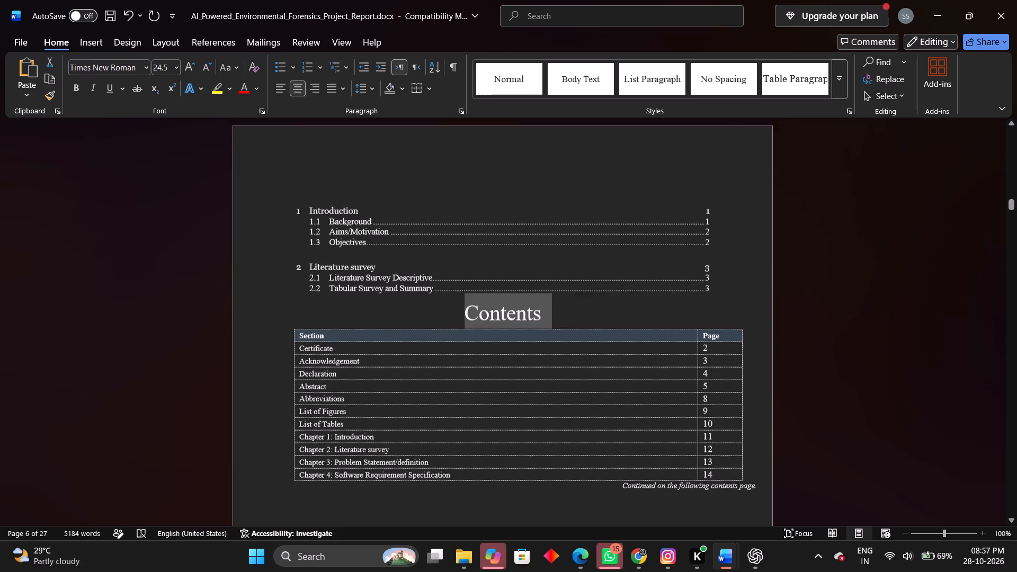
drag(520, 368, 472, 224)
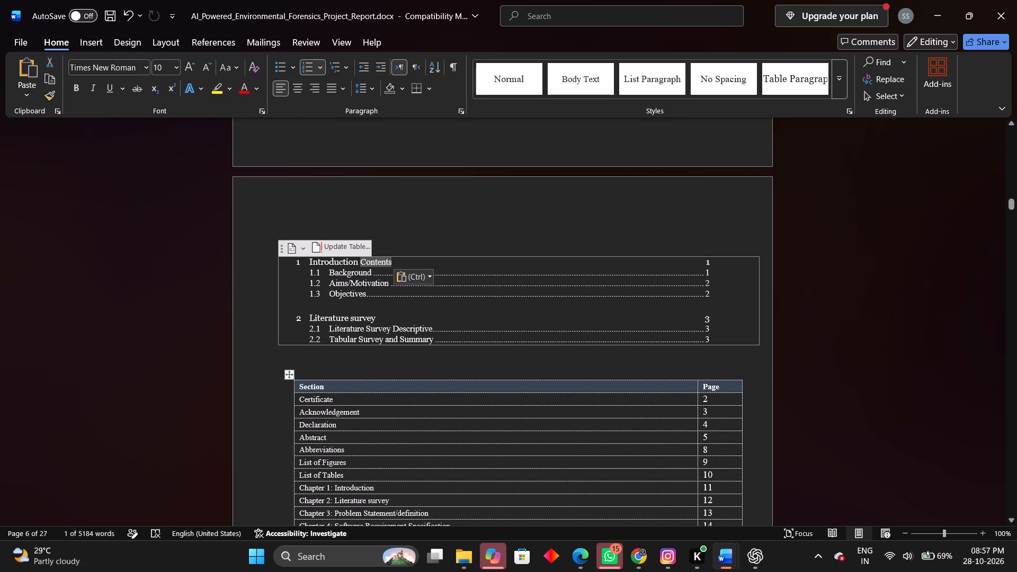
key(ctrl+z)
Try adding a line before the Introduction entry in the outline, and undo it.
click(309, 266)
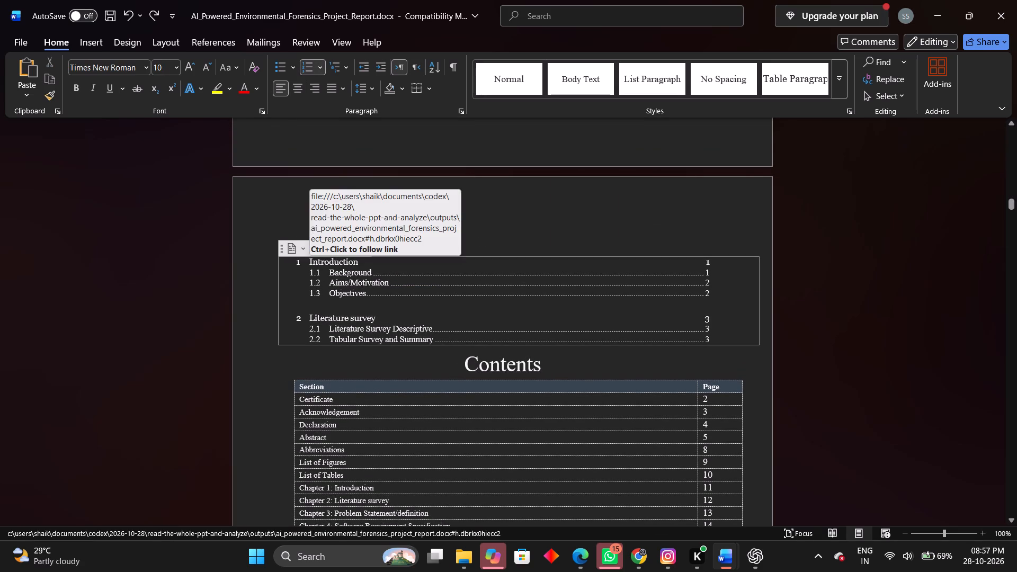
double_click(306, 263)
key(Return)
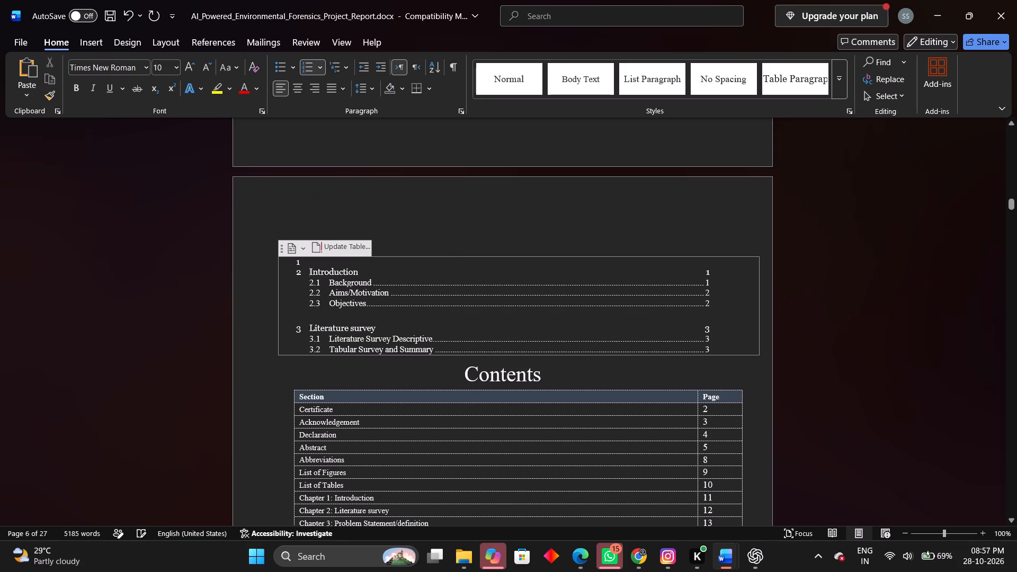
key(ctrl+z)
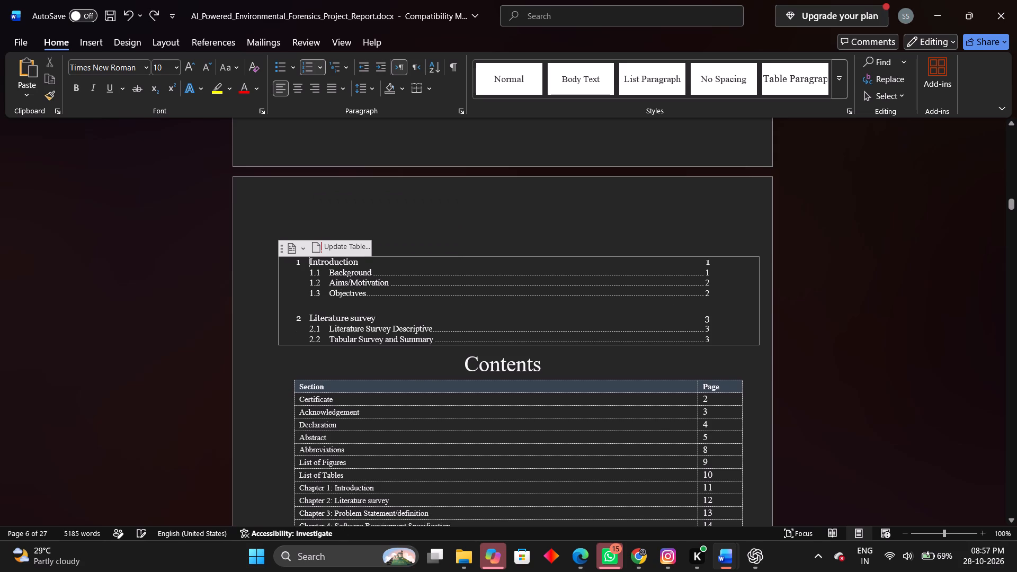
Insert three blank lines below the Abstract's keywords, before the contents page.
key(Left)
key(Left)
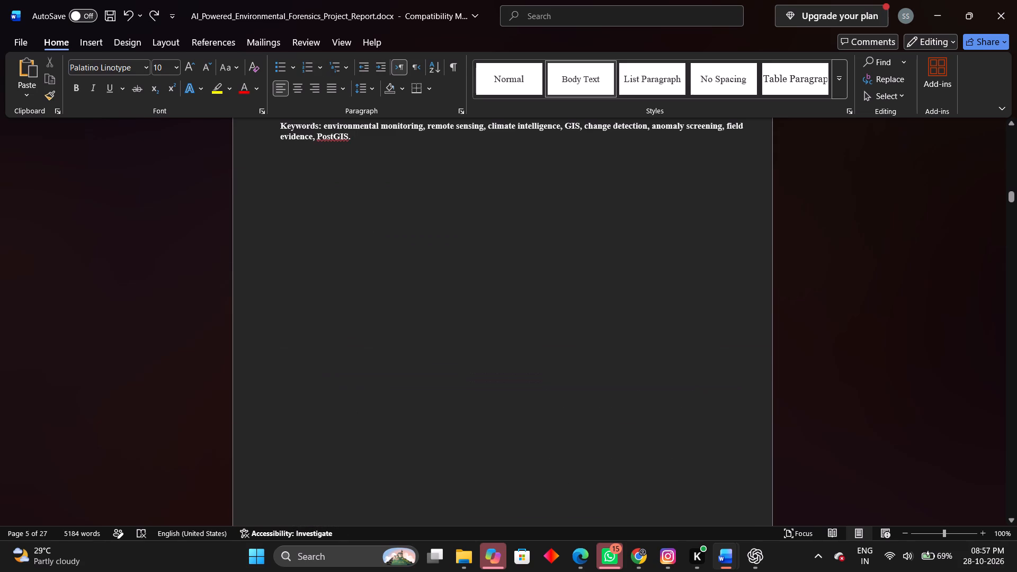
key(Return)
key(Return)
key(Return)
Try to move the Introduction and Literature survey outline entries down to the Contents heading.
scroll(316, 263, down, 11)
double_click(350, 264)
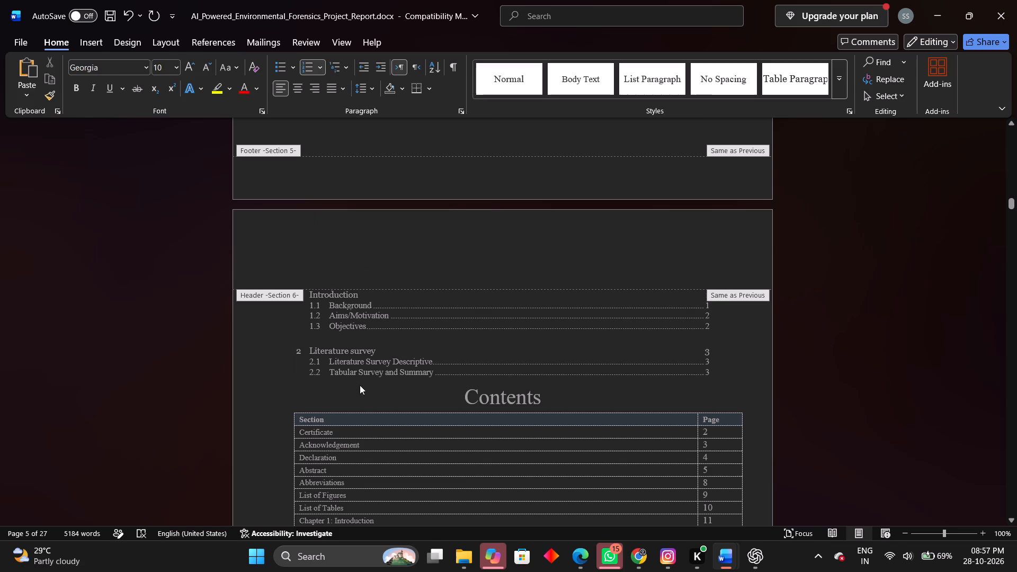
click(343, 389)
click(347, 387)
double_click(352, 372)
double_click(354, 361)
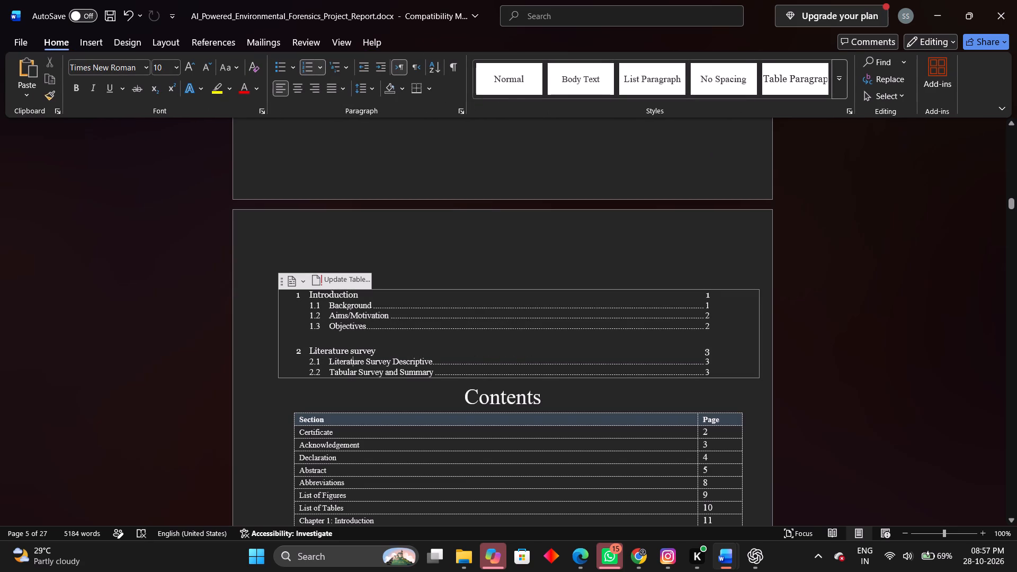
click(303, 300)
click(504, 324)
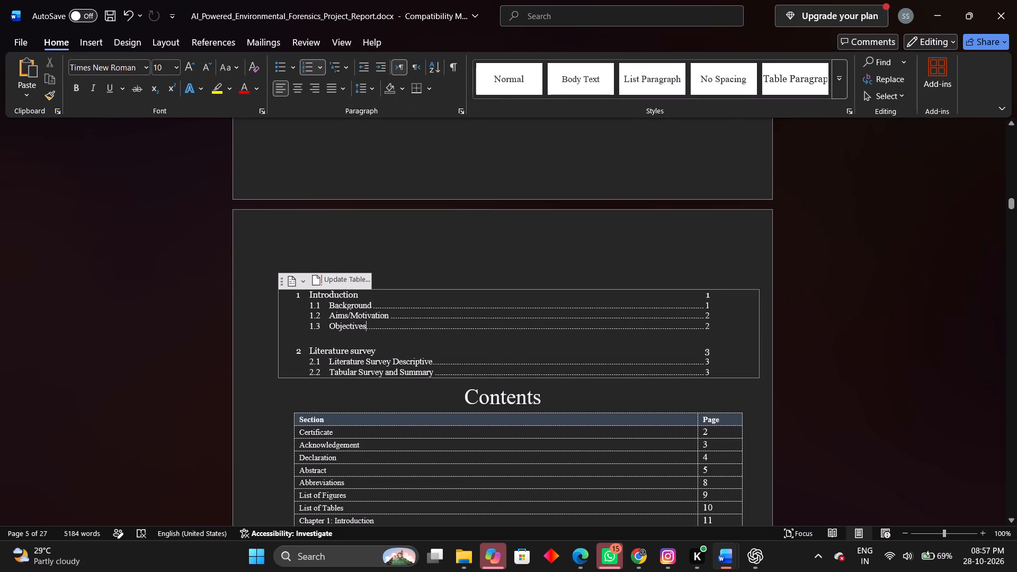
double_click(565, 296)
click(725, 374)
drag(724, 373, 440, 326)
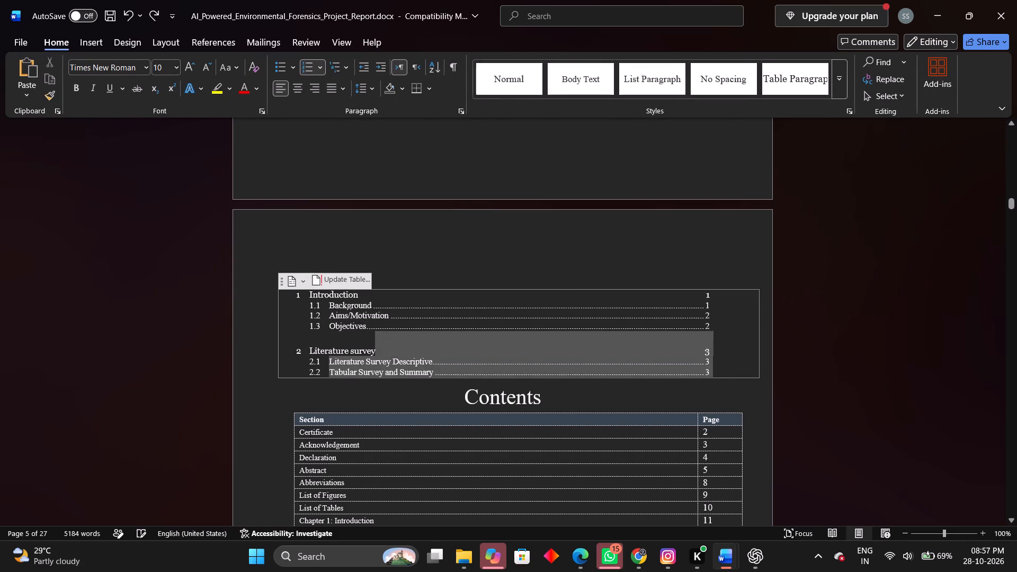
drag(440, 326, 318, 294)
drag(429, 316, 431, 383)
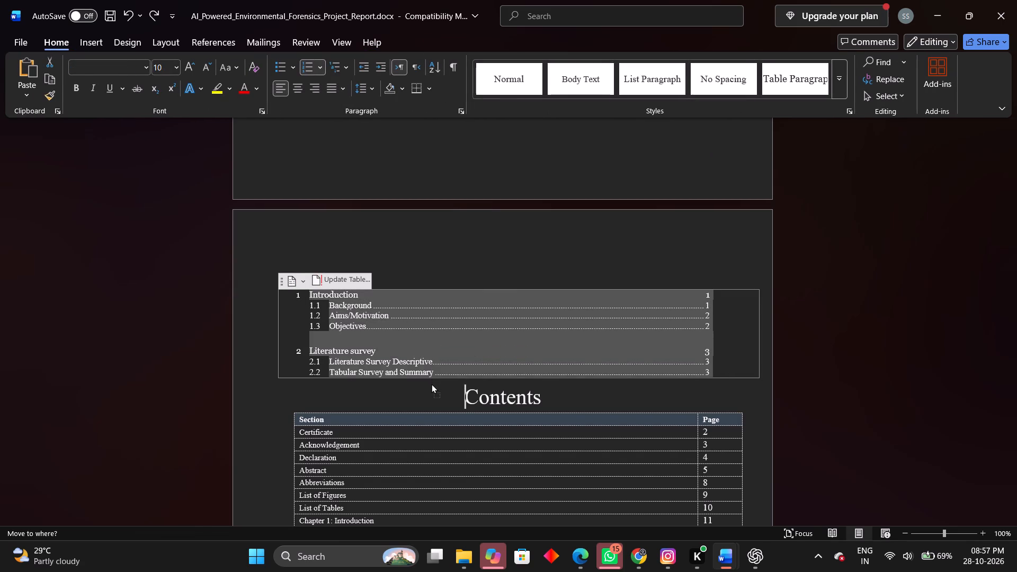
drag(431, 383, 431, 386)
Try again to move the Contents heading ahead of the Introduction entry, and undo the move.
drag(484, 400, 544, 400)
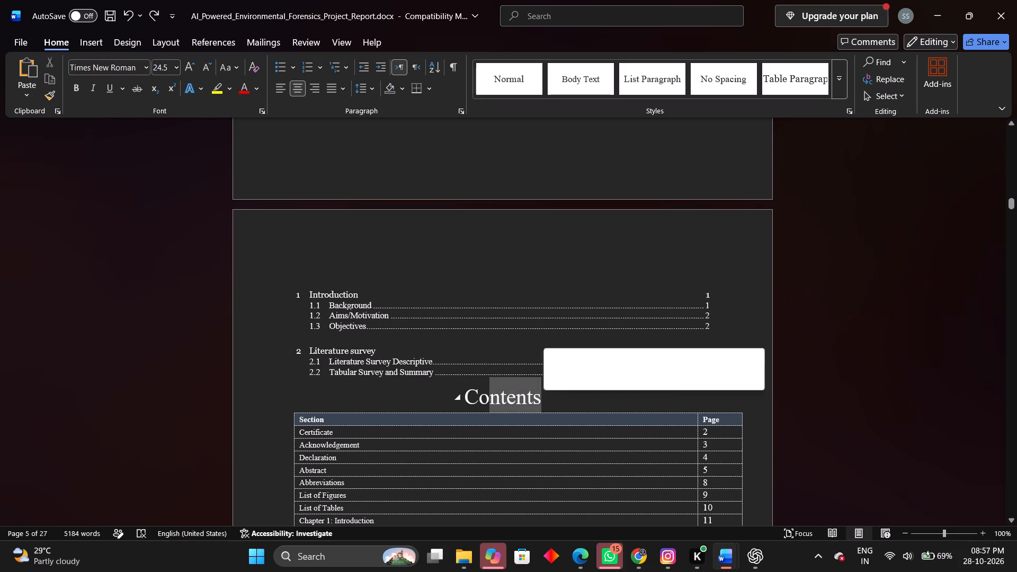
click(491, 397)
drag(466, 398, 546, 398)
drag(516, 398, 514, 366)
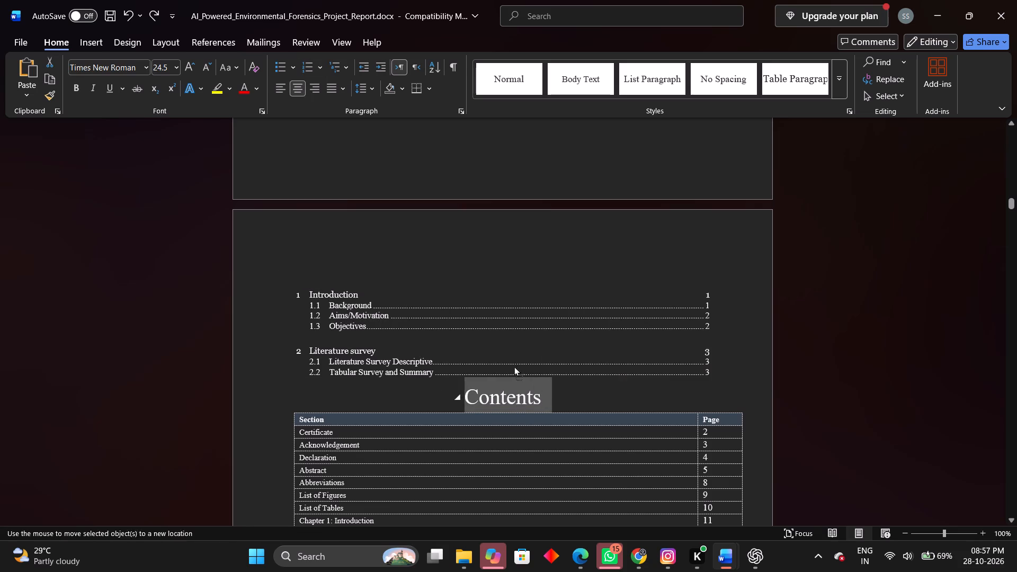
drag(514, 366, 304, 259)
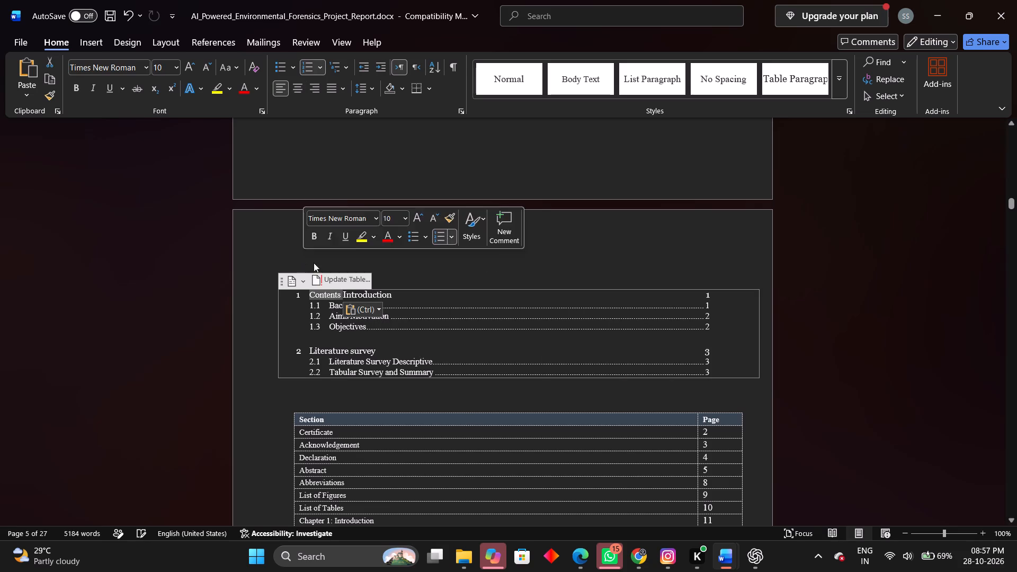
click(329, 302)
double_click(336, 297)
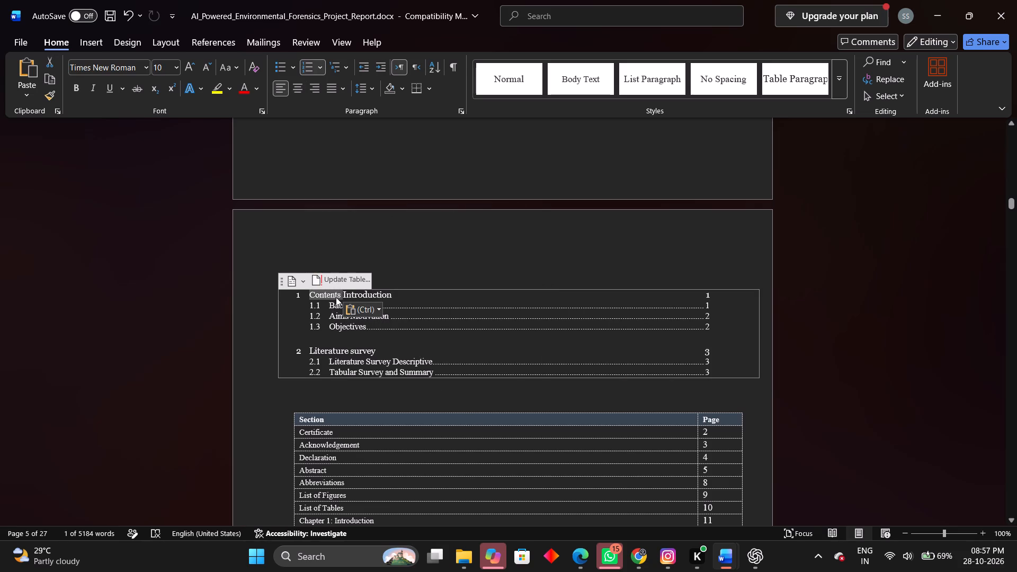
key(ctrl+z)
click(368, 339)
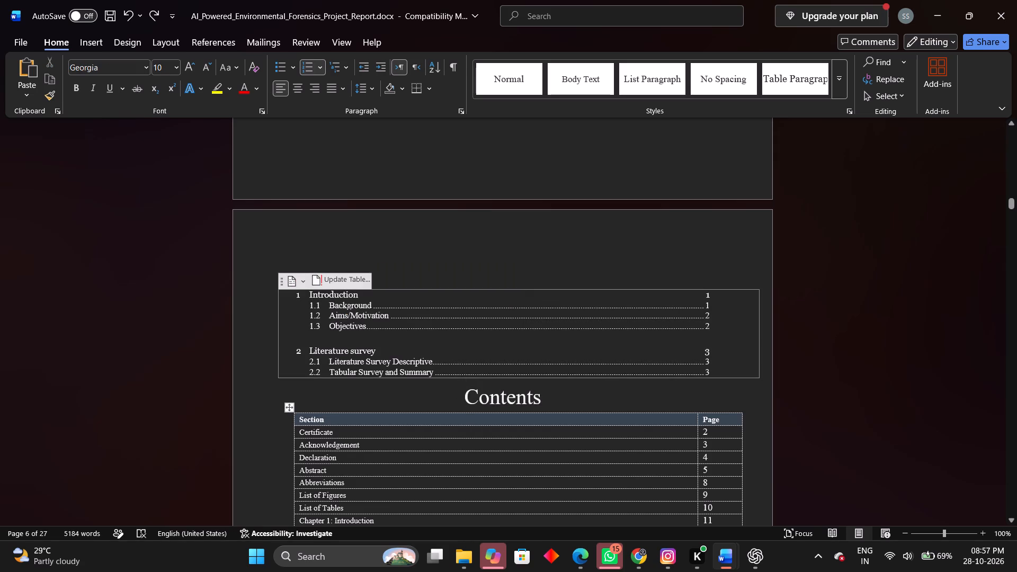
In the CEP Report template, copy the Contents heading together with the Introduction and Literature survey entries below it.
click(720, 548)
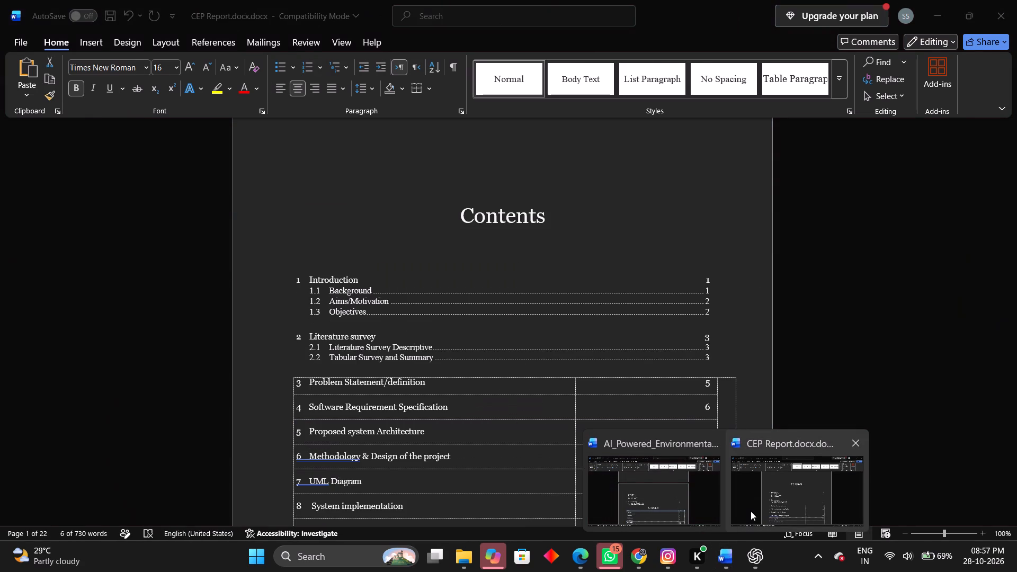
click(751, 511)
scroll(600, 360, up, 5)
scroll(600, 360, down, 16)
scroll(599, 359, up, 8)
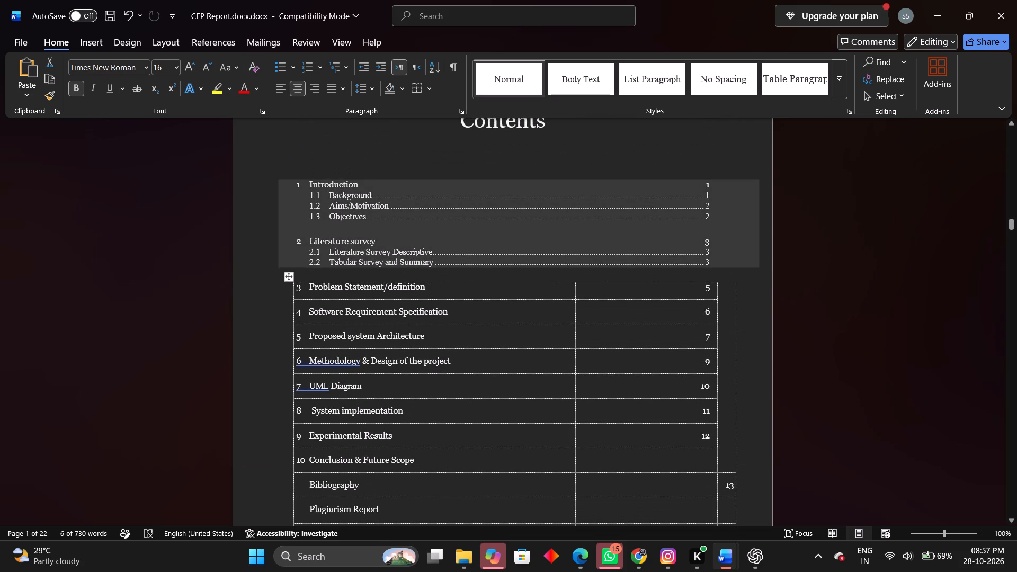
scroll(592, 332, down, 1)
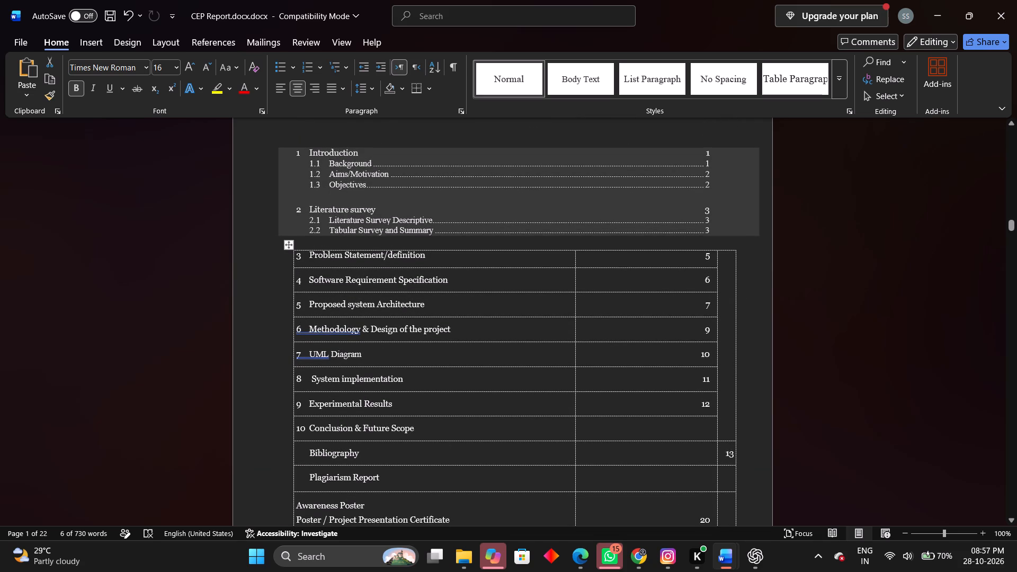
scroll(592, 332, up, 2)
drag(490, 169, 501, 173)
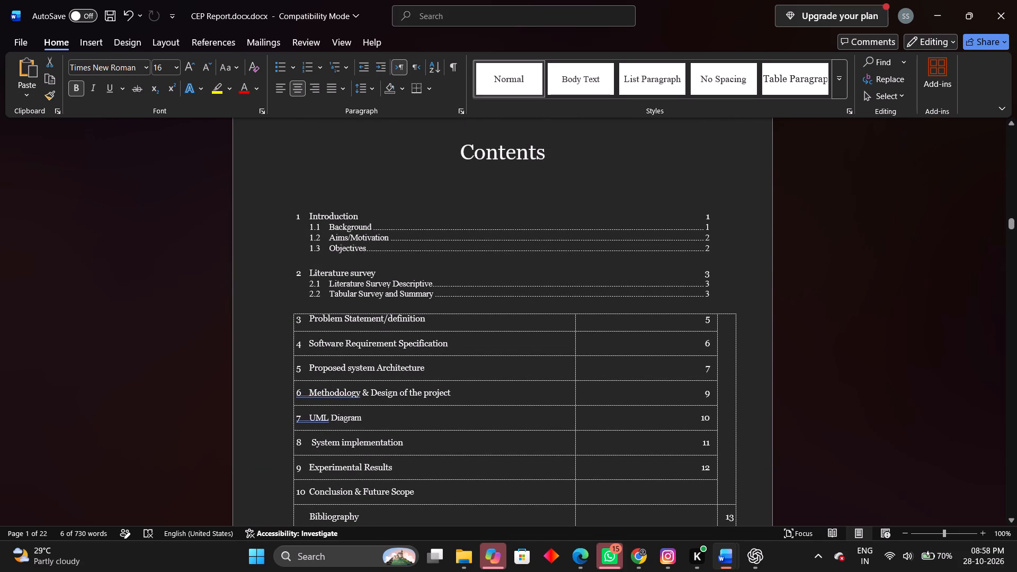
drag(501, 173, 499, 173)
drag(462, 156, 650, 281)
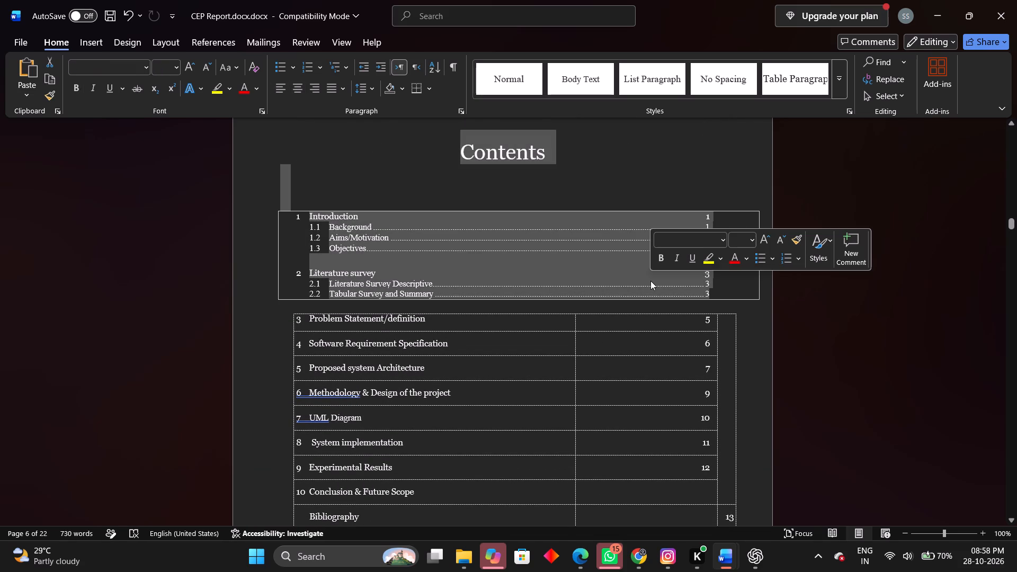
key(ctrl+c)
In the environmental forensics report, replace the outline entries and the Contents heading below them with the copied template block.
click(725, 570)
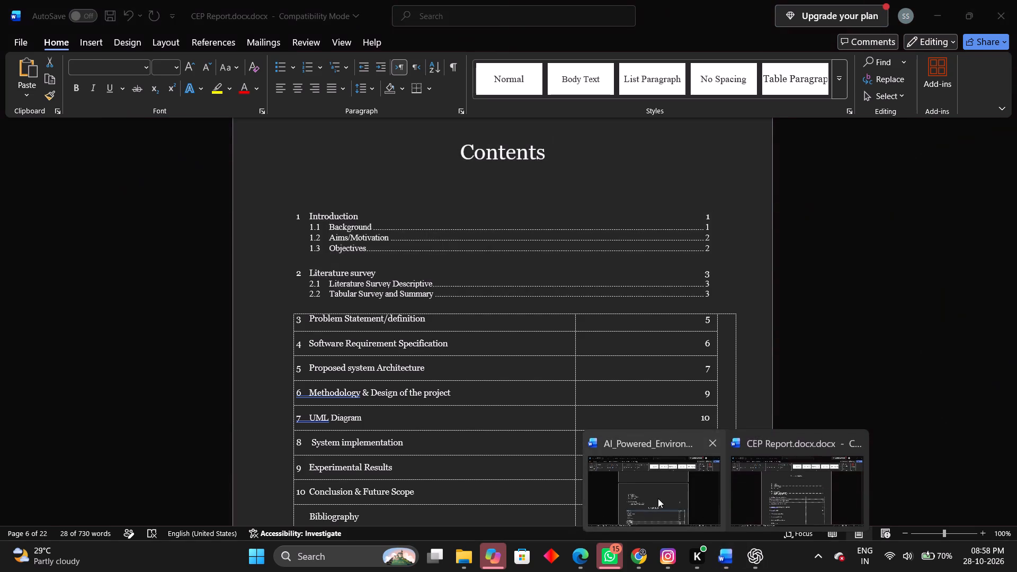
click(655, 498)
click(390, 256)
drag(307, 294, 348, 316)
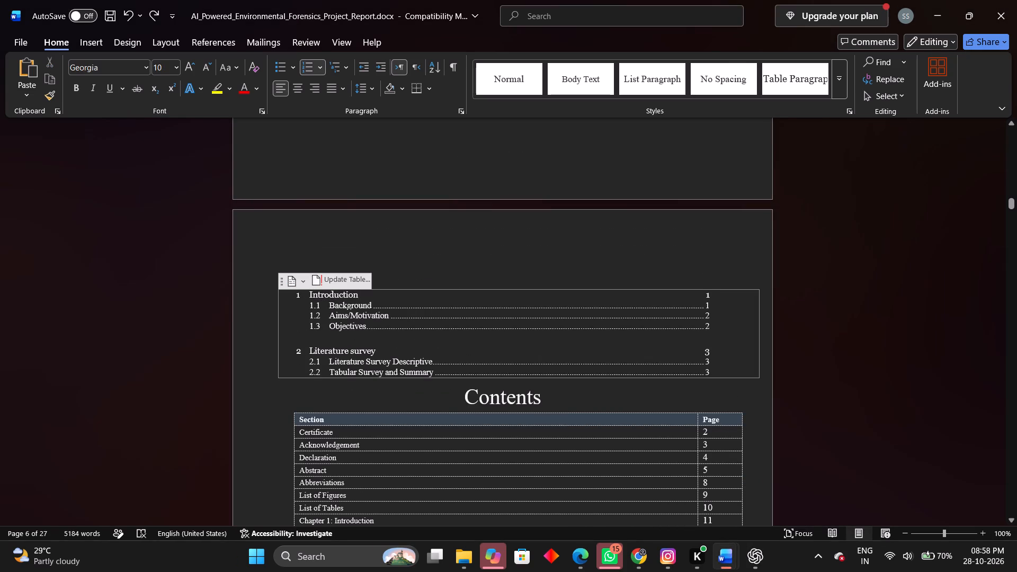
drag(348, 316, 543, 394)
key(ctrl+v)
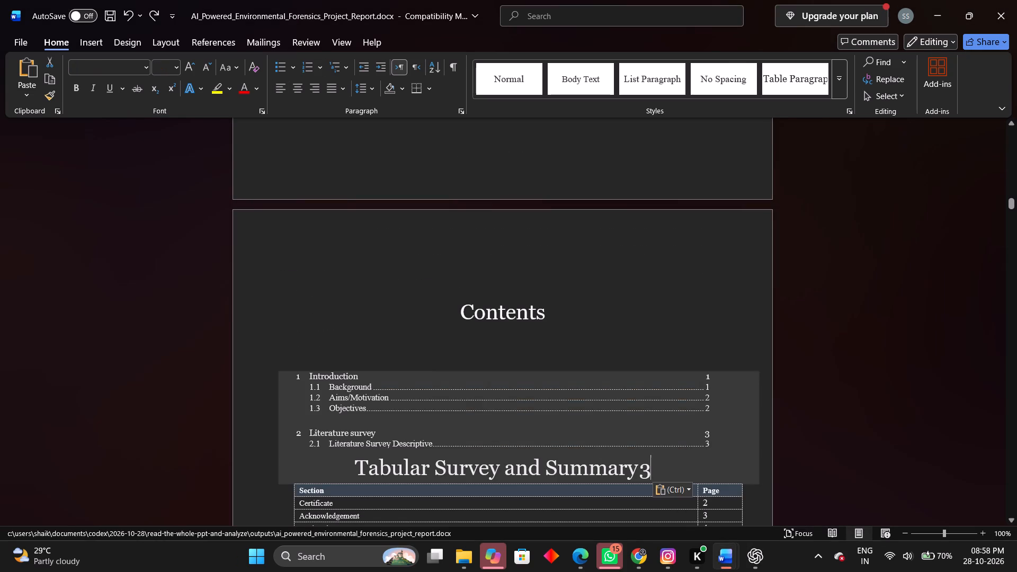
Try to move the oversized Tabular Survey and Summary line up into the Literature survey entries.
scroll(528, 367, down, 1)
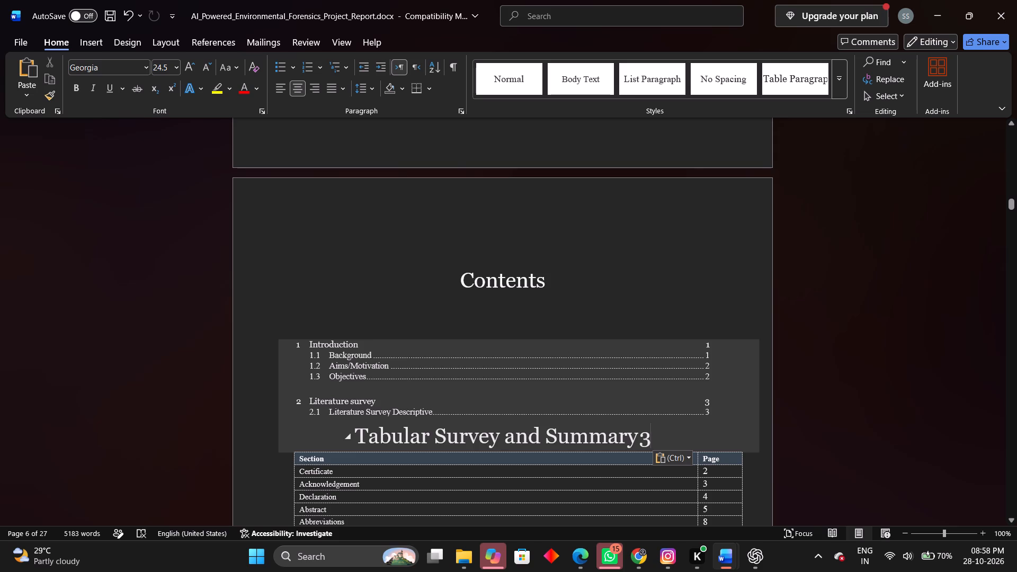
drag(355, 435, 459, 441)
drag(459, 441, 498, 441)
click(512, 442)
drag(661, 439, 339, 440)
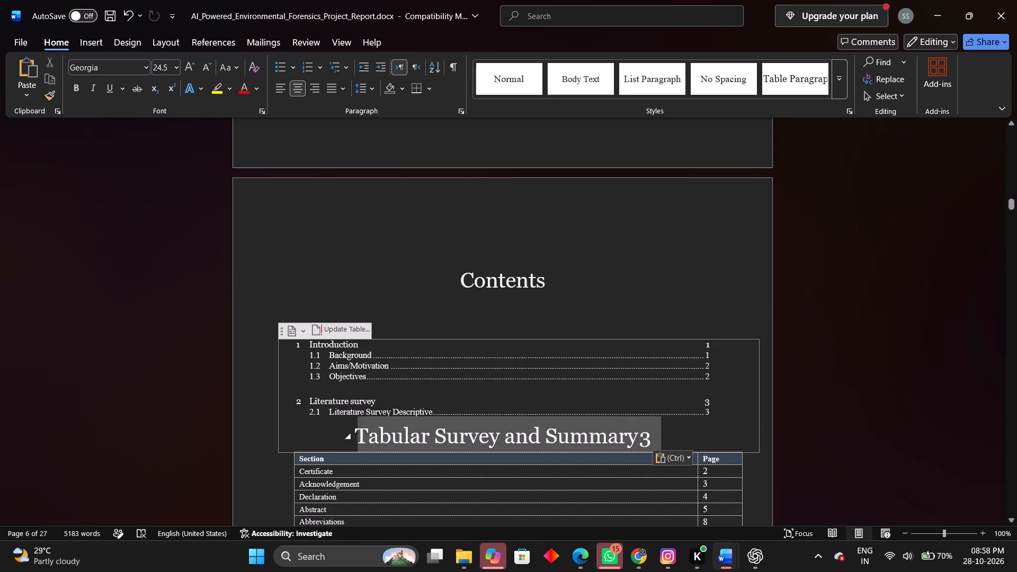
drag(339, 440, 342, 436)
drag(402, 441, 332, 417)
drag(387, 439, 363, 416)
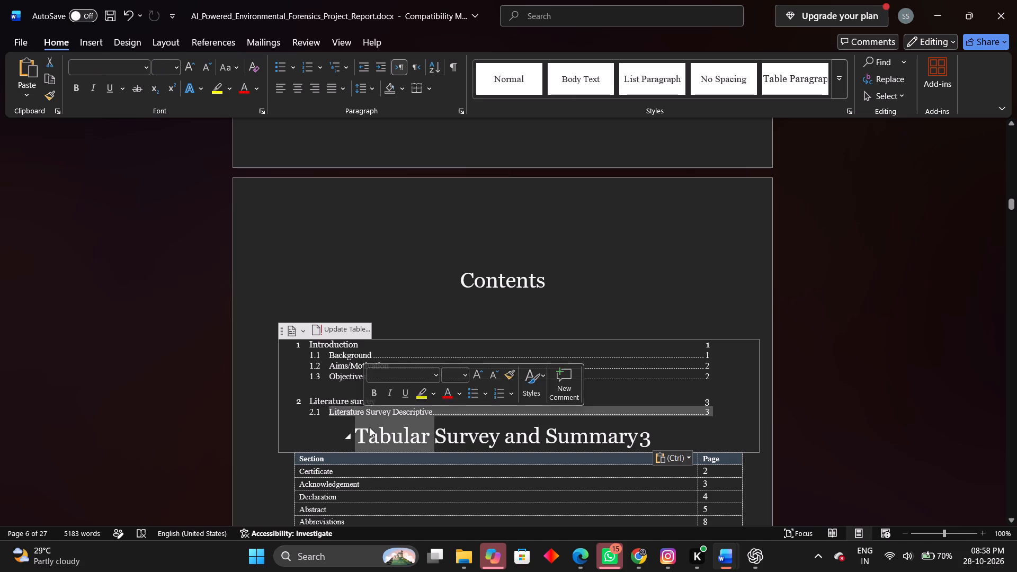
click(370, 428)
Remove the blank line between the Contents heading and the Introduction entry.
click(401, 296)
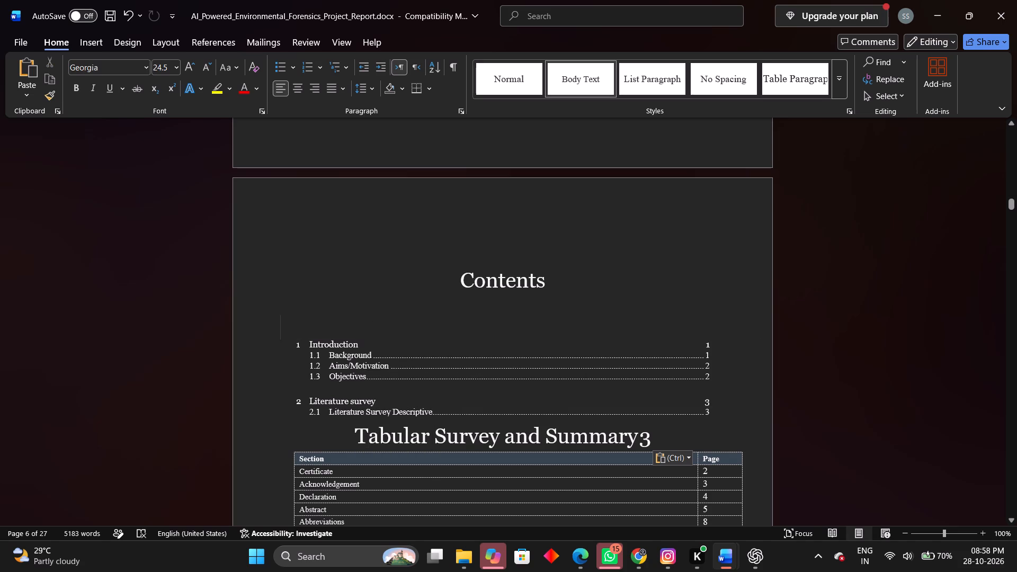
key(equal)
key(BackSpace)
key(BackSpace)
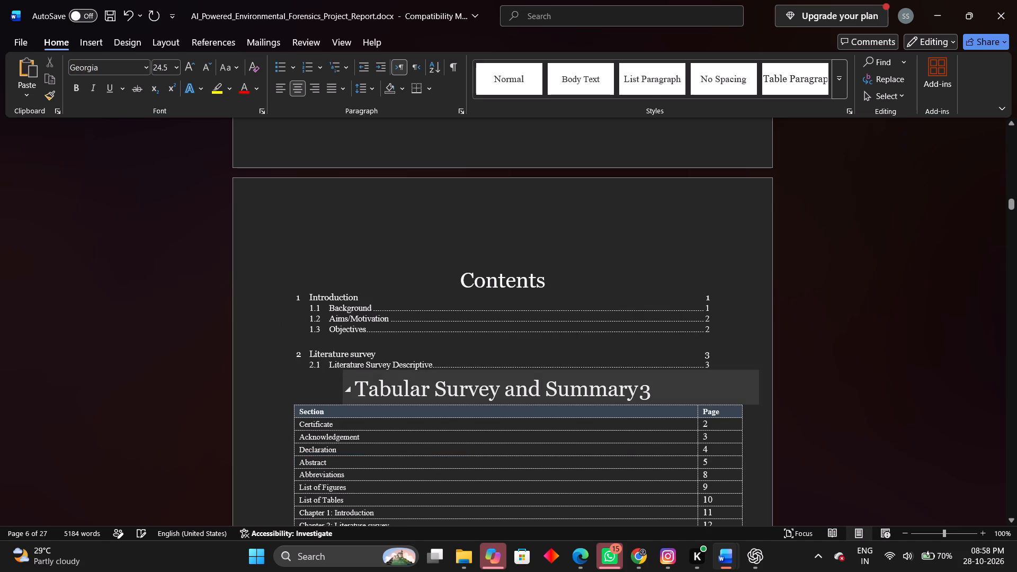
Move the Tabular Survey and Summary text up to Literature Survey Descriptive and split it off as separate entry 2.2.
drag(357, 387, 644, 394)
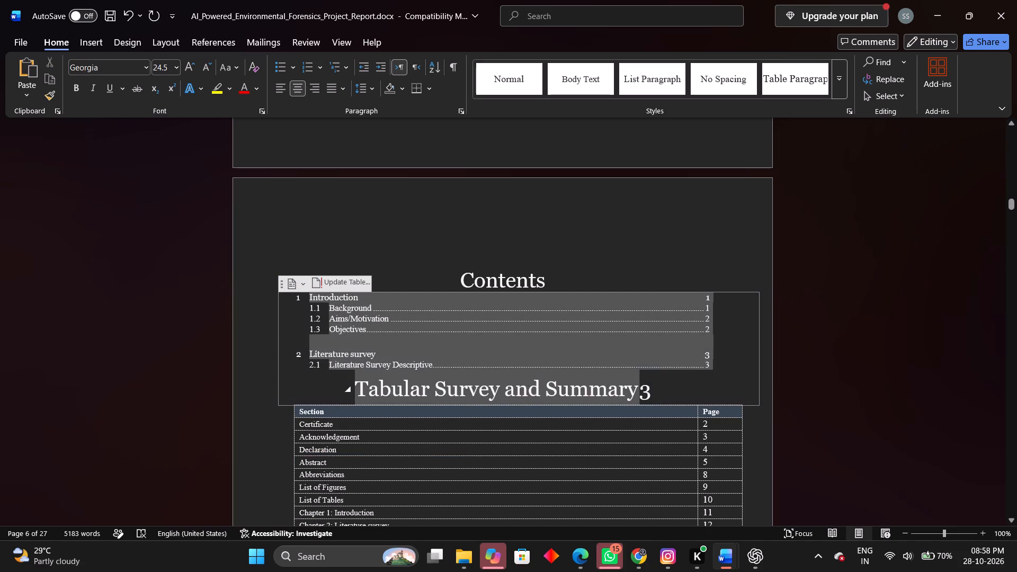
drag(644, 394, 649, 392)
click(508, 381)
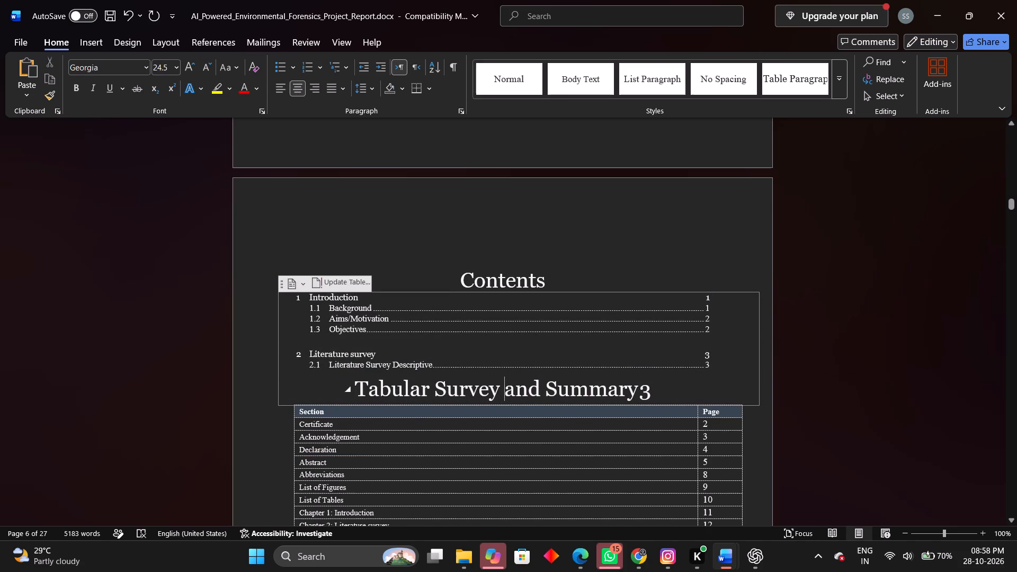
drag(655, 397, 398, 393)
drag(398, 391, 452, 363)
click(436, 363)
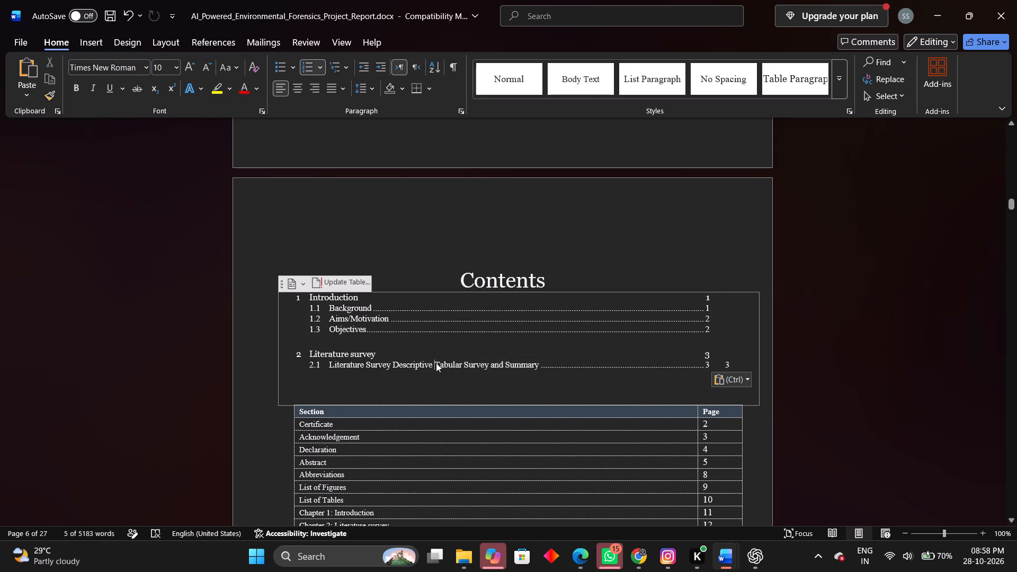
key(Return)
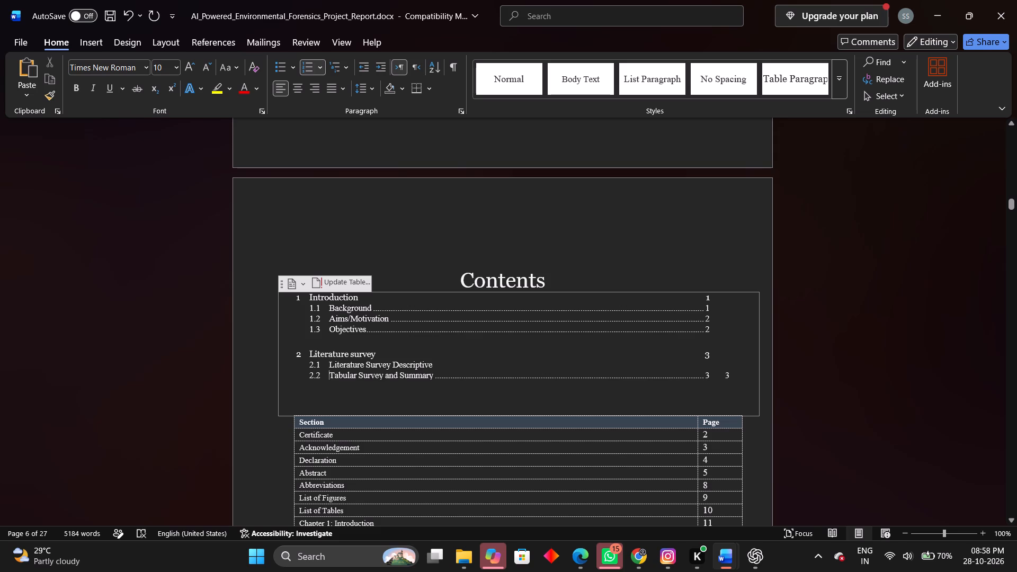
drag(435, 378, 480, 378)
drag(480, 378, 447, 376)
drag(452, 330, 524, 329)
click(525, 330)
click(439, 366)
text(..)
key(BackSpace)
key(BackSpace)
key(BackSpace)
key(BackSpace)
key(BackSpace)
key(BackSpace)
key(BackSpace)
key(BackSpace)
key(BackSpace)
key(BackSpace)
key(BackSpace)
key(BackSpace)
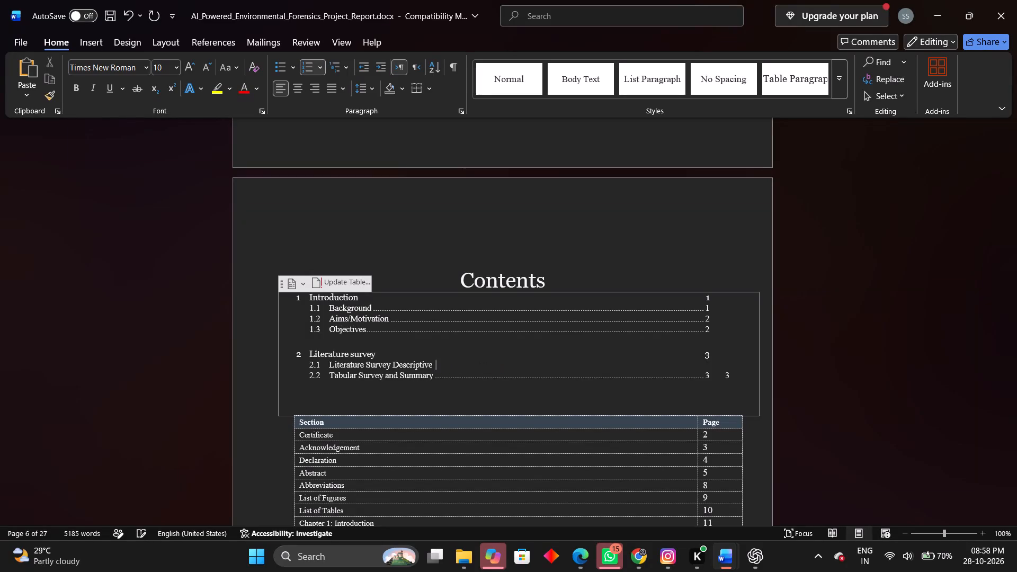
Remove the trailing space after Literature Survey Descriptive and add a row of leader dots reaching the page-number column.
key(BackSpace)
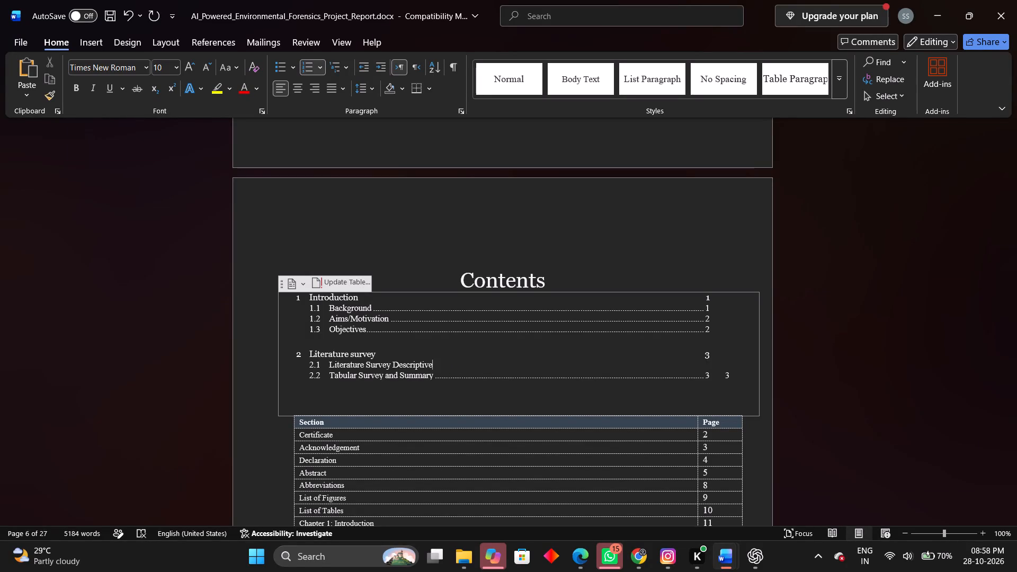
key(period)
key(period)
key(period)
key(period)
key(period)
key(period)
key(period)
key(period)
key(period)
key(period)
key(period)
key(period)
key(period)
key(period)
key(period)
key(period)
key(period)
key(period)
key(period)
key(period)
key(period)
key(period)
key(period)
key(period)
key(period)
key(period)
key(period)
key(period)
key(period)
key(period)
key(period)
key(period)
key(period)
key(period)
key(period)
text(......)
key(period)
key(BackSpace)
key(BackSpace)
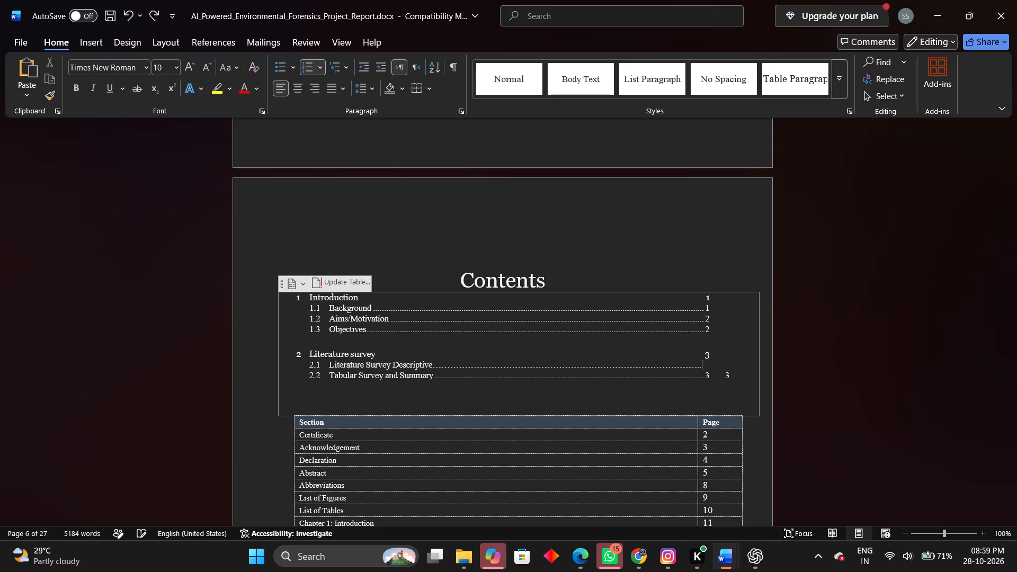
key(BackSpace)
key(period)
Delete the stray extra 3 at the end of the Tabular Survey and Summary entry.
scroll(438, 365, down, 3)
click(729, 281)
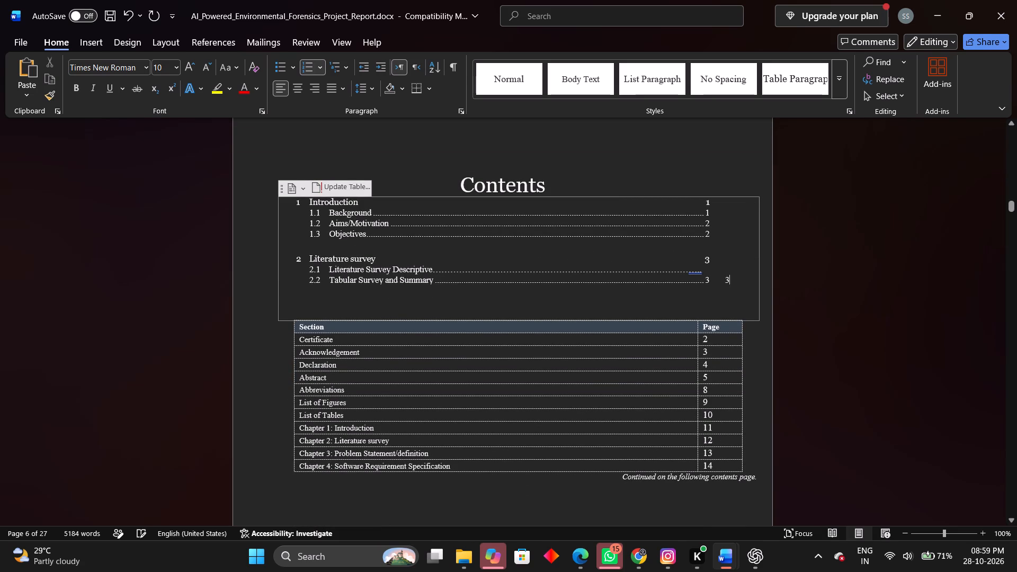
key(BackSpace)
Move the page number 3 from the Literature survey line to the end of entry 2.1, adding a leader dot before it for alignment.
click(705, 267)
click(708, 261)
drag(703, 261, 714, 261)
drag(709, 261, 709, 266)
click(693, 311)
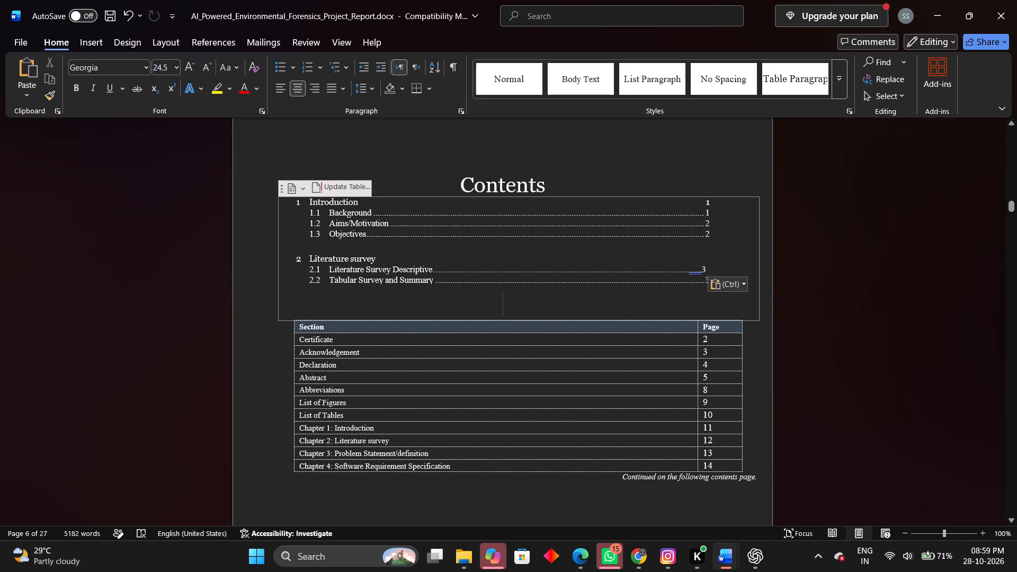
click(704, 271)
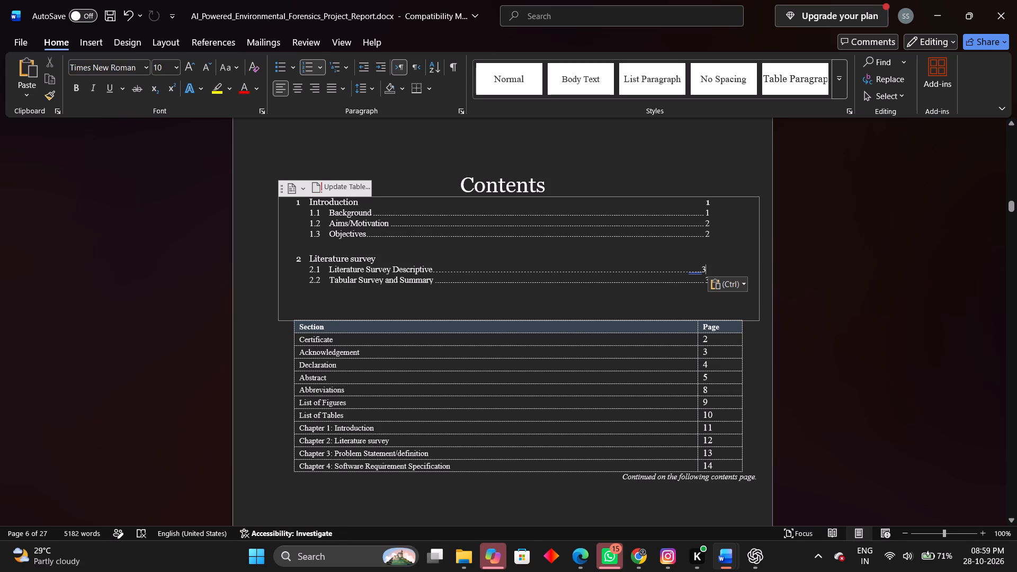
key(Left)
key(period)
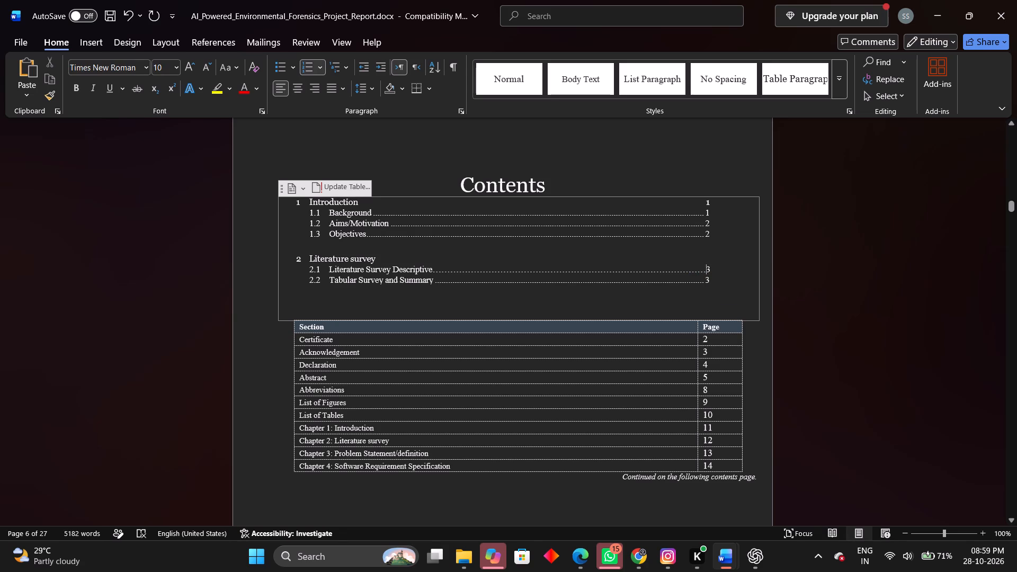
click(716, 267)
Stretch the Section/Page table on the first Contents page downward so that its rows are taller.
scroll(611, 289, down, 3)
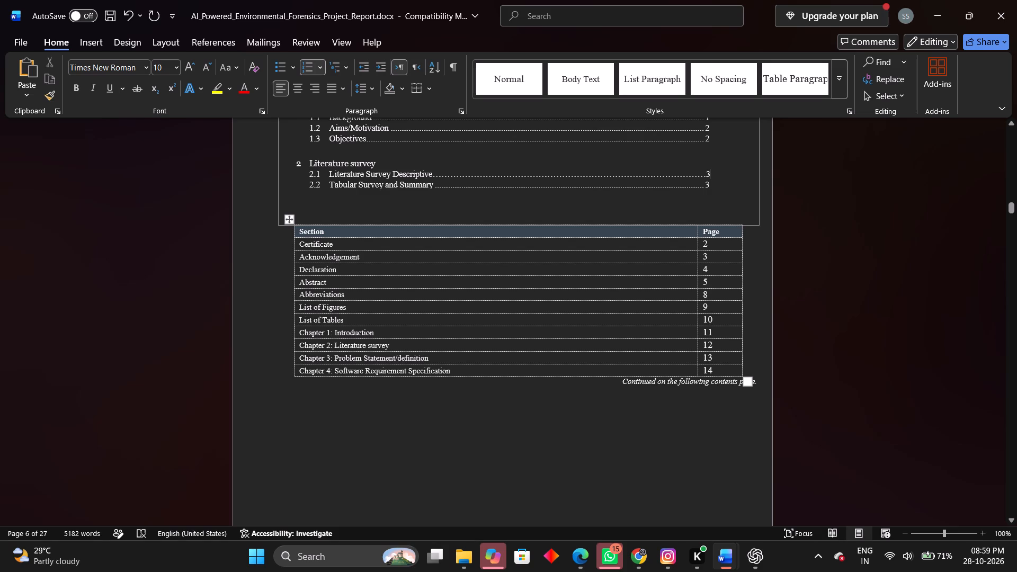
click(699, 426)
click(449, 311)
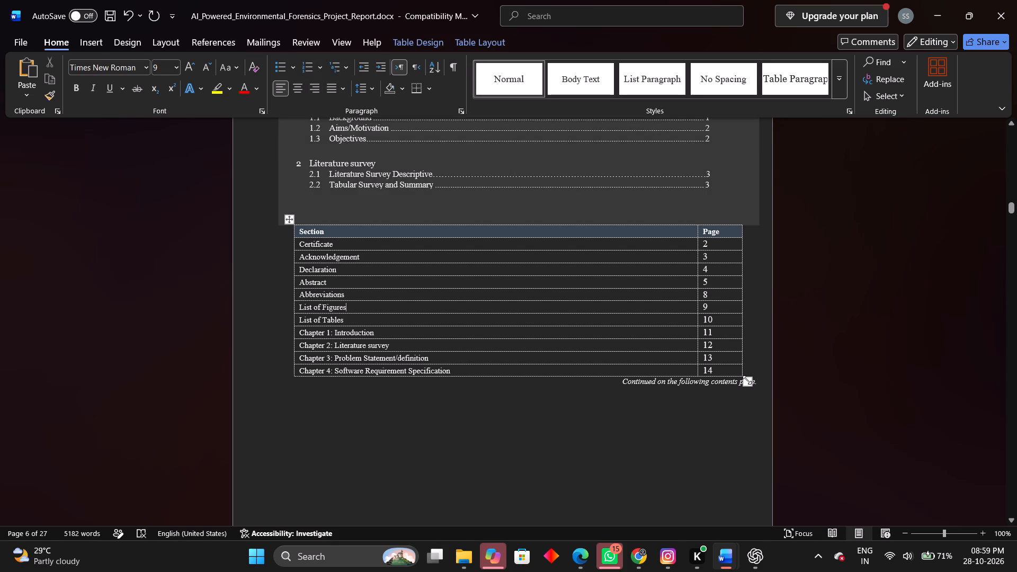
drag(745, 383, 737, 453)
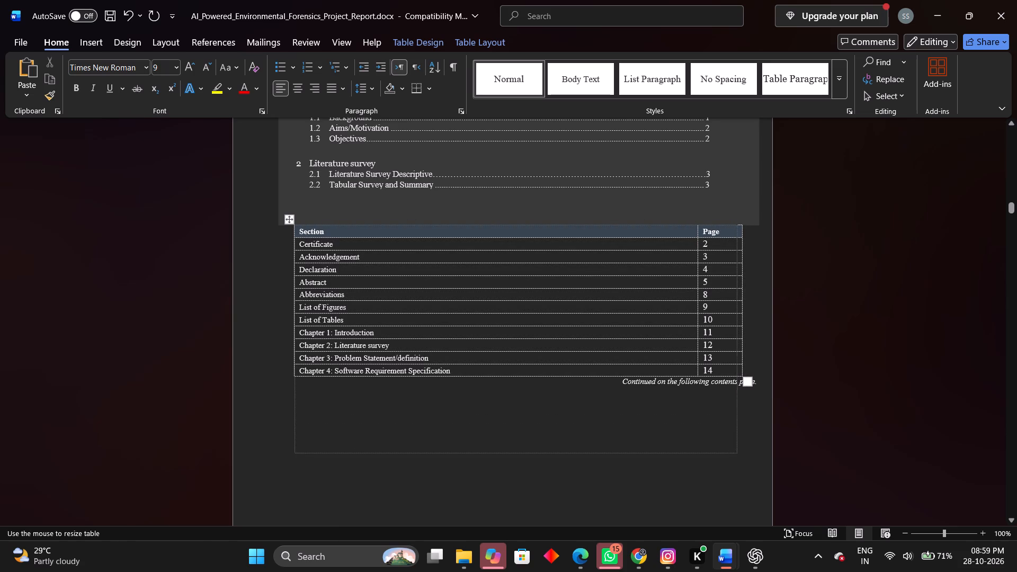
drag(737, 453, 742, 463)
click(827, 394)
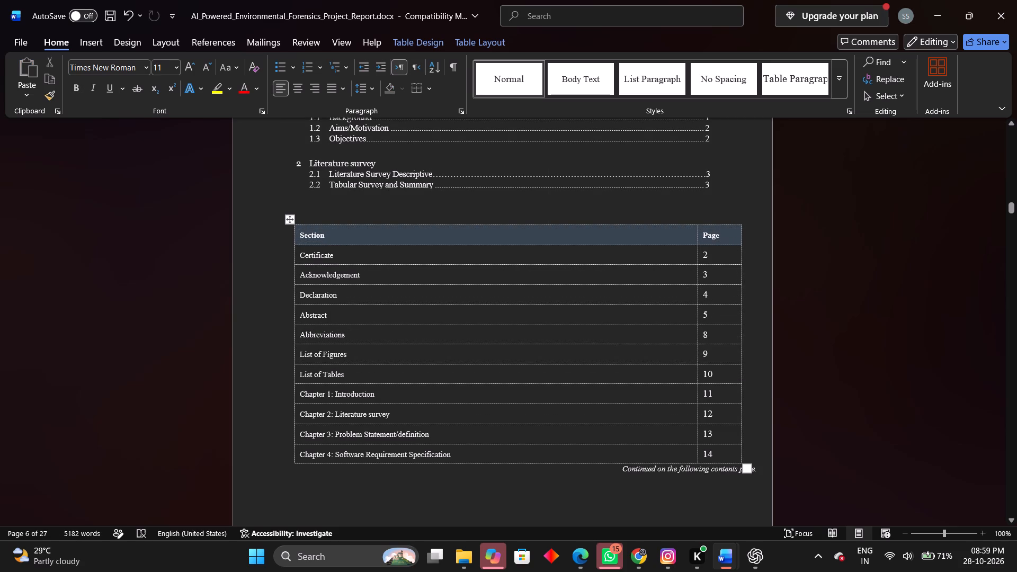
Stretch the Section/Page table on the Contents (continued) page downward so that its rows are taller, like the first Contents table.
scroll(601, 334, up, 2)
scroll(600, 337, down, 5)
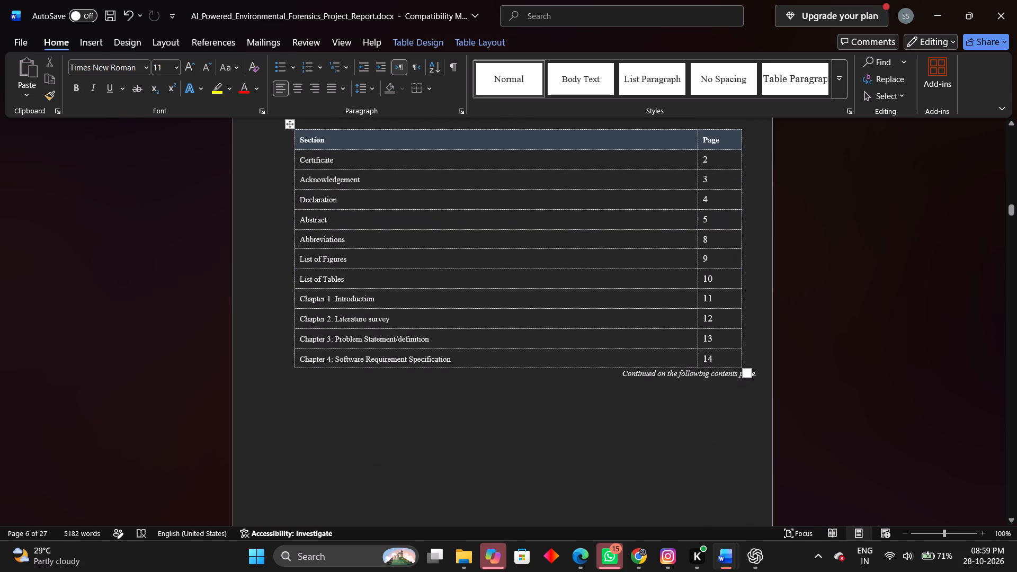
scroll(494, 374, down, 16)
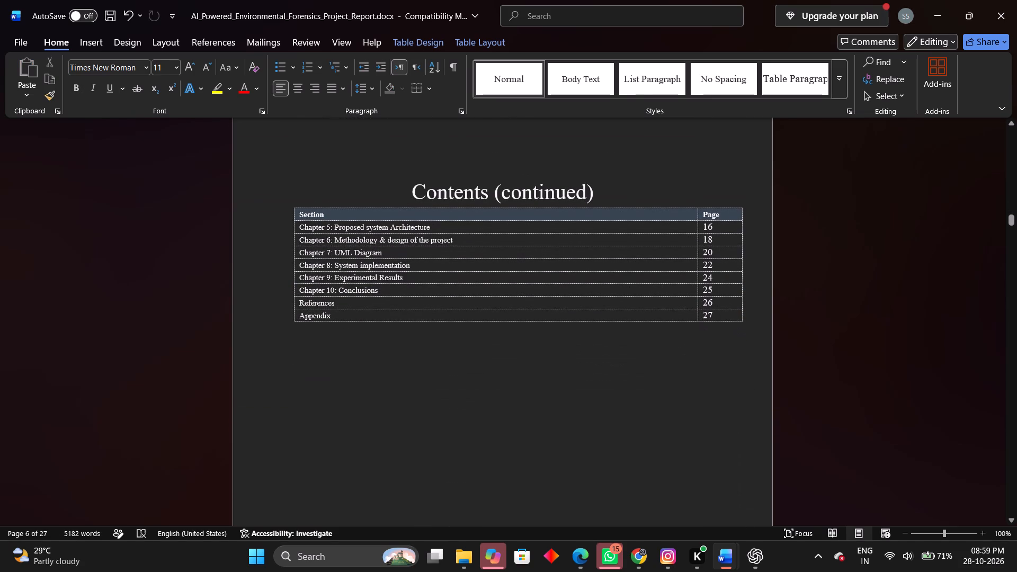
click(741, 321)
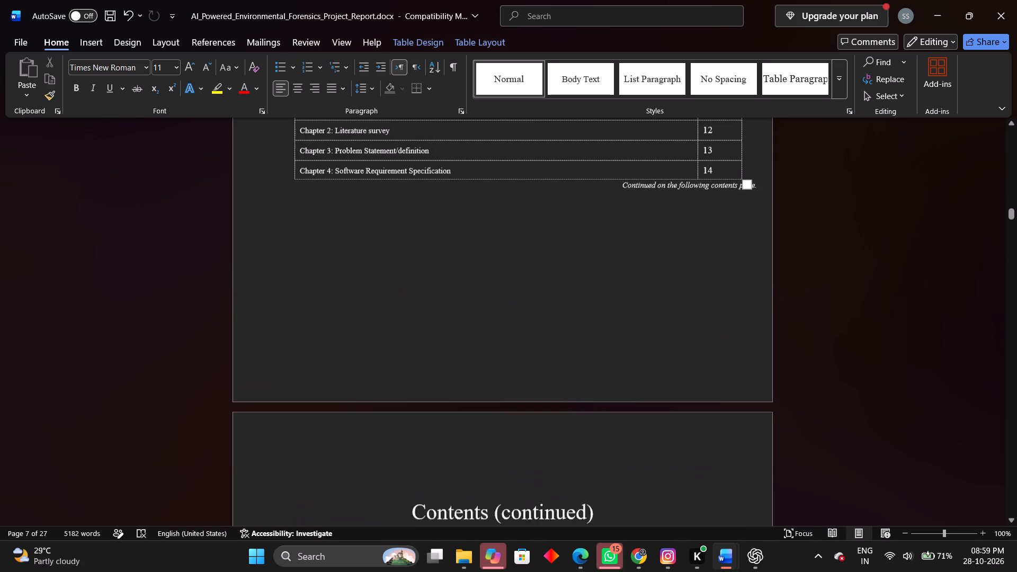
scroll(742, 371, down, 11)
click(523, 276)
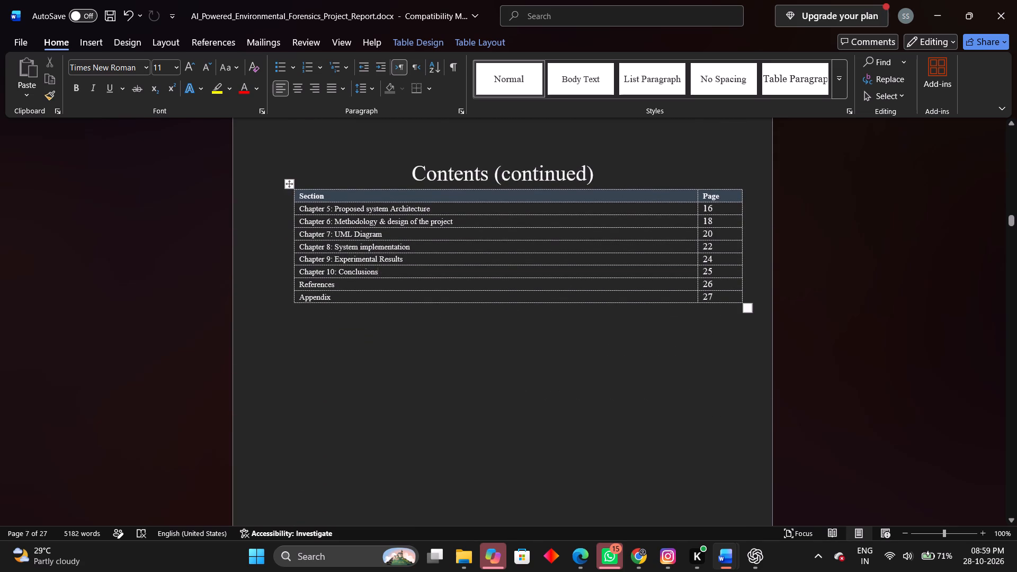
scroll(519, 277, up, 13)
scroll(519, 277, down, 1)
scroll(519, 277, up, 3)
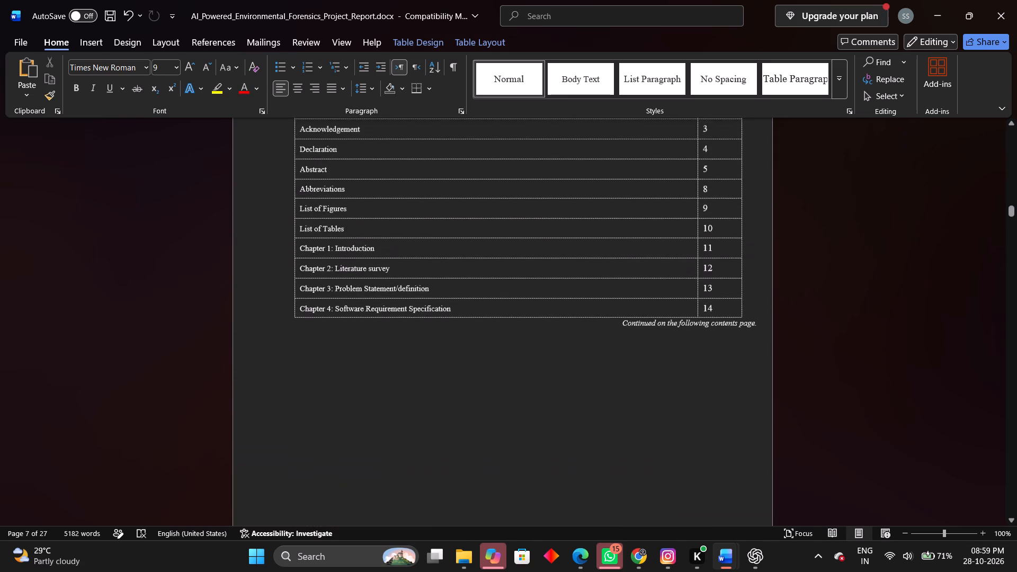
scroll(519, 277, up, 4)
scroll(519, 277, down, 10)
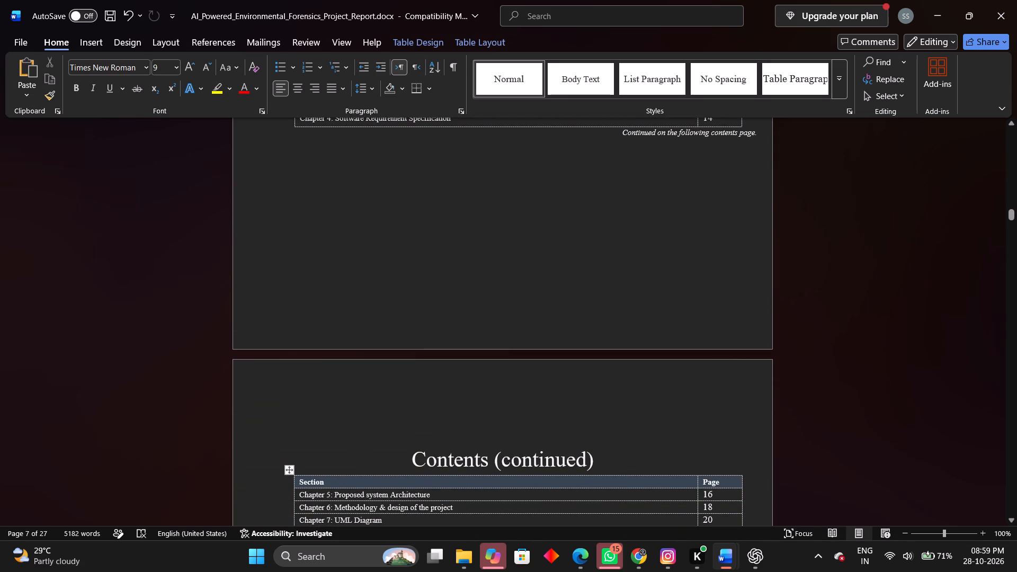
scroll(522, 266, down, 4)
scroll(522, 266, up, 10)
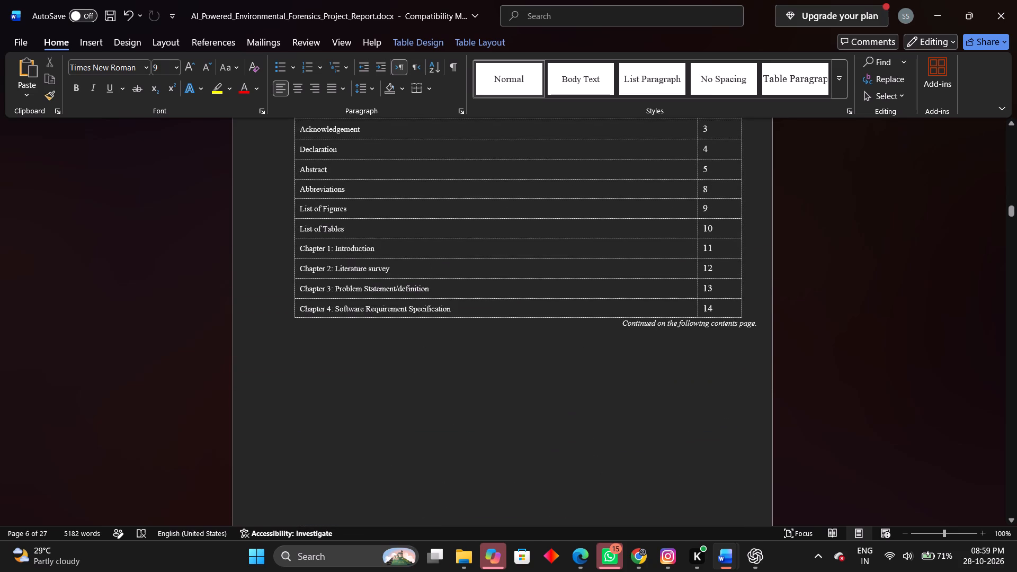
scroll(528, 256, up, 4)
scroll(528, 256, down, 14)
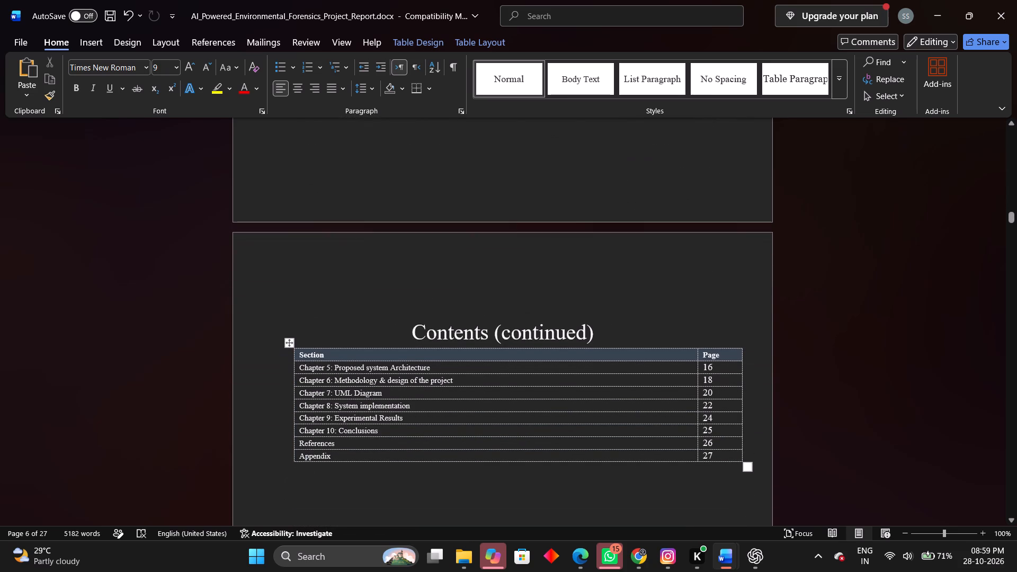
drag(747, 470, 745, 501)
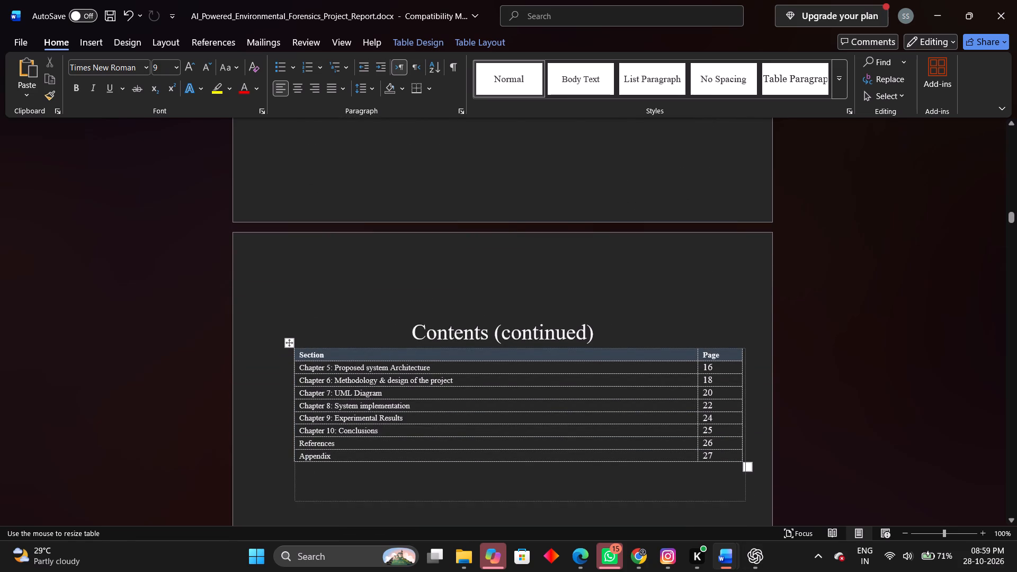
drag(745, 501, 743, 506)
click(786, 427)
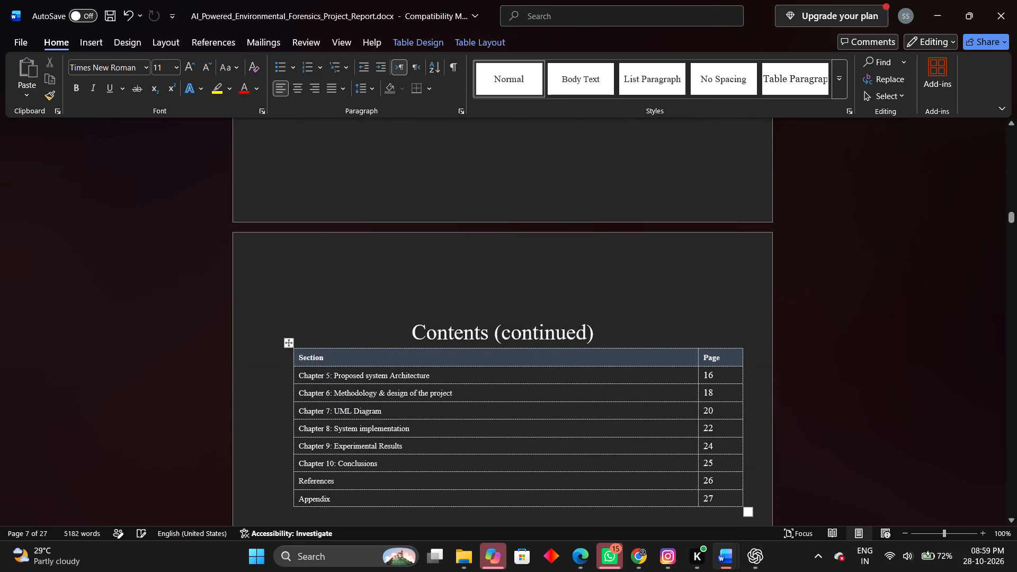
Stretch the Abbreviations table downward to make all its rows taller.
scroll(446, 409, down, 20)
scroll(446, 409, down, 10)
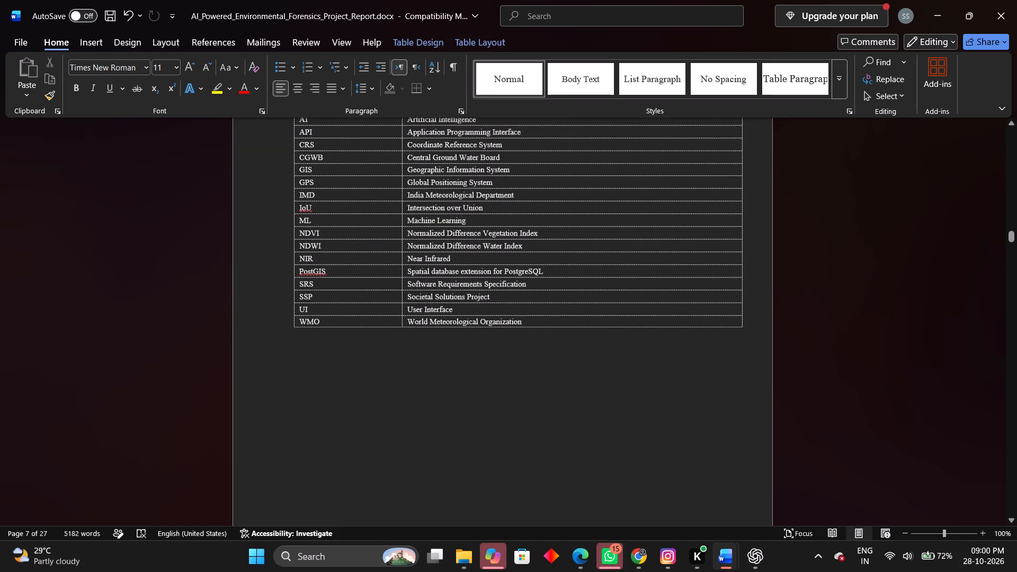
click(740, 324)
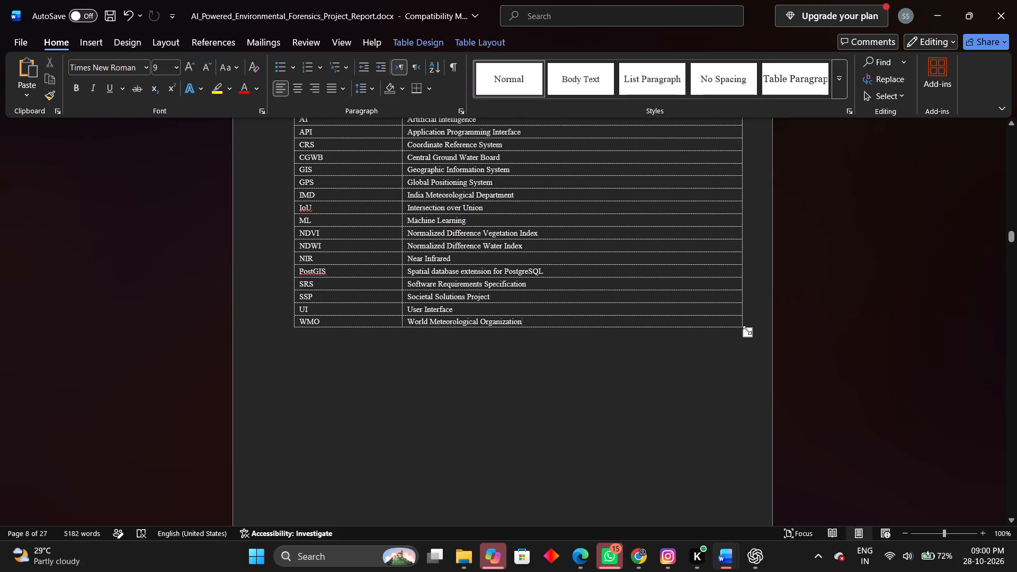
drag(747, 330, 742, 404)
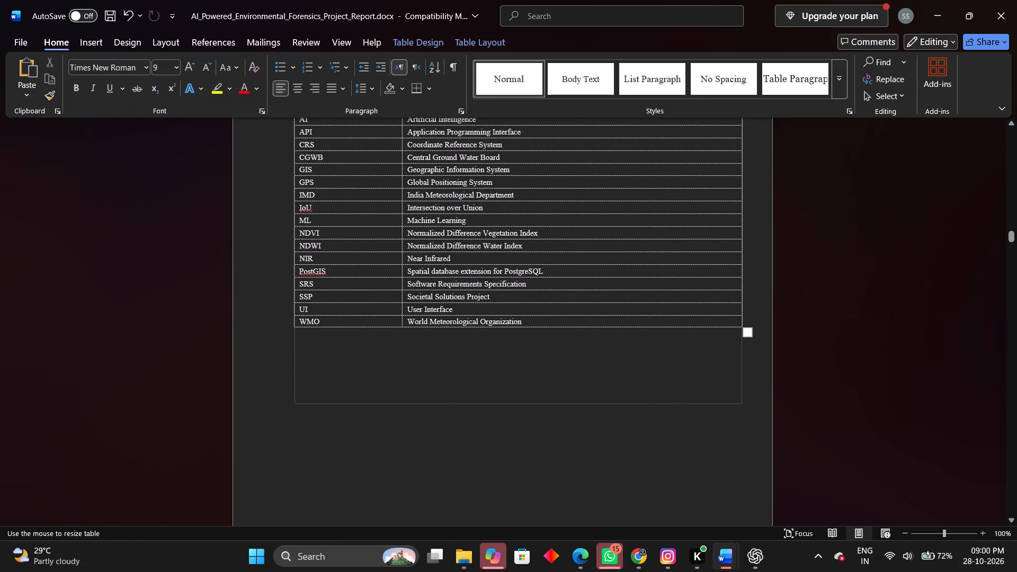
drag(742, 404, 742, 405)
scroll(592, 313, up, 4)
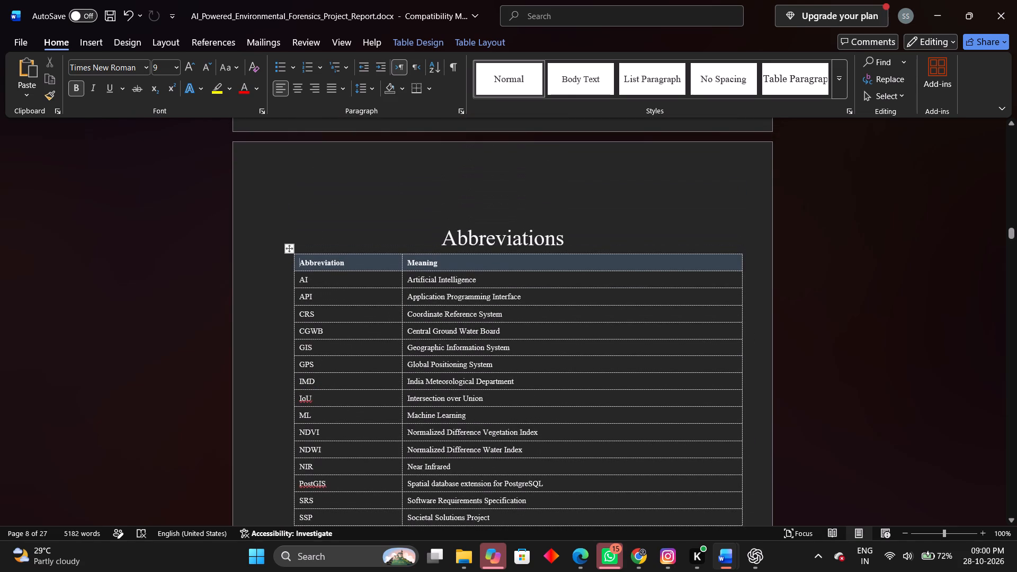
Stretch the List of Figures table downward to give its rows more height.
scroll(590, 312, down, 20)
scroll(590, 312, down, 6)
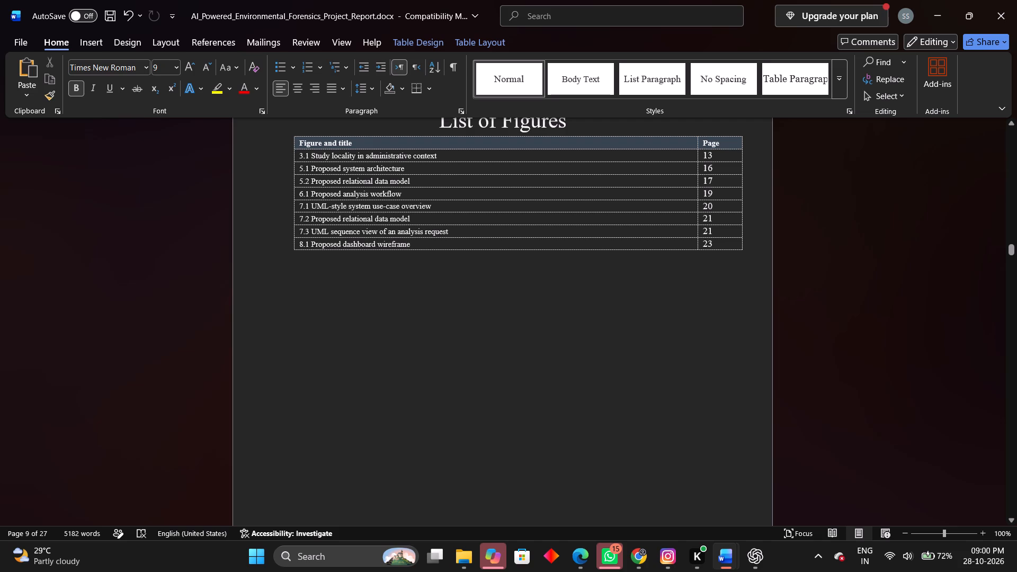
click(729, 243)
drag(745, 255, 741, 299)
Stretch the List of Tables table downward so that its rows are taller.
scroll(498, 284, down, 15)
scroll(498, 287, down, 7)
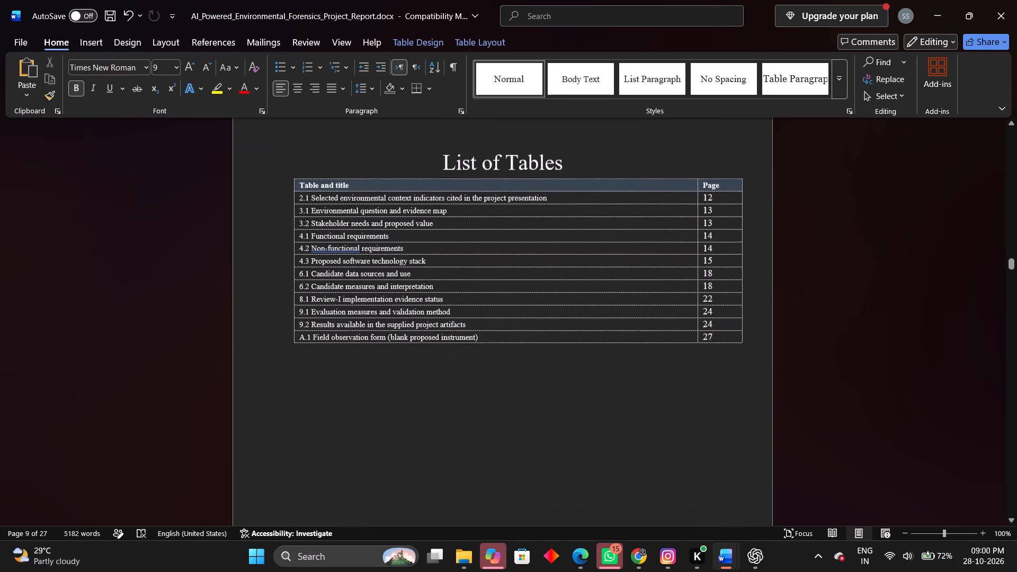
click(709, 304)
drag(747, 317, 742, 371)
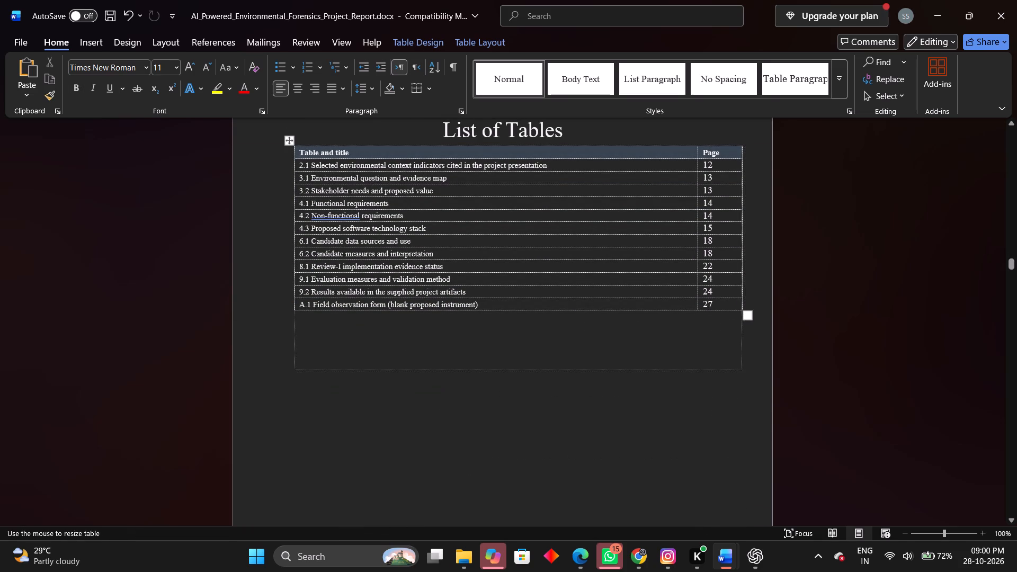
drag(742, 371, 742, 381)
click(552, 313)
Review the layout of the text, figure and tables in Chapters 1 to 3.
scroll(552, 313, down, 13)
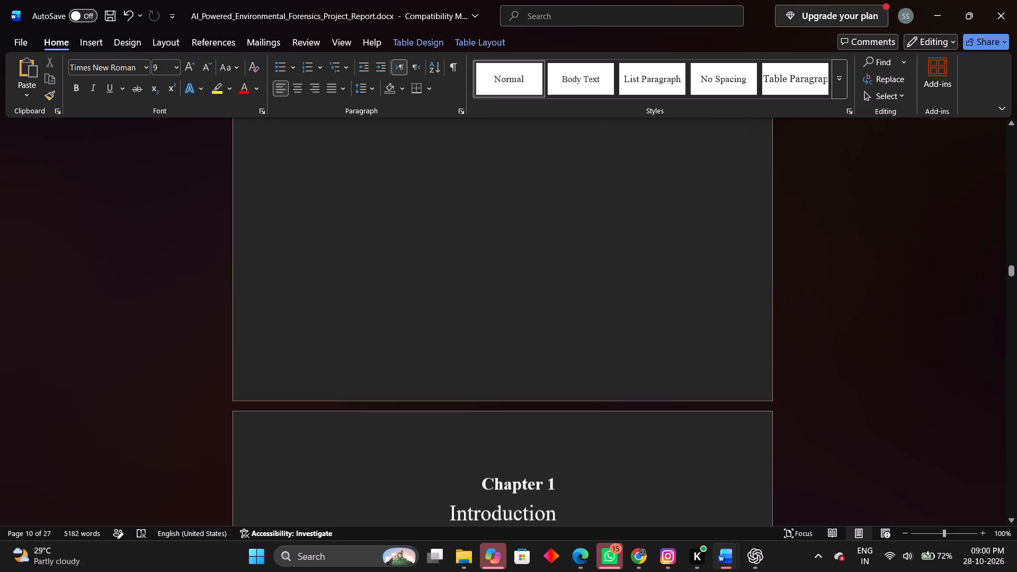
scroll(550, 312, down, 7)
scroll(550, 312, down, 16)
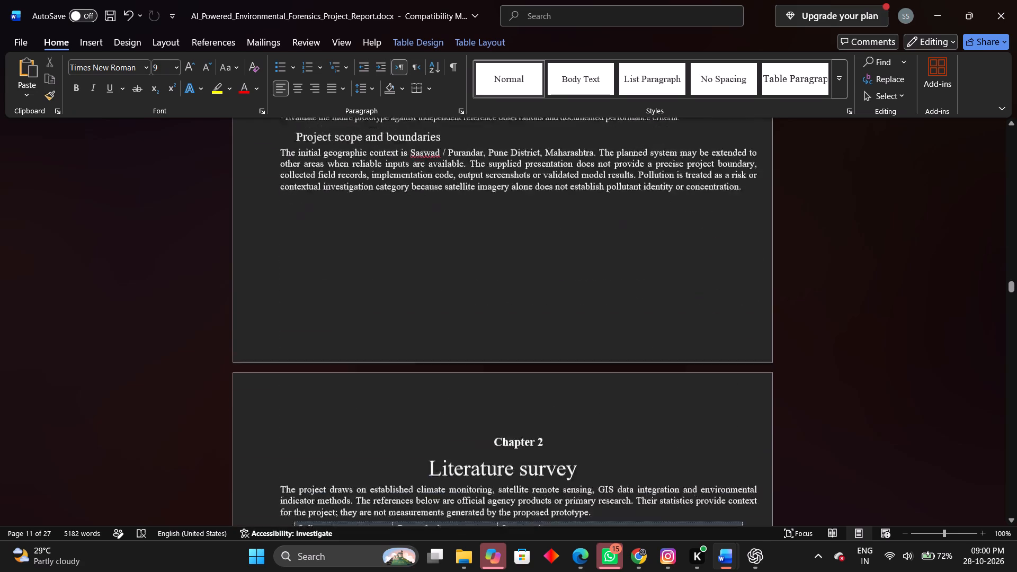
scroll(550, 312, down, 20)
scroll(472, 261, down, 8)
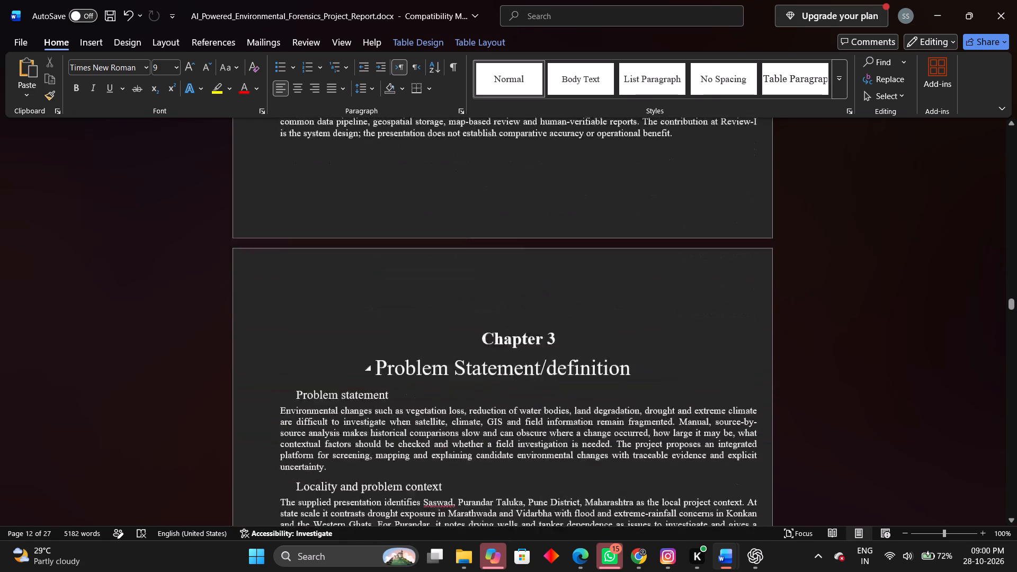
scroll(472, 261, down, 9)
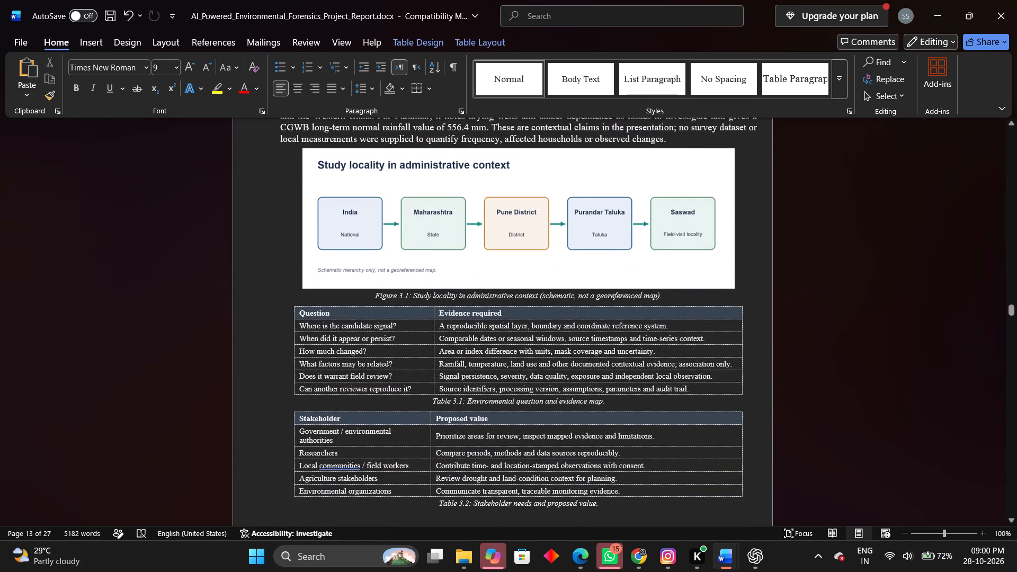
Save the changes to the environmental forensics report.
key(ctrl+s)
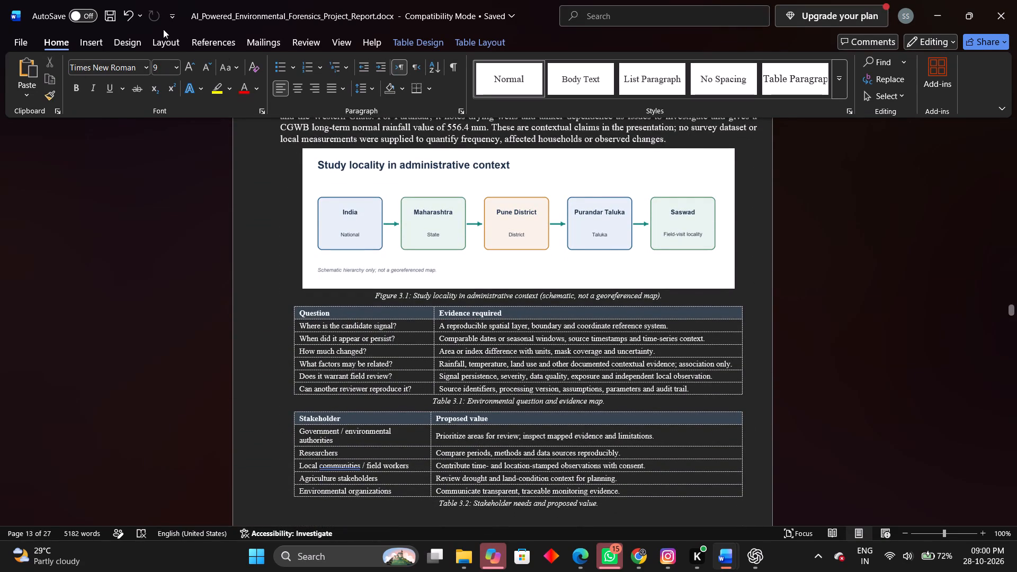
Open the Save As options for the report.
click(19, 42)
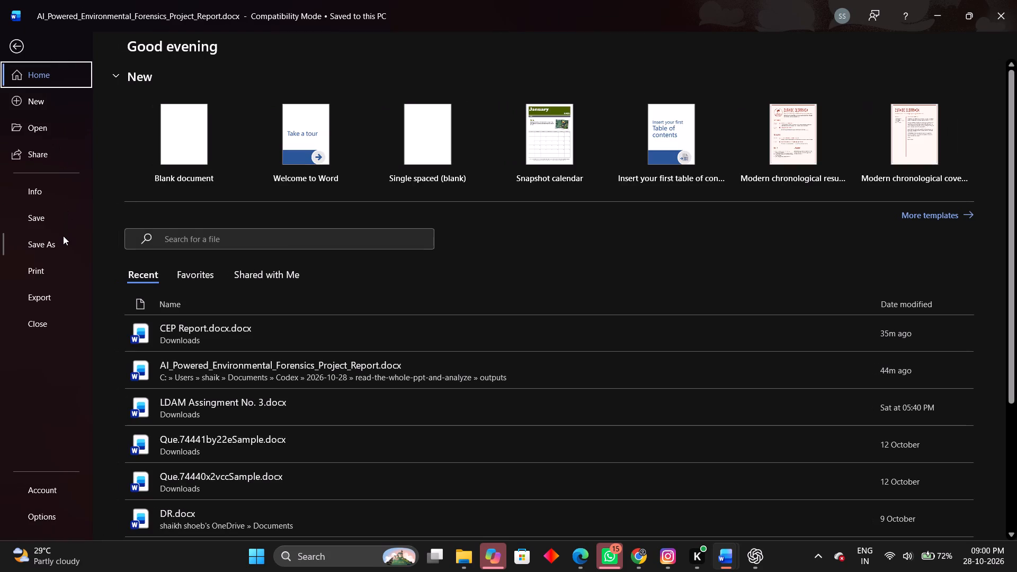
click(61, 239)
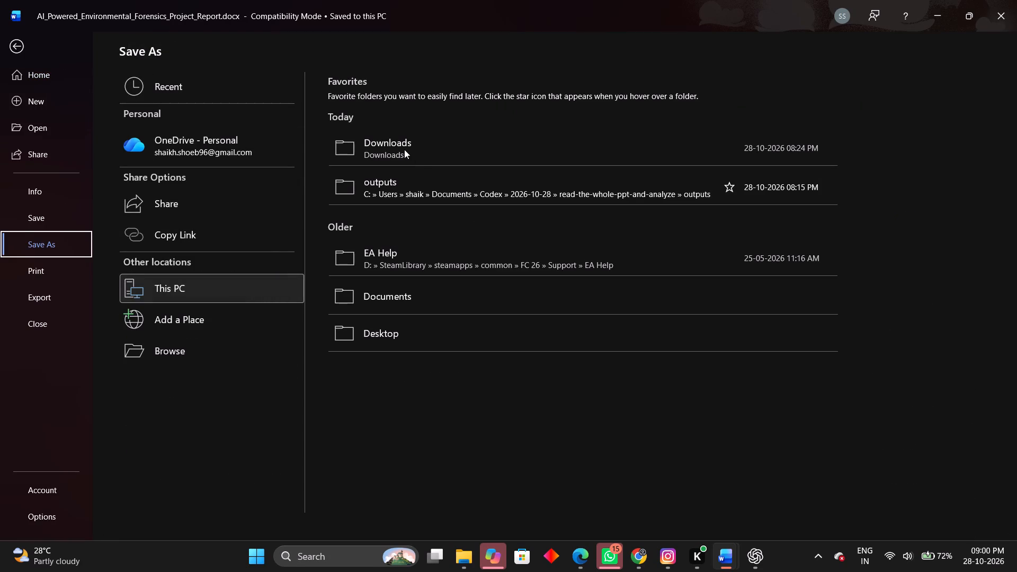
Save the report as a PDF in the Downloads folder, named "AI_Powered_Environmental_Forensics_Project_Report ANAS 11".
click(403, 149)
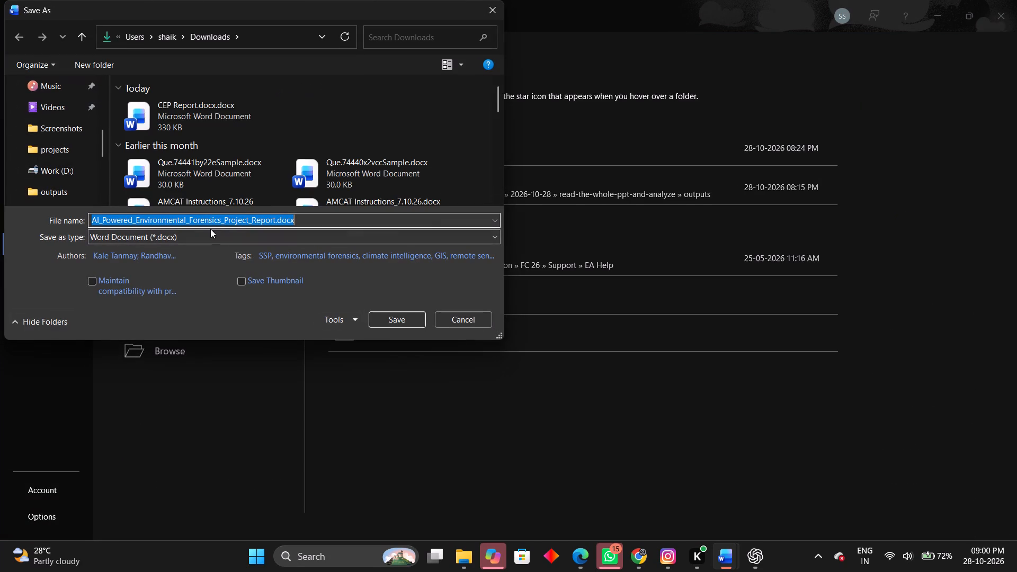
click(272, 223)
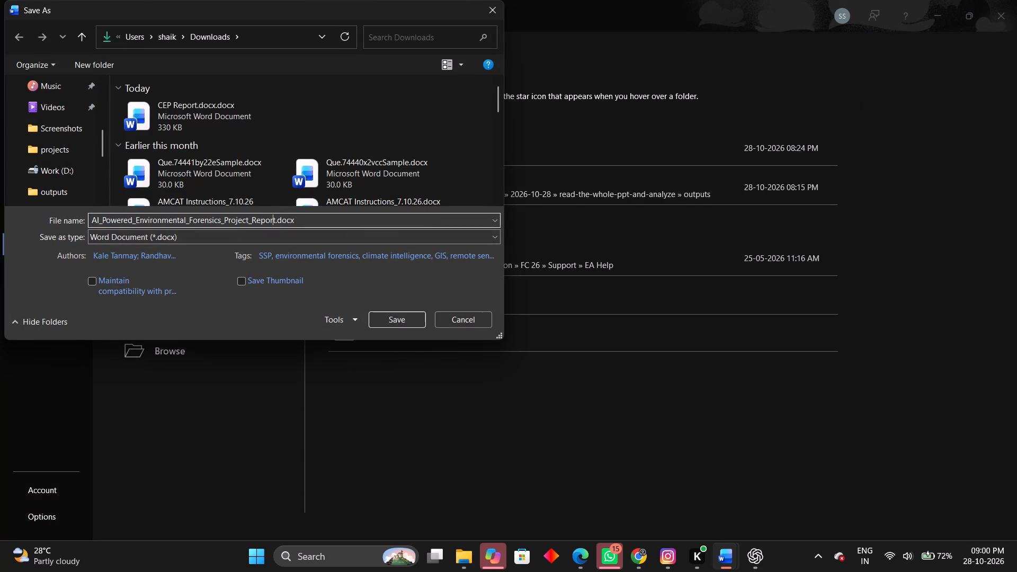
key(Right)
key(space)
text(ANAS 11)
click(118, 240)
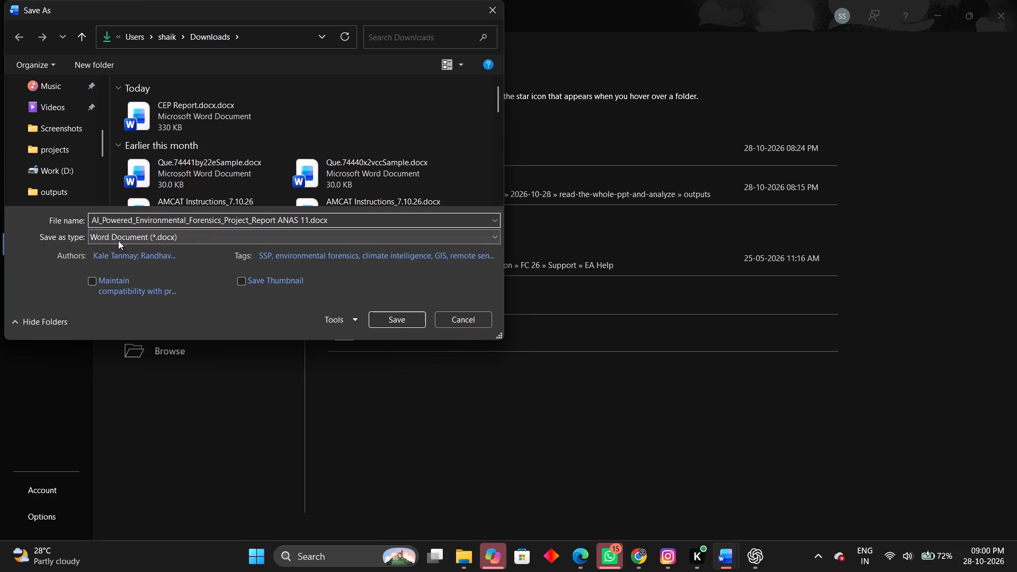
click(105, 313)
scroll(52, 136, up, 3)
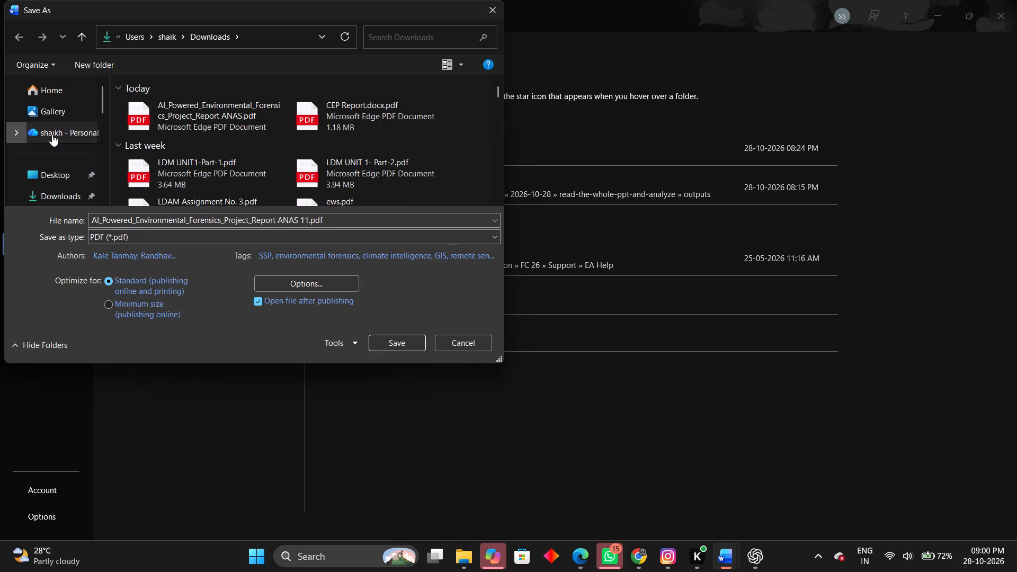
click(52, 184)
click(52, 193)
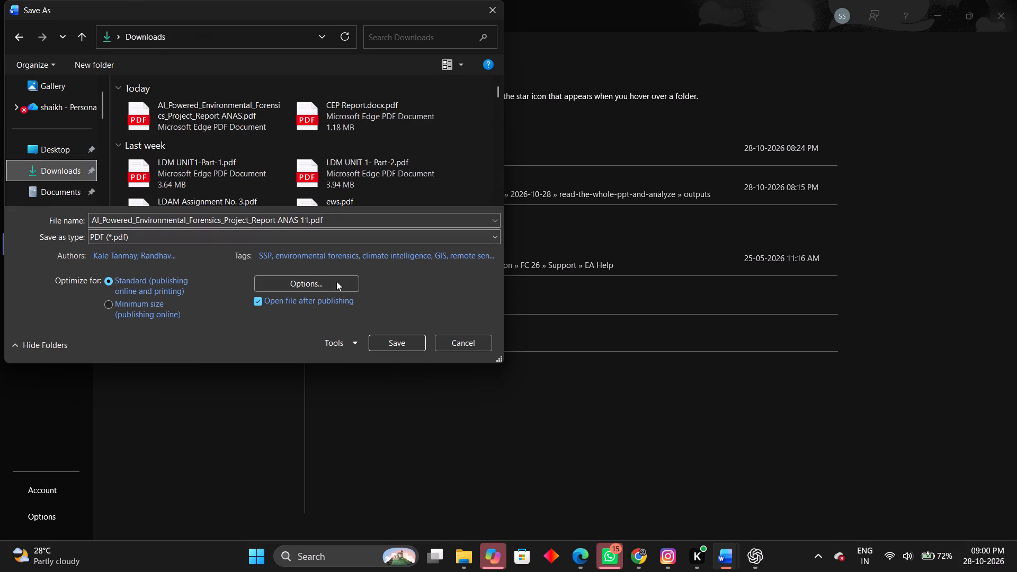
click(387, 332)
click(387, 338)
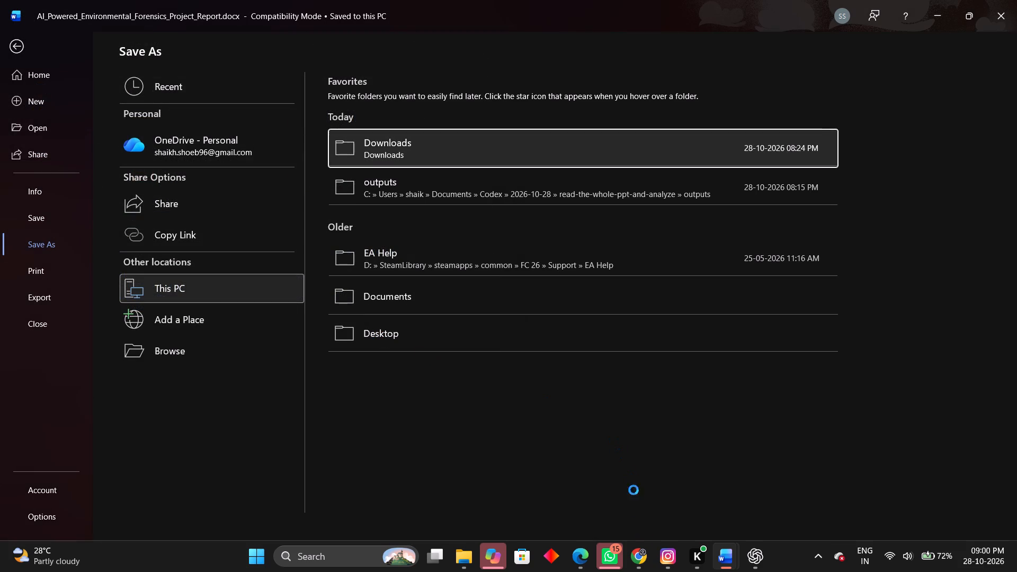
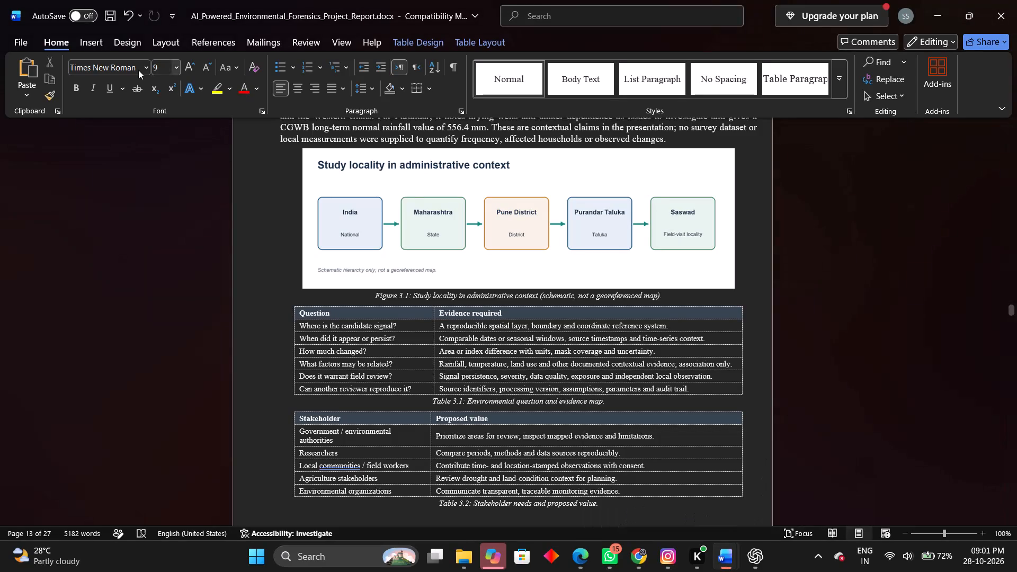
Save a Word document copy of the report in the Downloads folder, adding "ANAS" and "11" at the end of its existing file name.
click(19, 45)
click(36, 240)
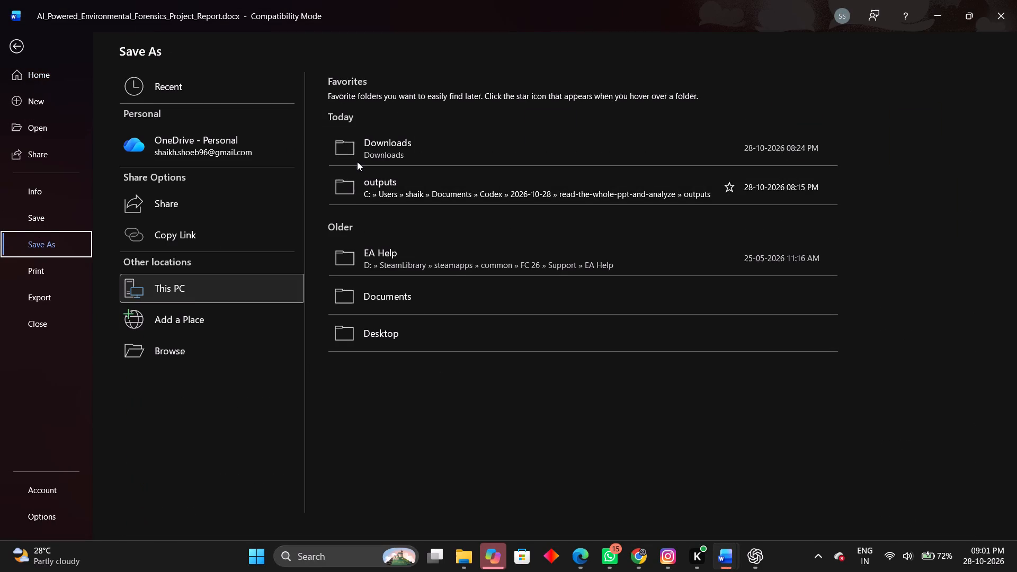
click(356, 159)
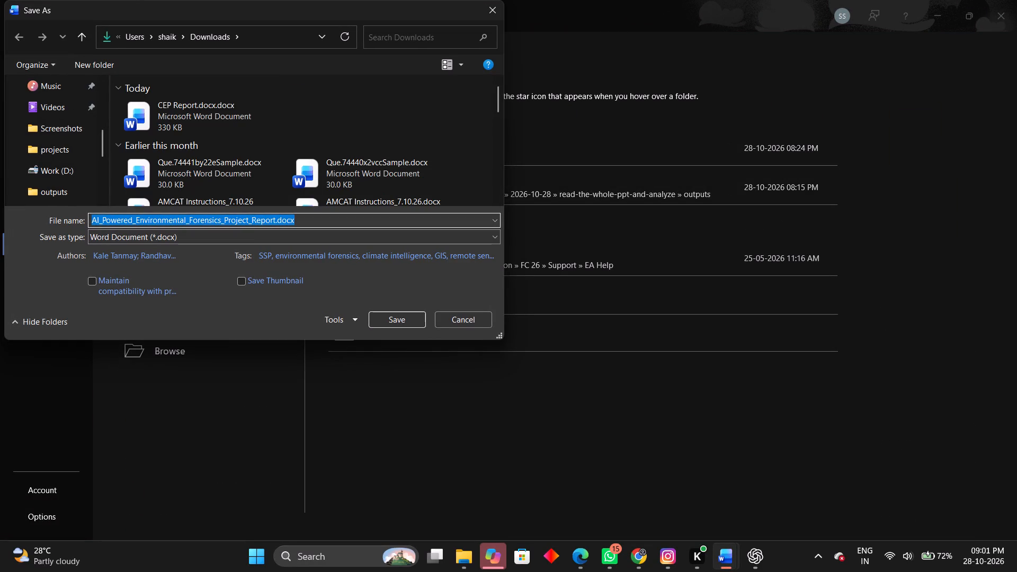
click(251, 224)
click(171, 236)
click(161, 237)
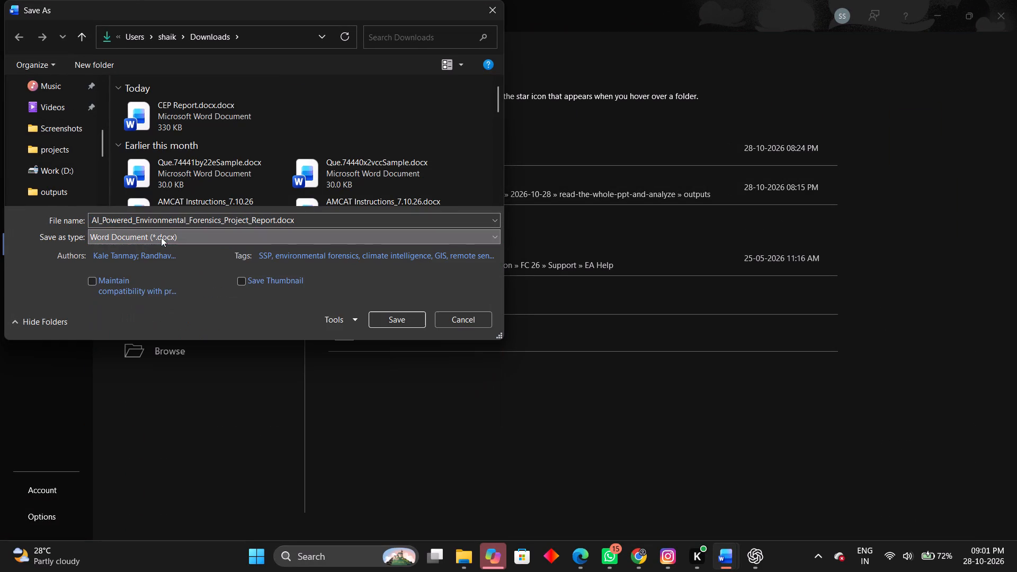
click(276, 225)
click(276, 225)
click(276, 220)
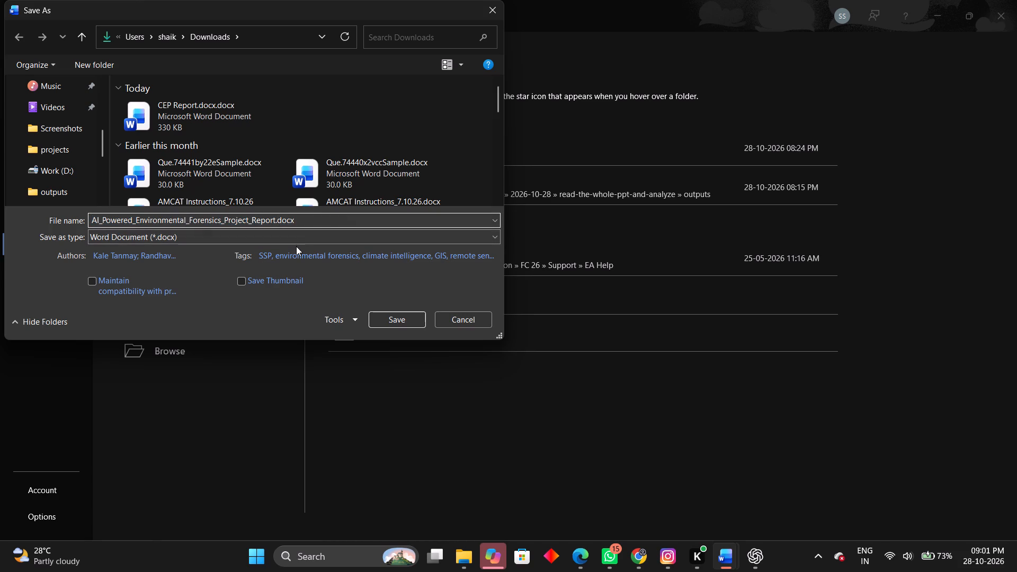
key(Left)
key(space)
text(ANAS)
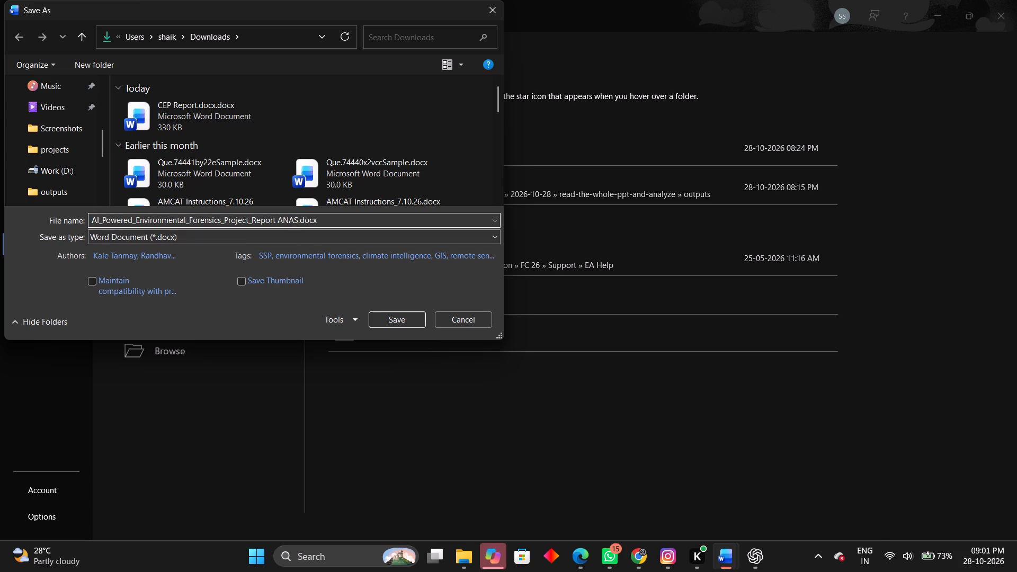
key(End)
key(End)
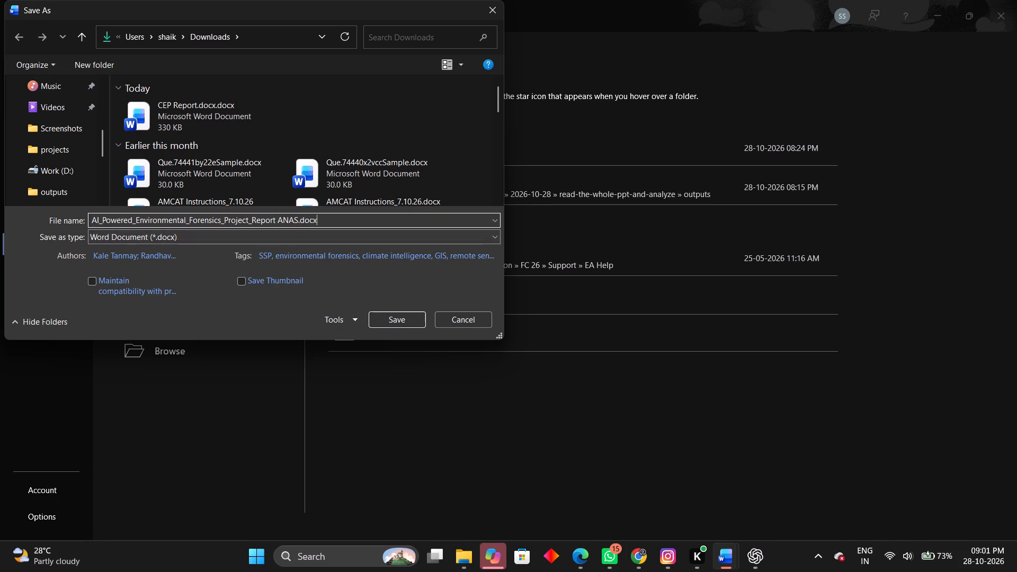
click(299, 220)
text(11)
click(387, 321)
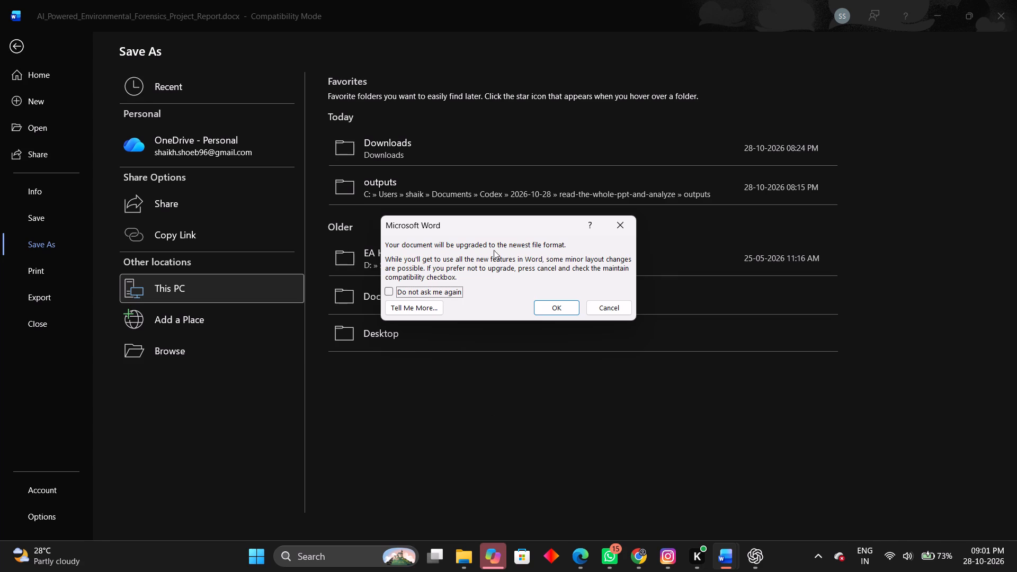
Accept the upgrade of the project report to the newest file format to complete the Save As.
click(555, 309)
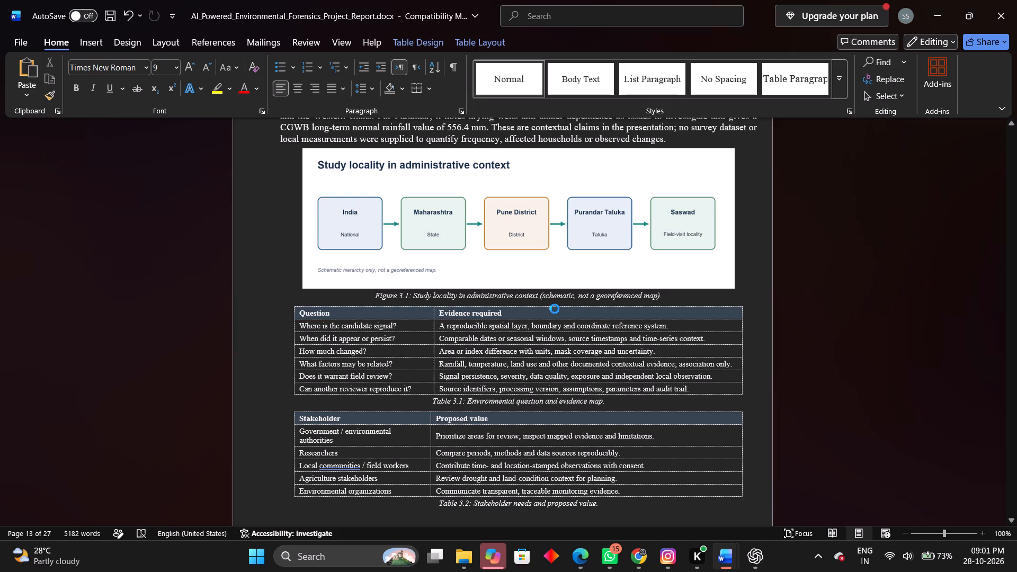
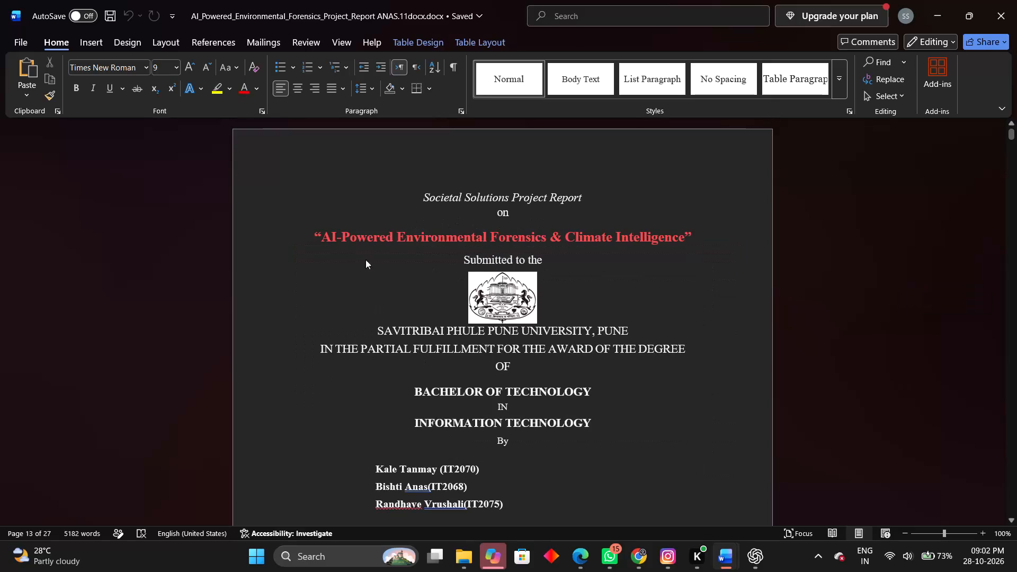
Replace the "Project Topic Name" placeholder on the certificate page with the title "AI-Powered Environmental Forensics & Climate Intelligence" copied from the cover page.
drag(322, 242, 327, 242)
drag(327, 242, 673, 238)
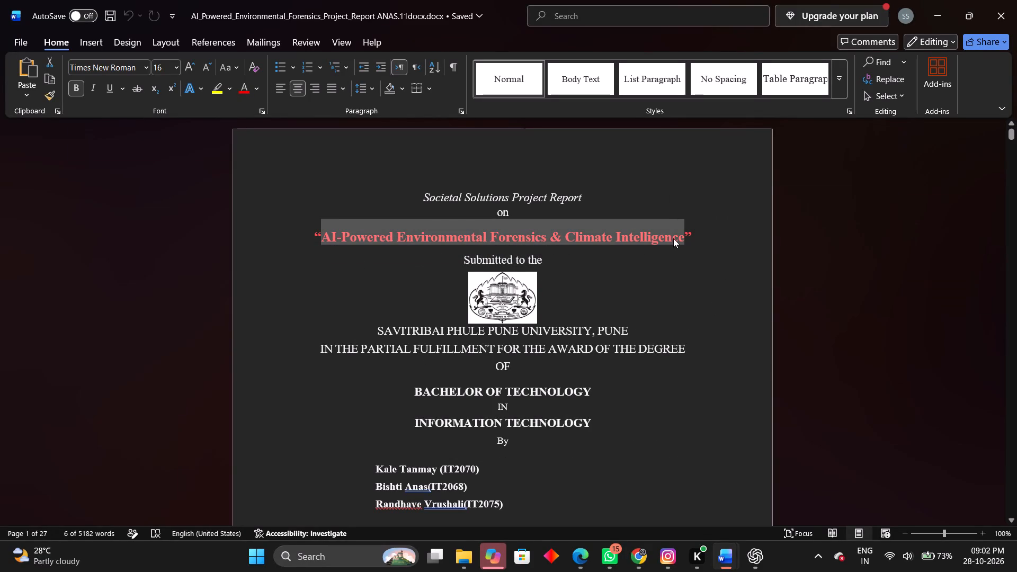
key(ctrl+c)
scroll(673, 238, down, 20)
scroll(673, 238, down, 4)
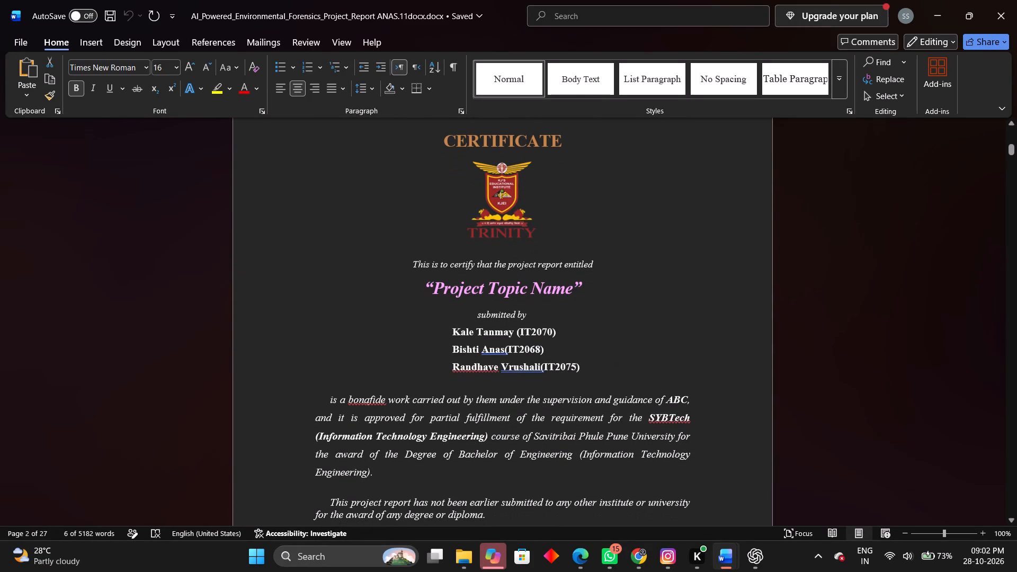
drag(435, 291, 549, 290)
key(ctrl+v)
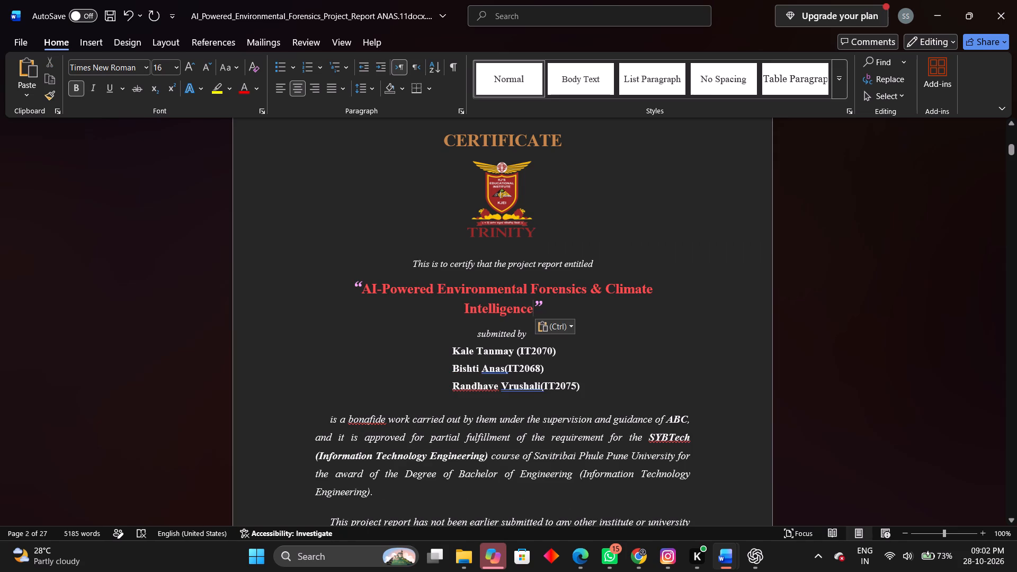
Save the project report with the updated certificate page.
scroll(465, 306, down, 8)
key(ctrl+s)
key(ctrl+s)
key(ctrl+s)
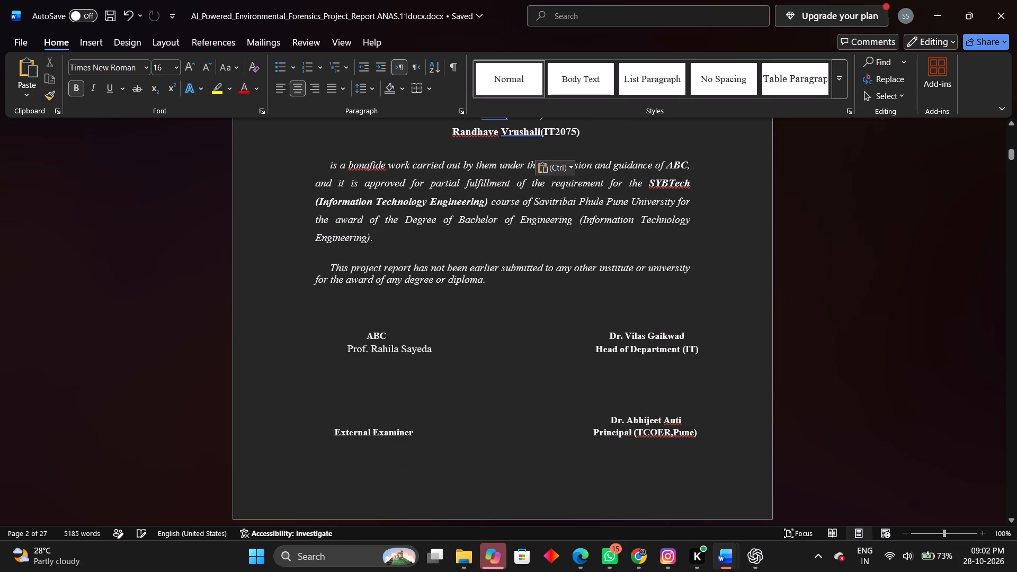
key(ctrl+s)
click(15, 39)
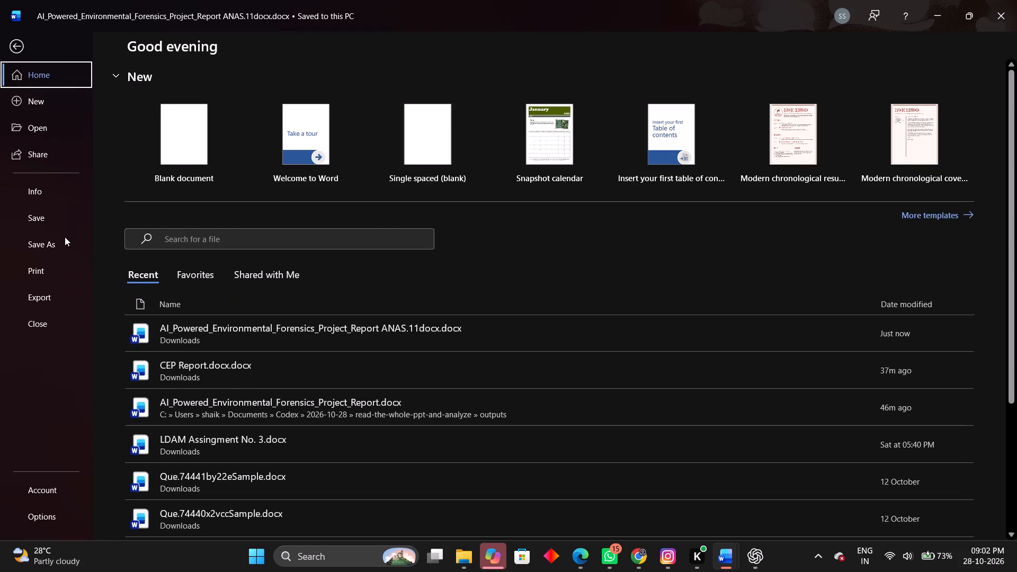
click(63, 239)
click(419, 155)
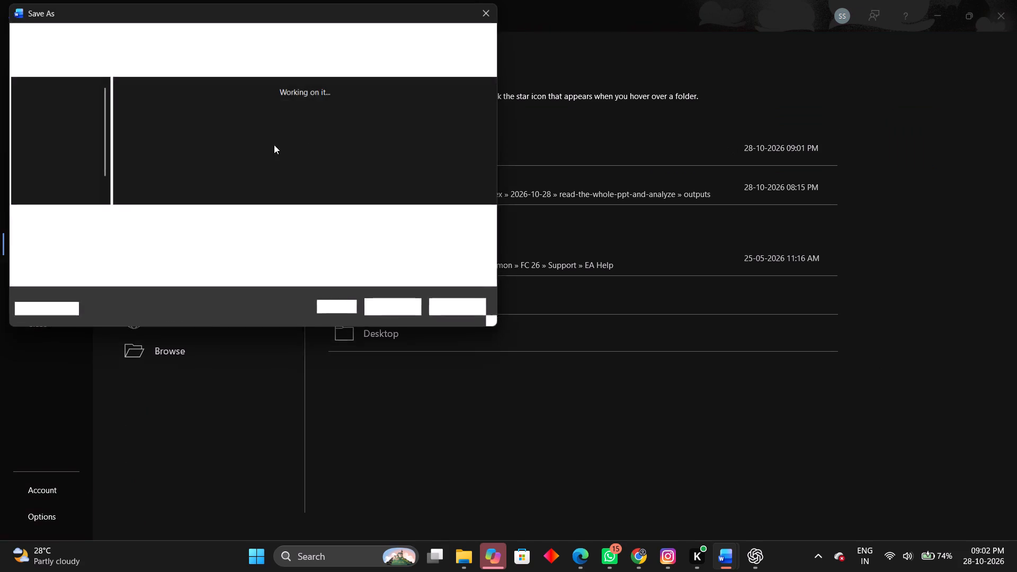
click(305, 222)
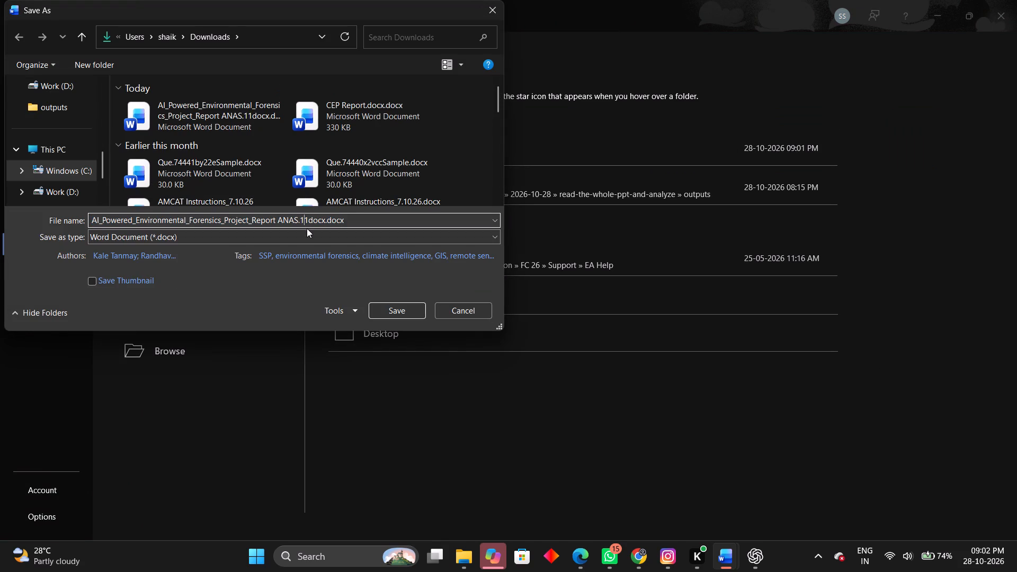
key(2)
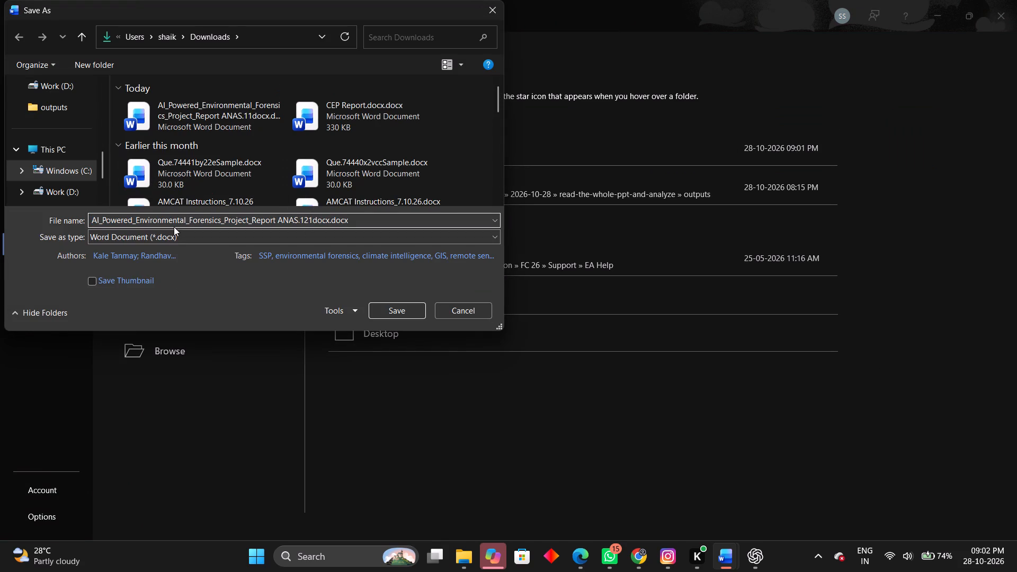